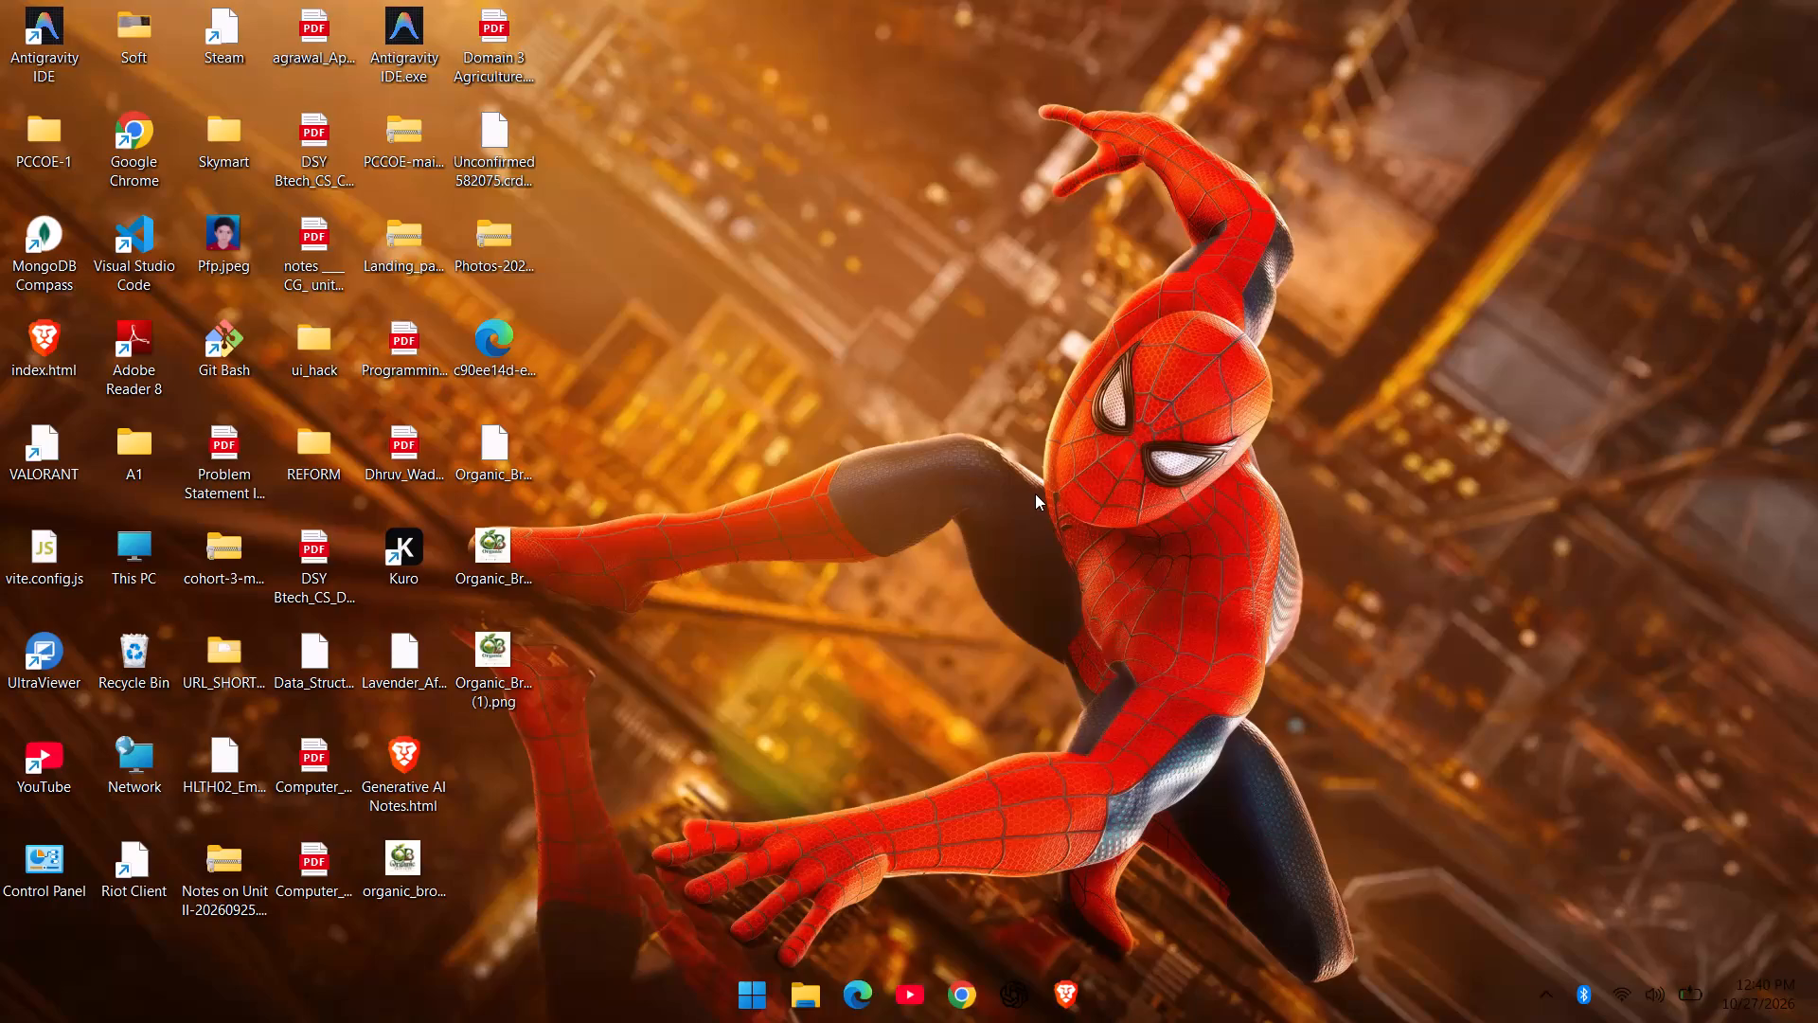
Dismiss the desktop context menu and launch the Brave browser.
{"action": "left_click", "coordinate": [1522, 520]}
{"action": "left_click", "coordinate": [1175, 334]}
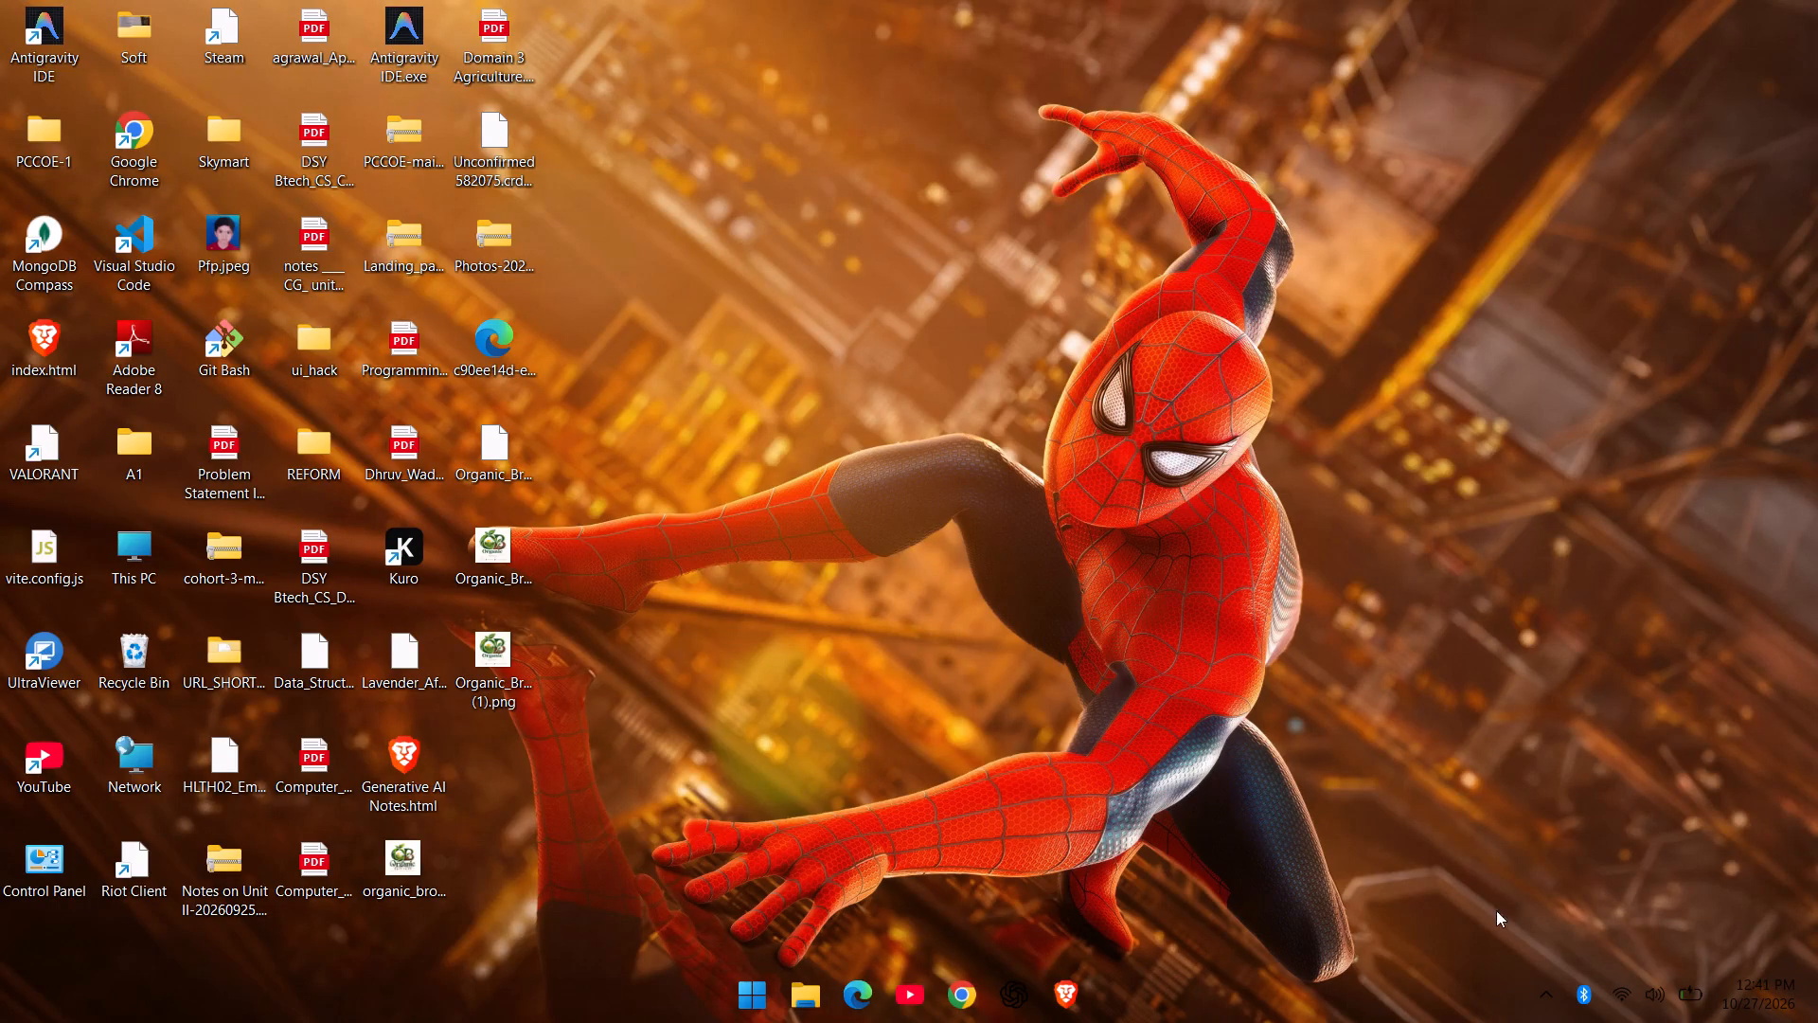
{"action": "left_click", "coordinate": [1075, 989]}
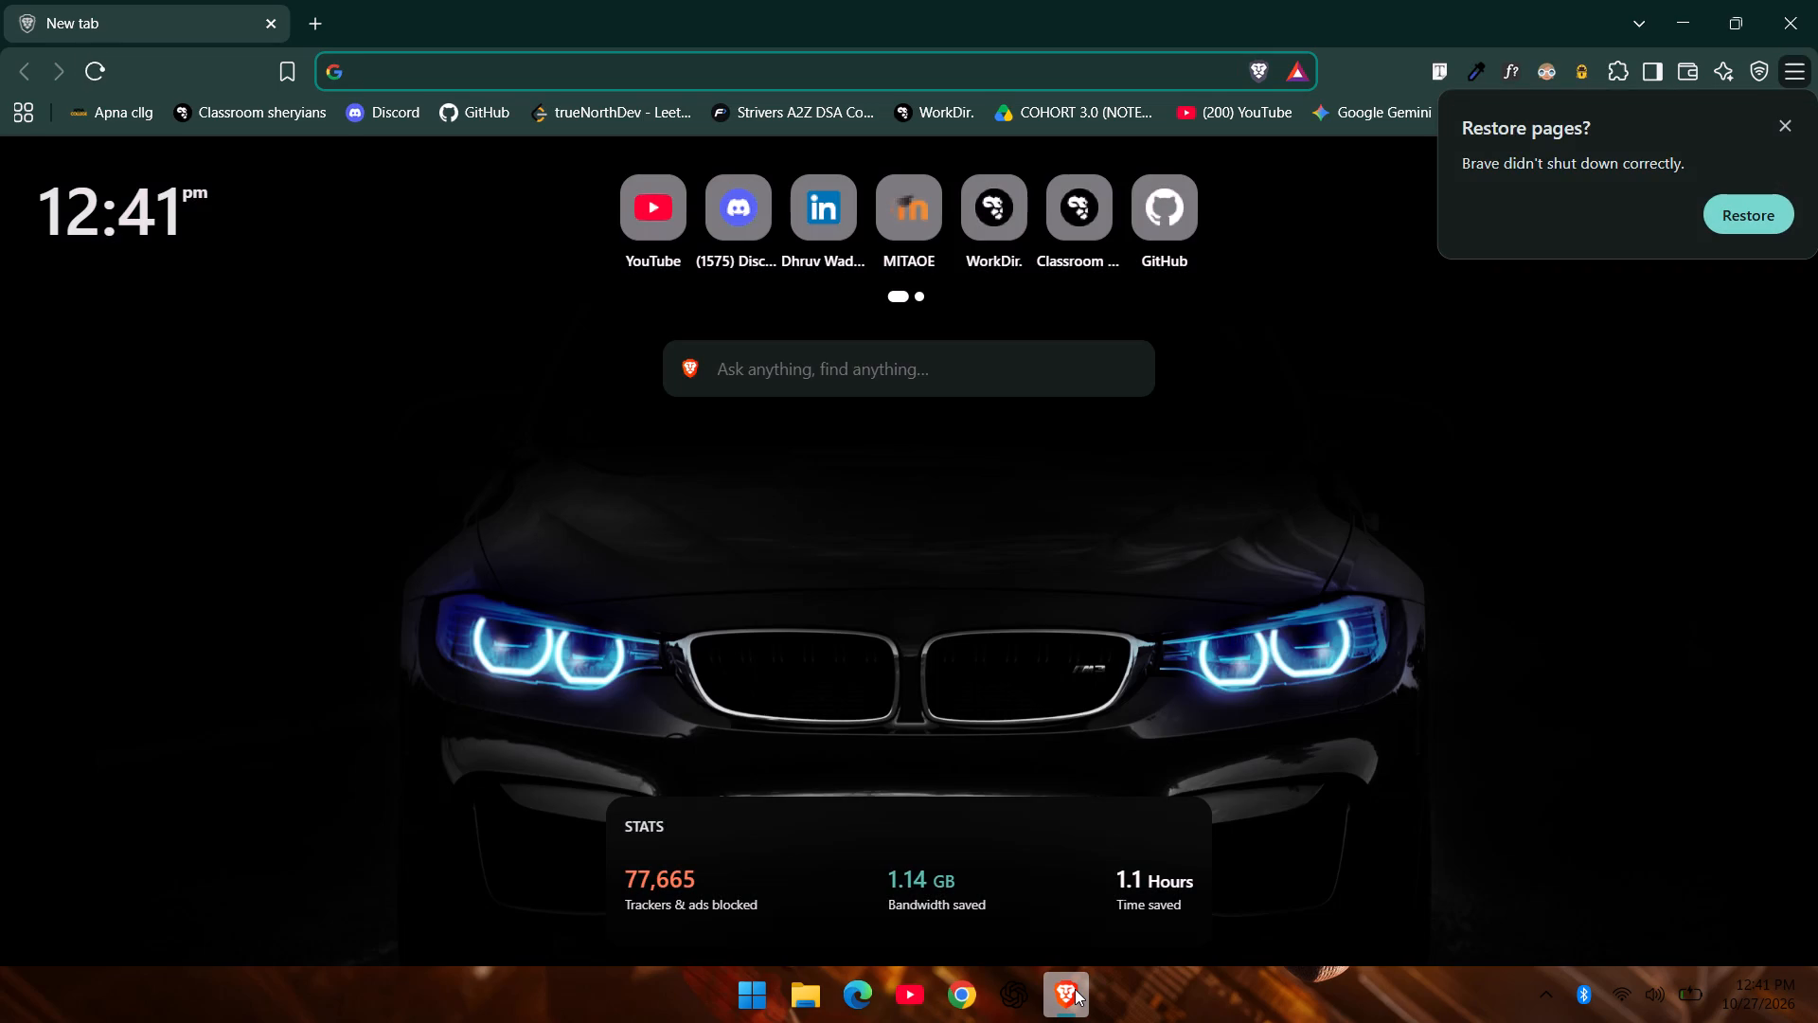
Restore the browser pages from the previous session that did not shut down correctly.
{"action": "left_click", "coordinate": [1753, 226]}
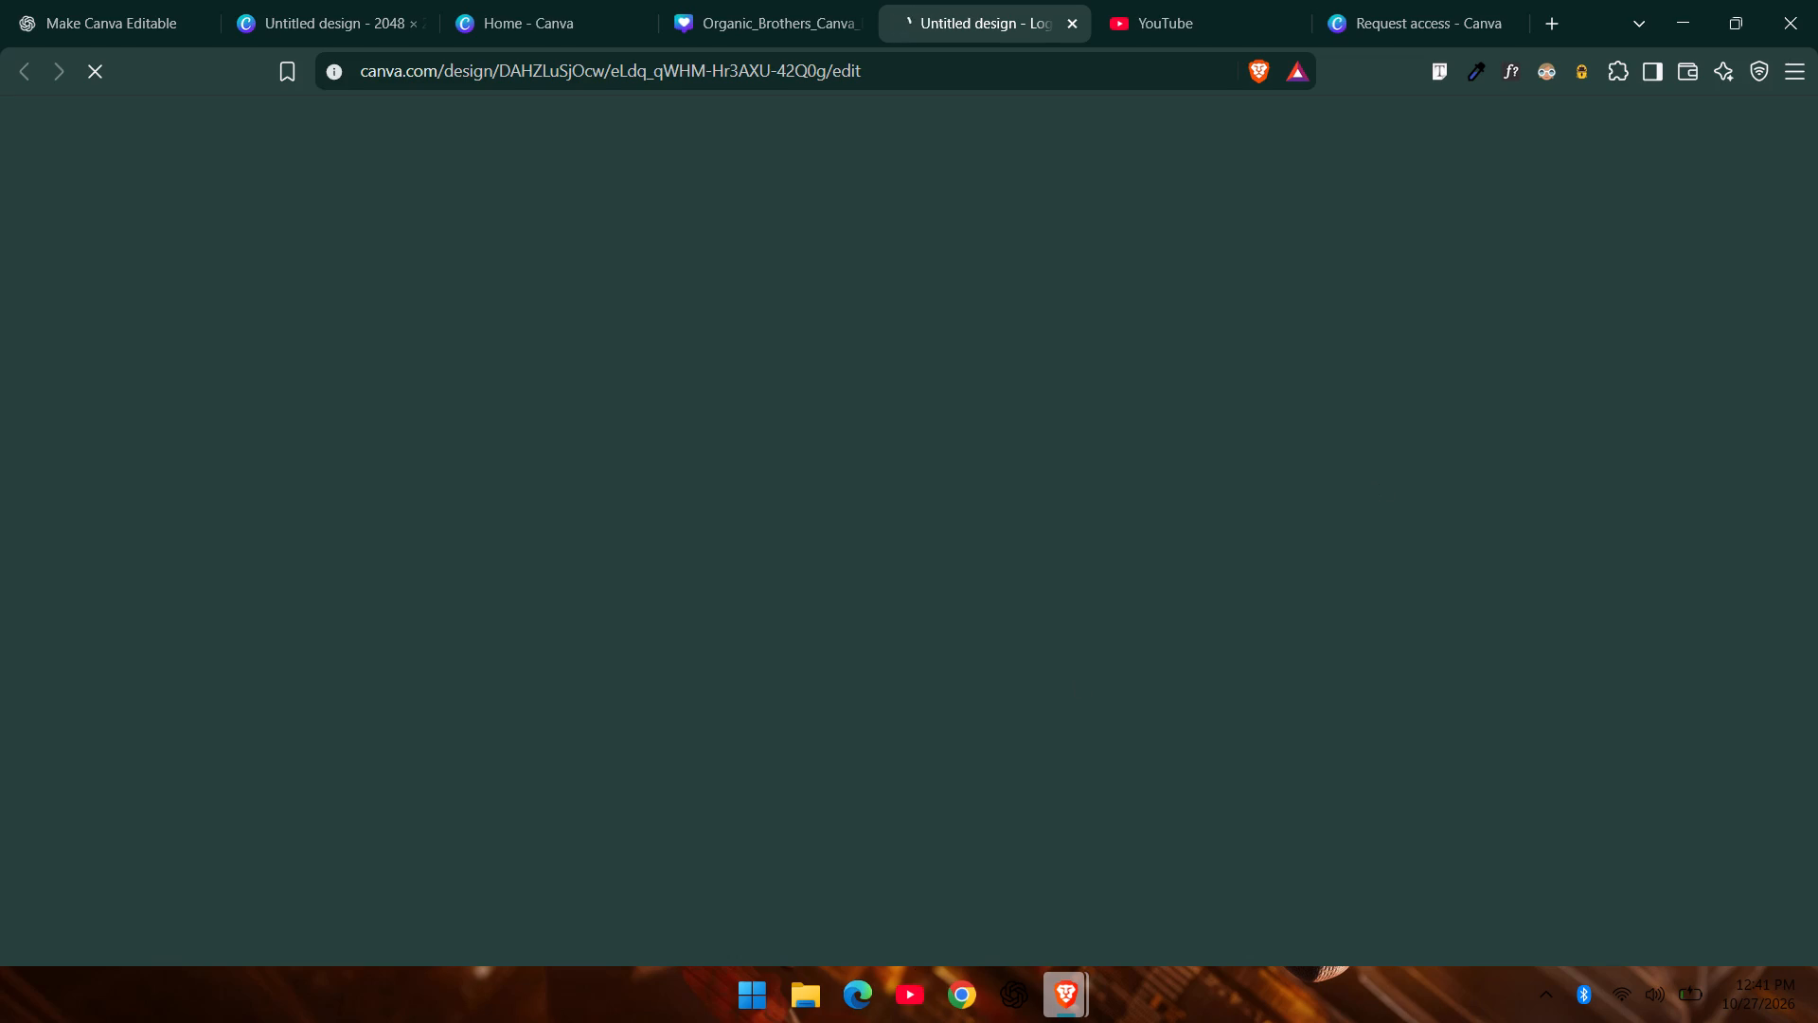
Launch the WhatsApp app from the pinned apps.
{"action": "left_click_drag", "start_coordinate": [701, 1022], "coordinate": [741, 1008]}
{"action": "left_click", "coordinate": [741, 1008]}
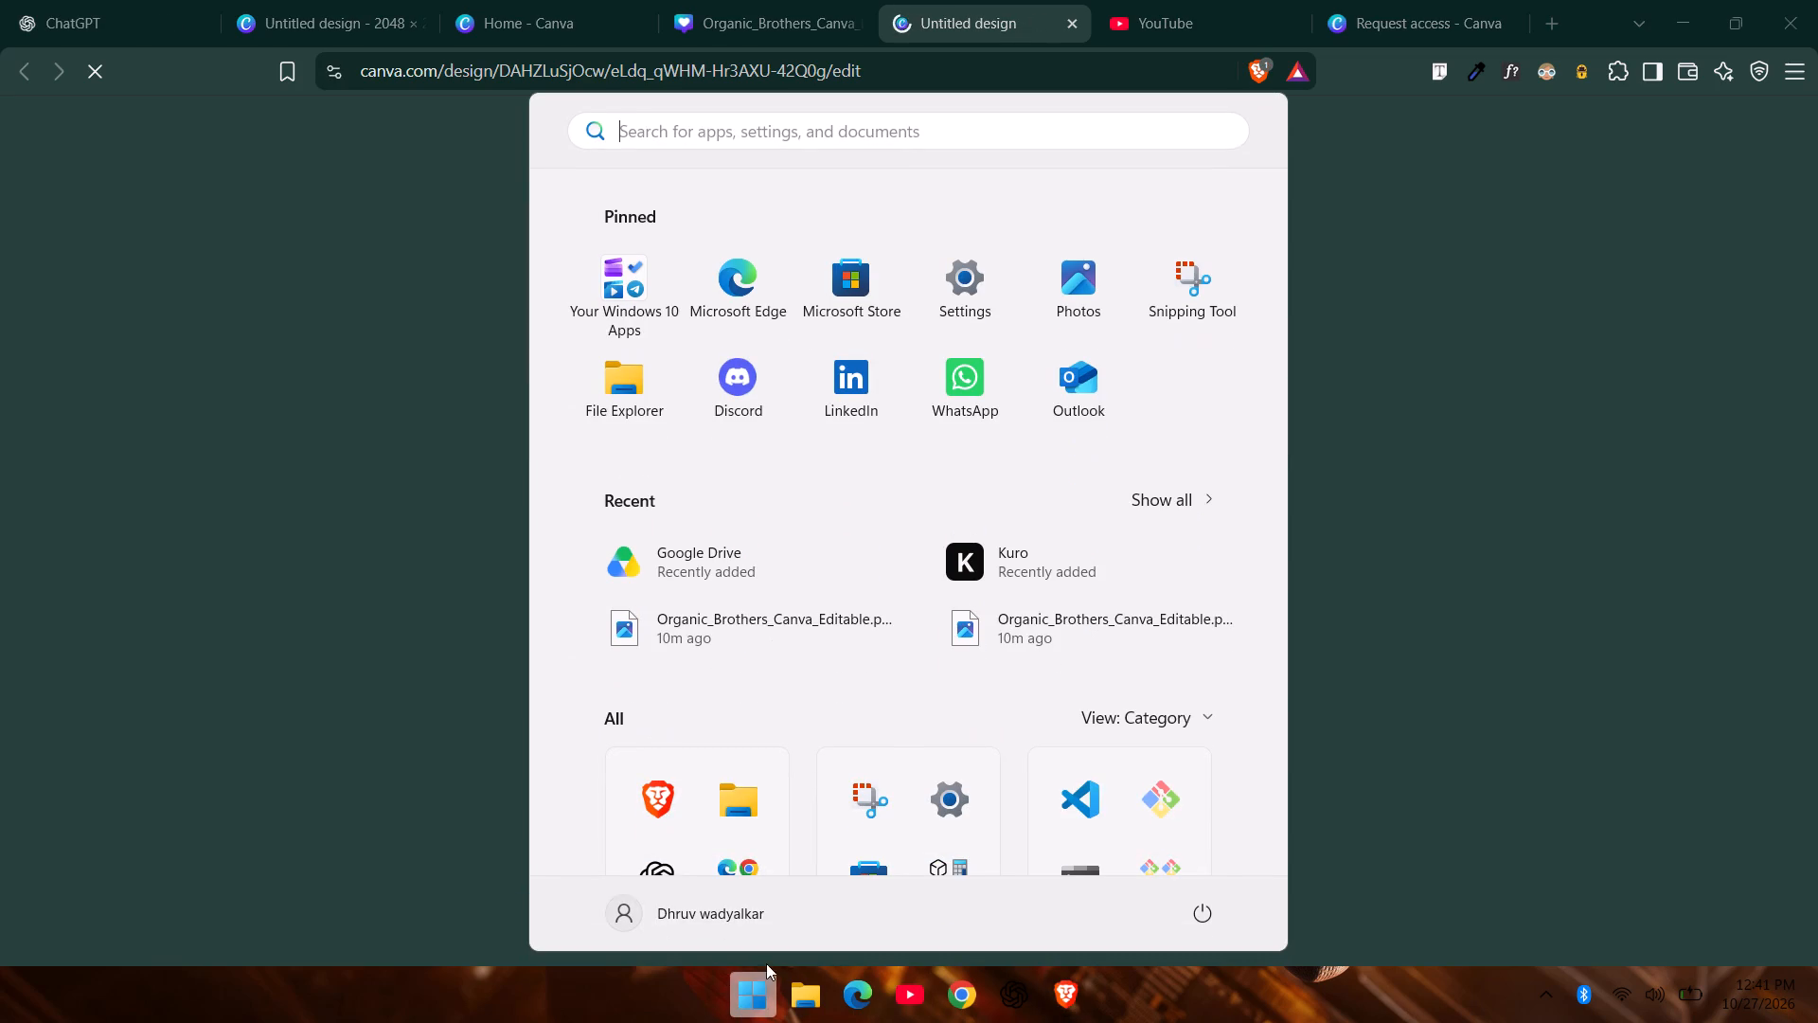
{"action": "left_click", "coordinate": [987, 375]}
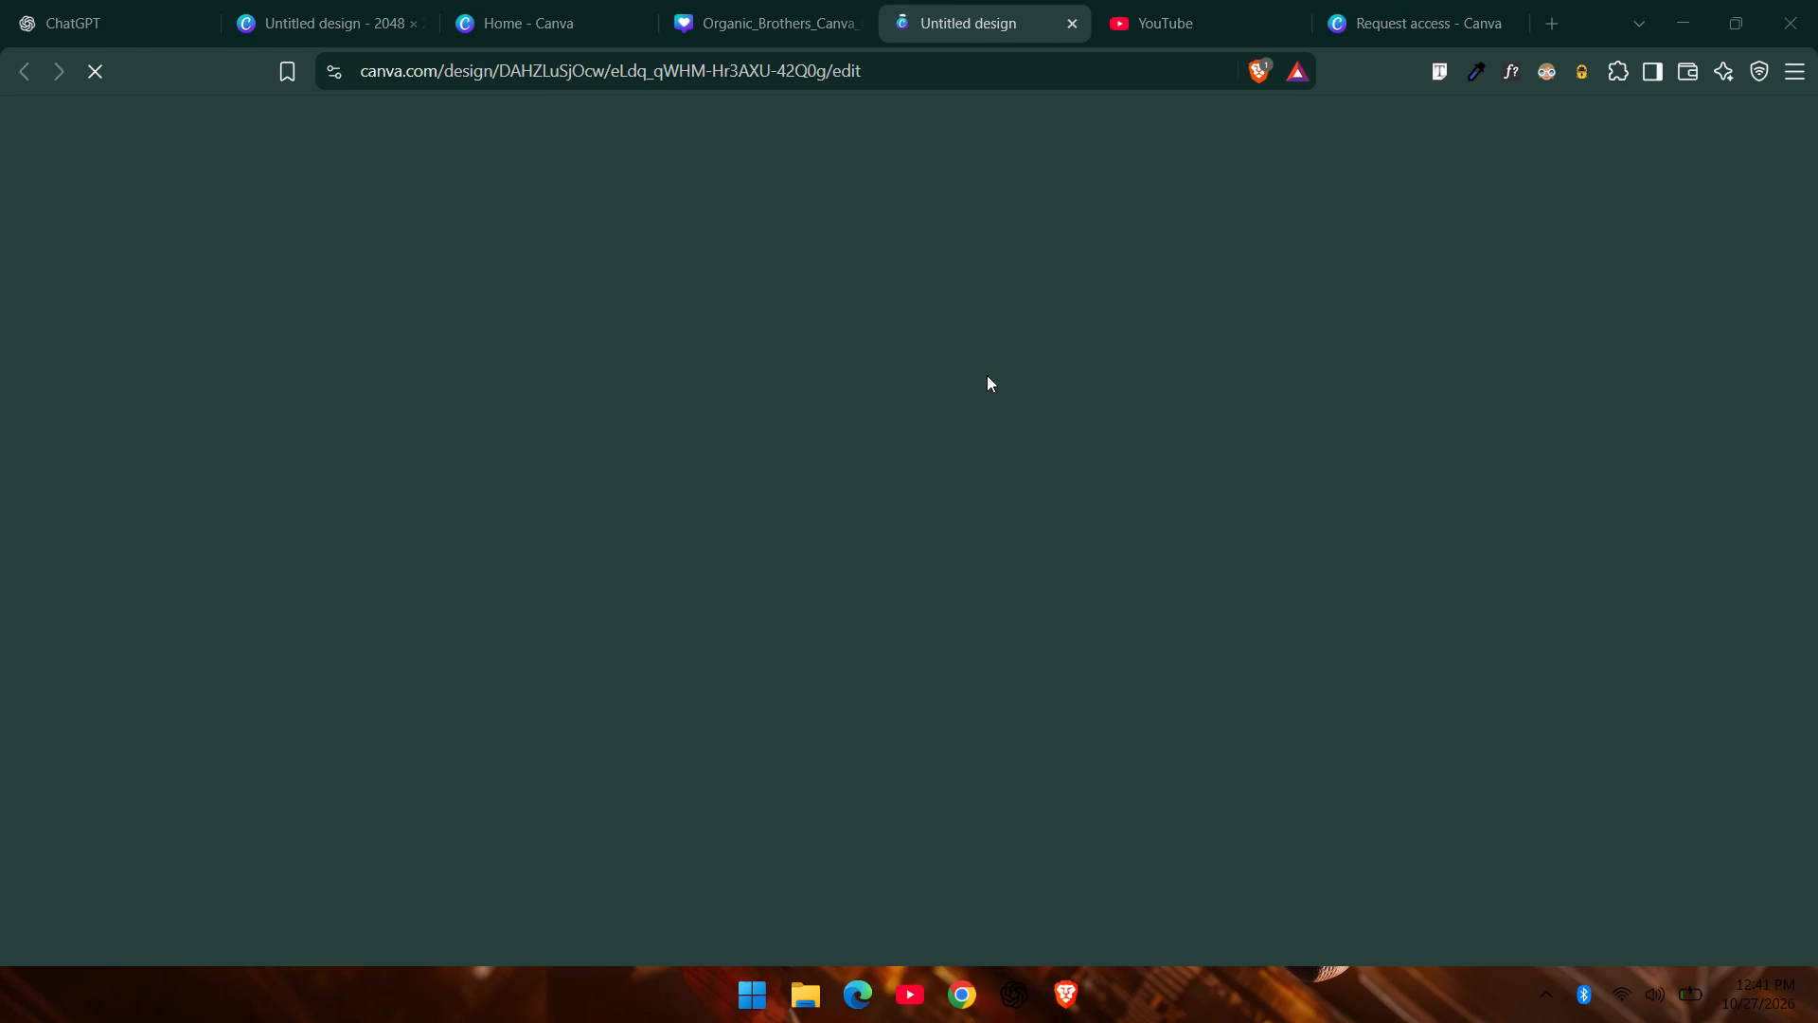
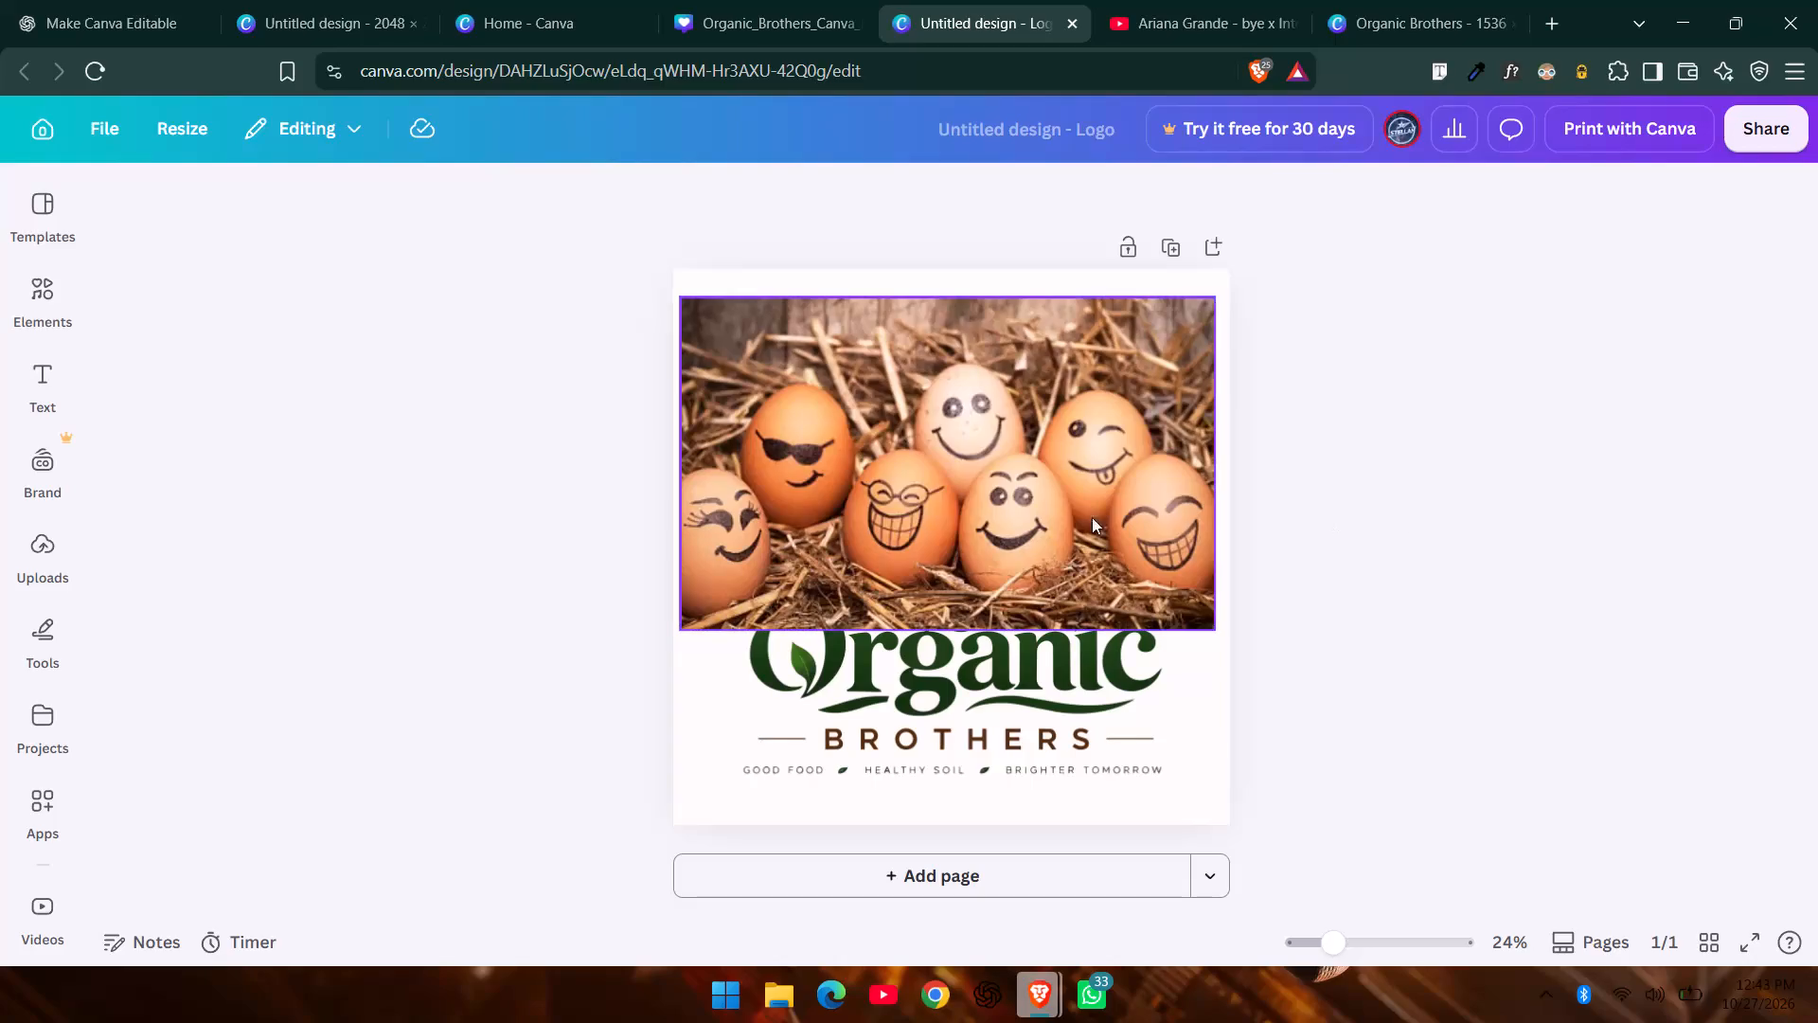
Capture a rectangular screenshot of the whole photo of eggs with drawn faces in the Untitled design - Logo page.
{"action": "left_click", "coordinate": [144, 0]}
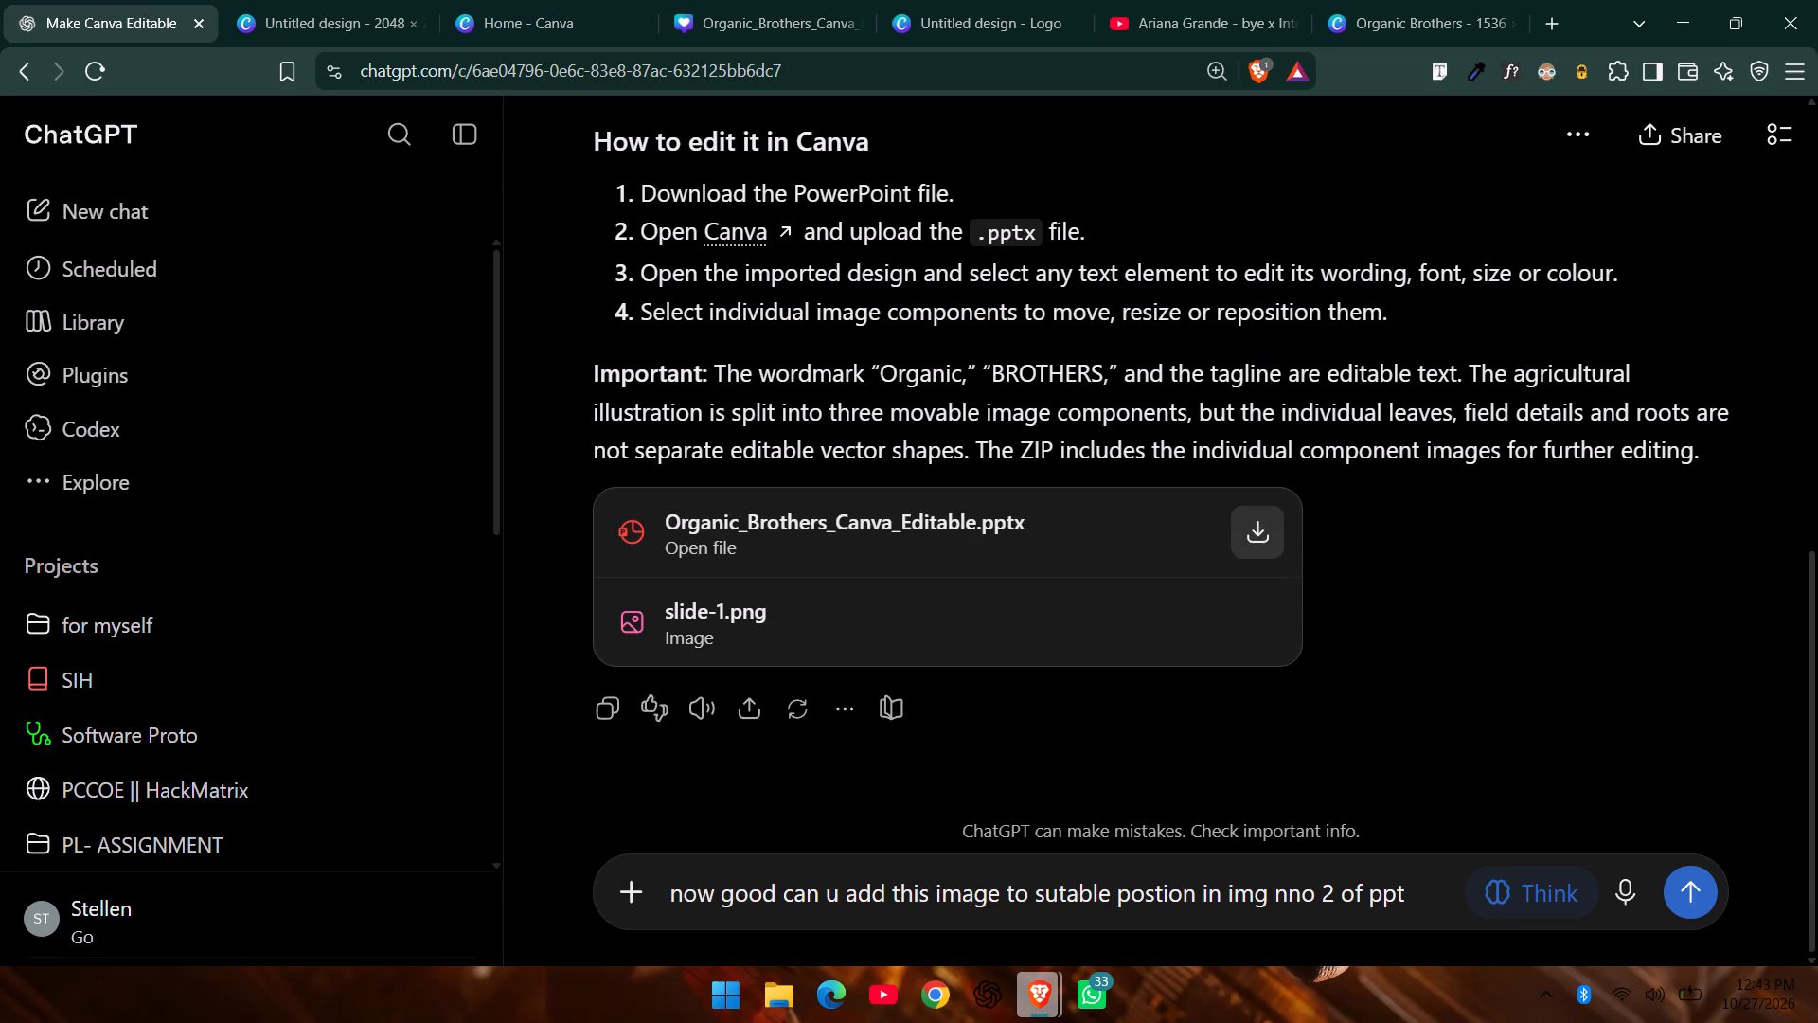
{"action": "left_click", "coordinate": [989, 0]}
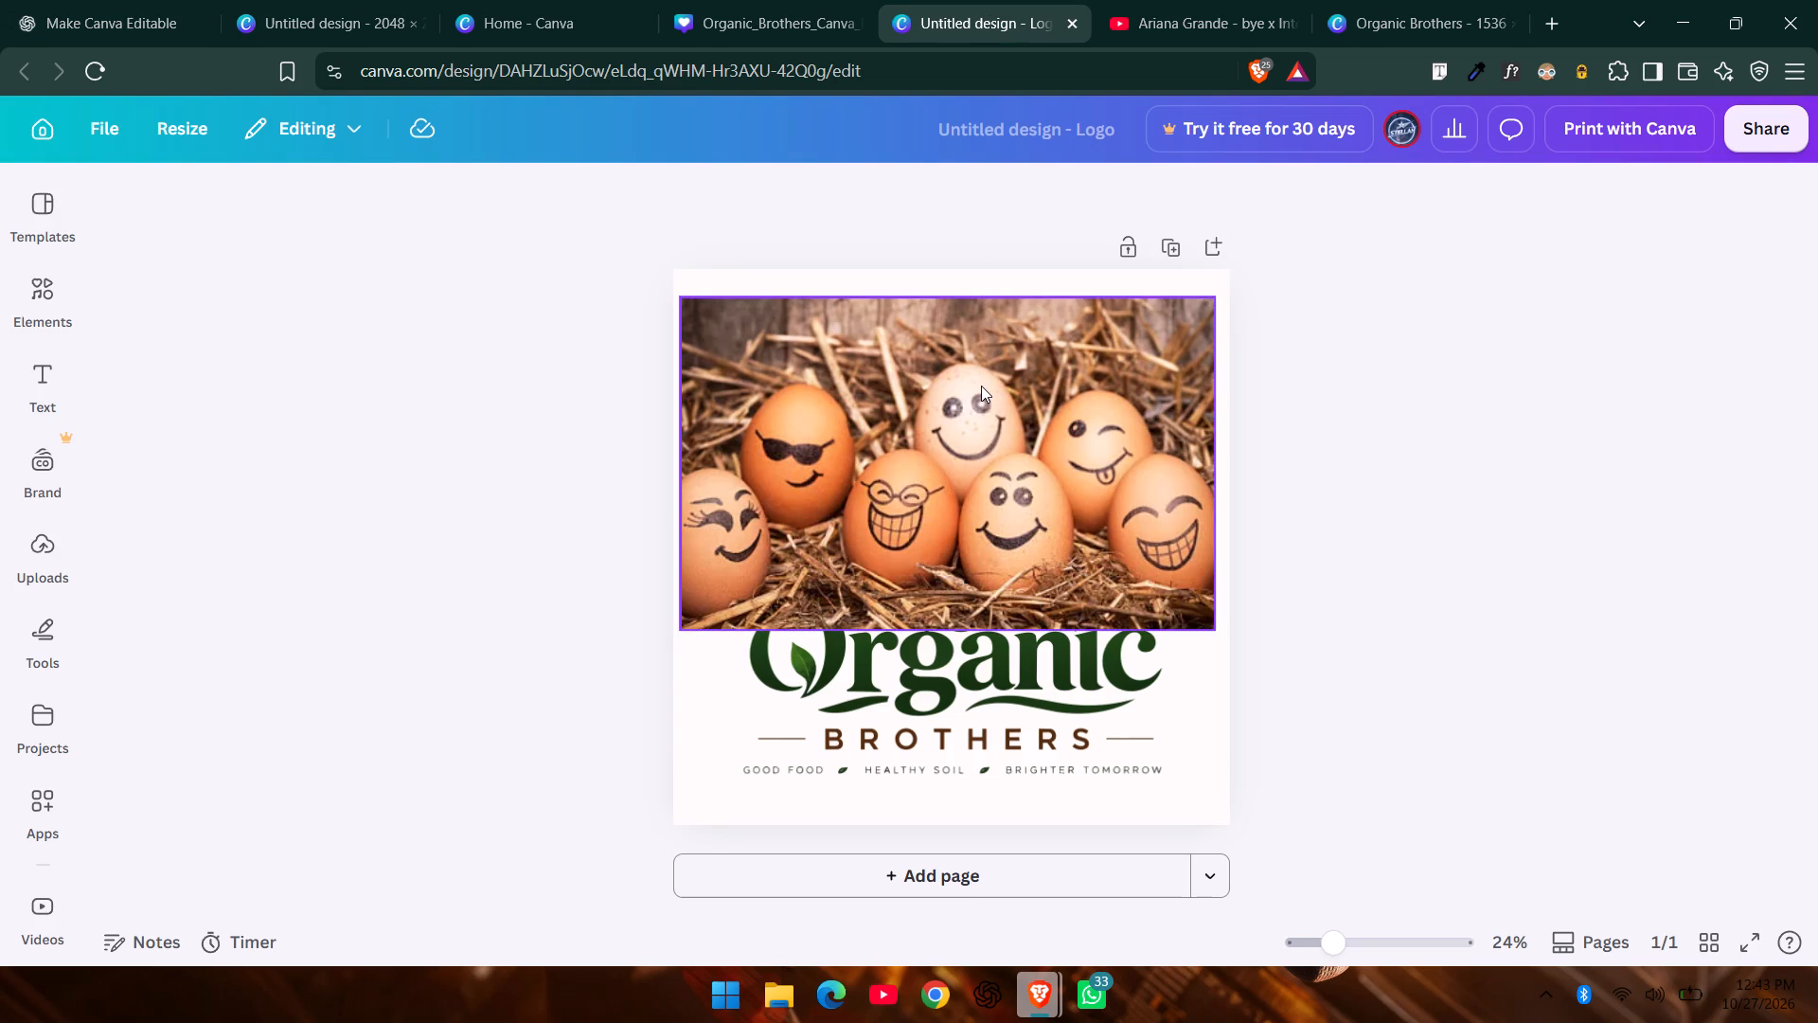
{"action": "left_click", "coordinate": [981, 386]}
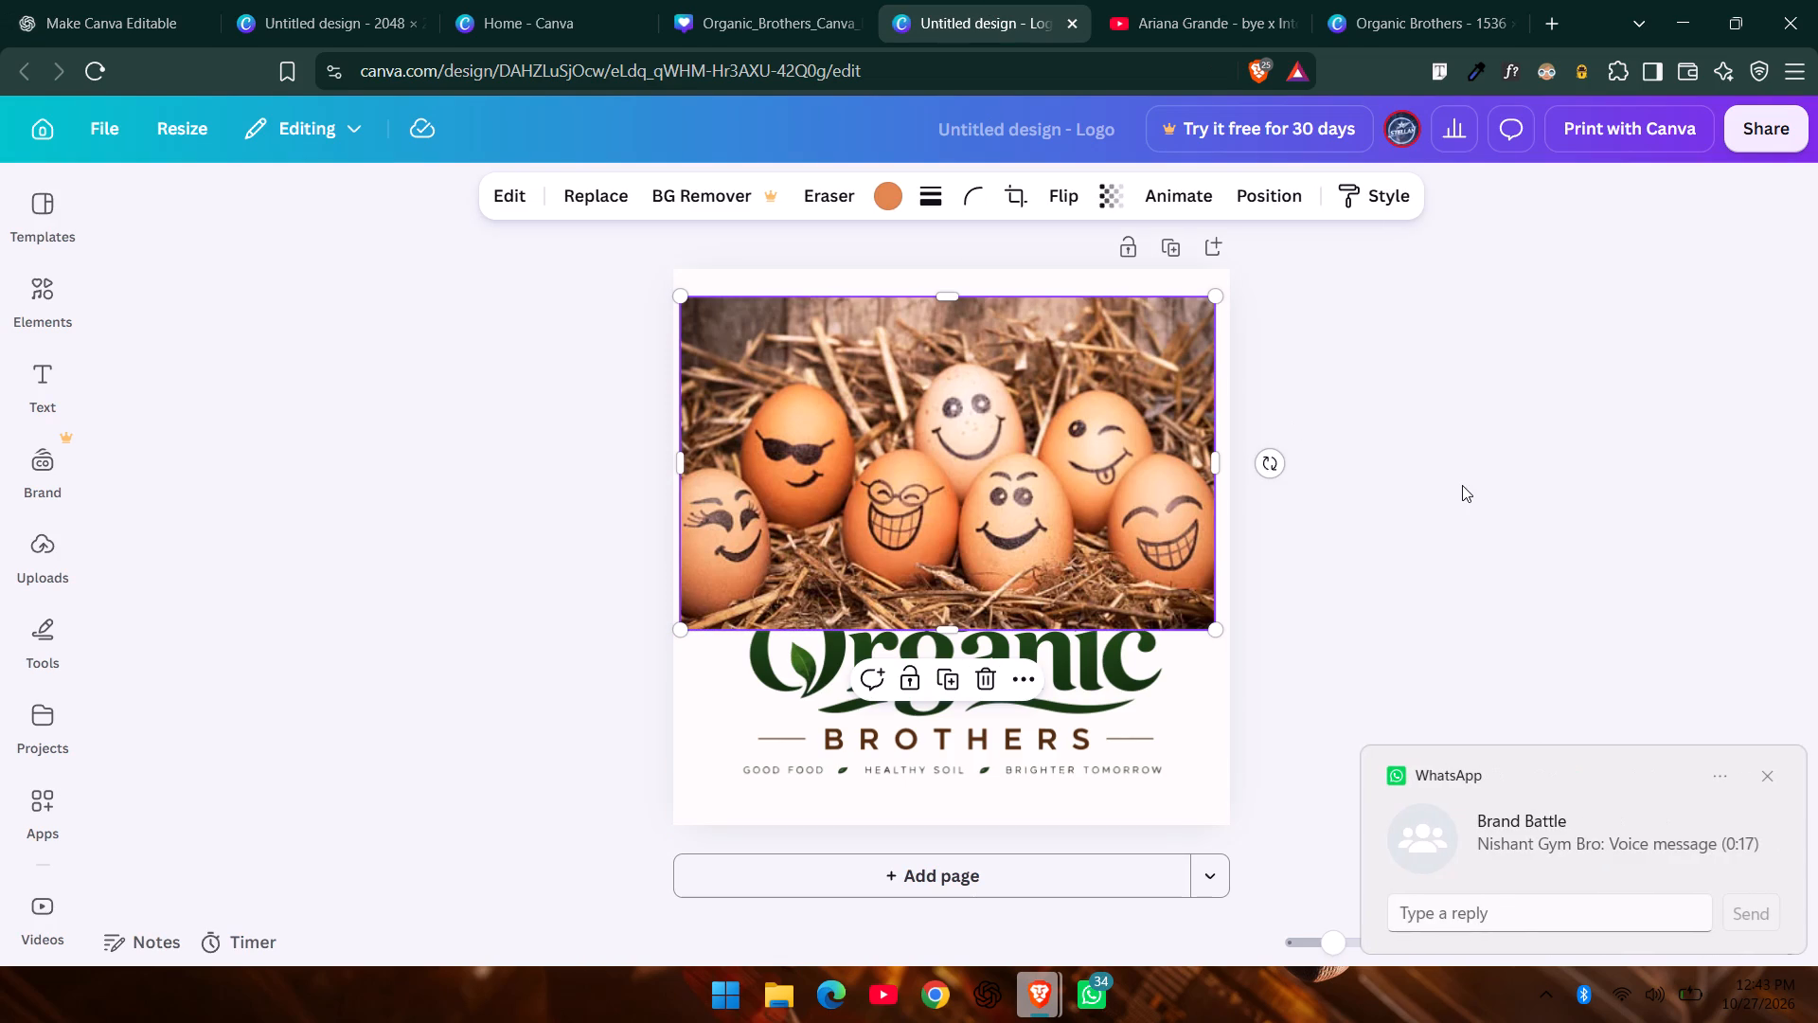
{"action": "key", "text": "Print"}
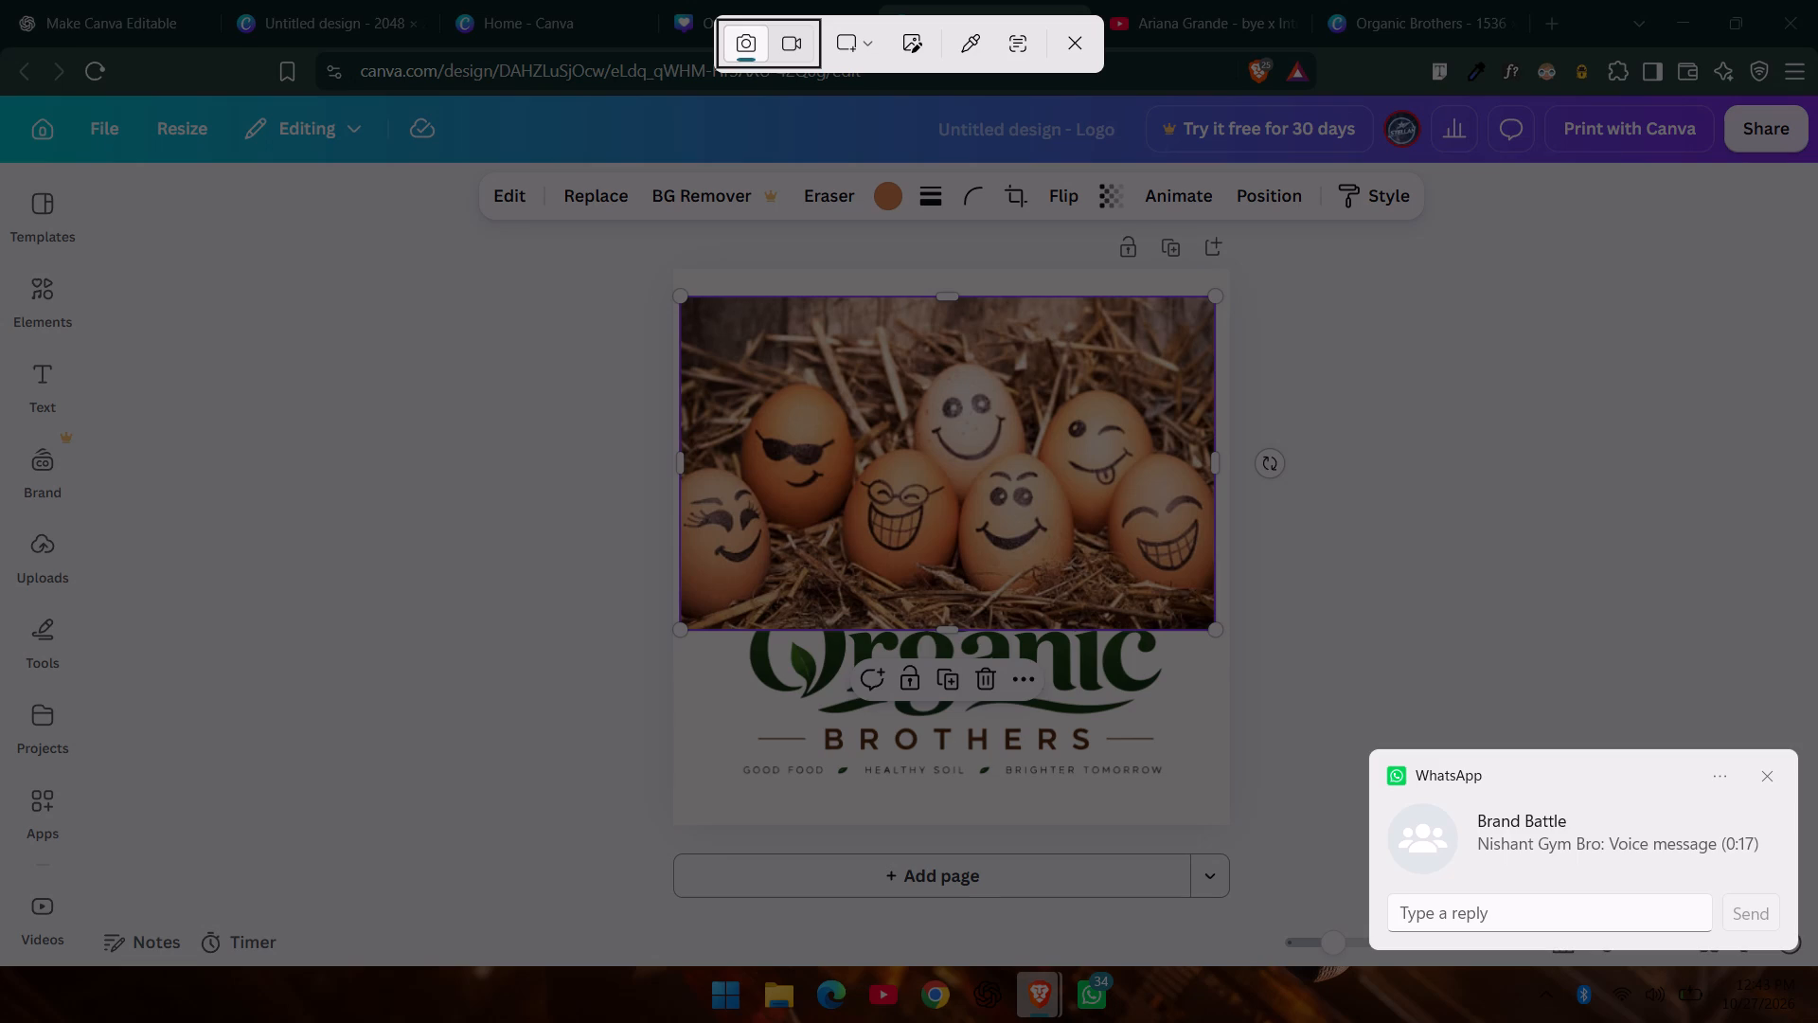
{"action": "left_click_drag", "start_coordinate": [677, 300], "coordinate": [953, 599]}
{"action": "scroll", "coordinate": [884, 518], "scroll_direction": "up", "scroll_amount": 1}
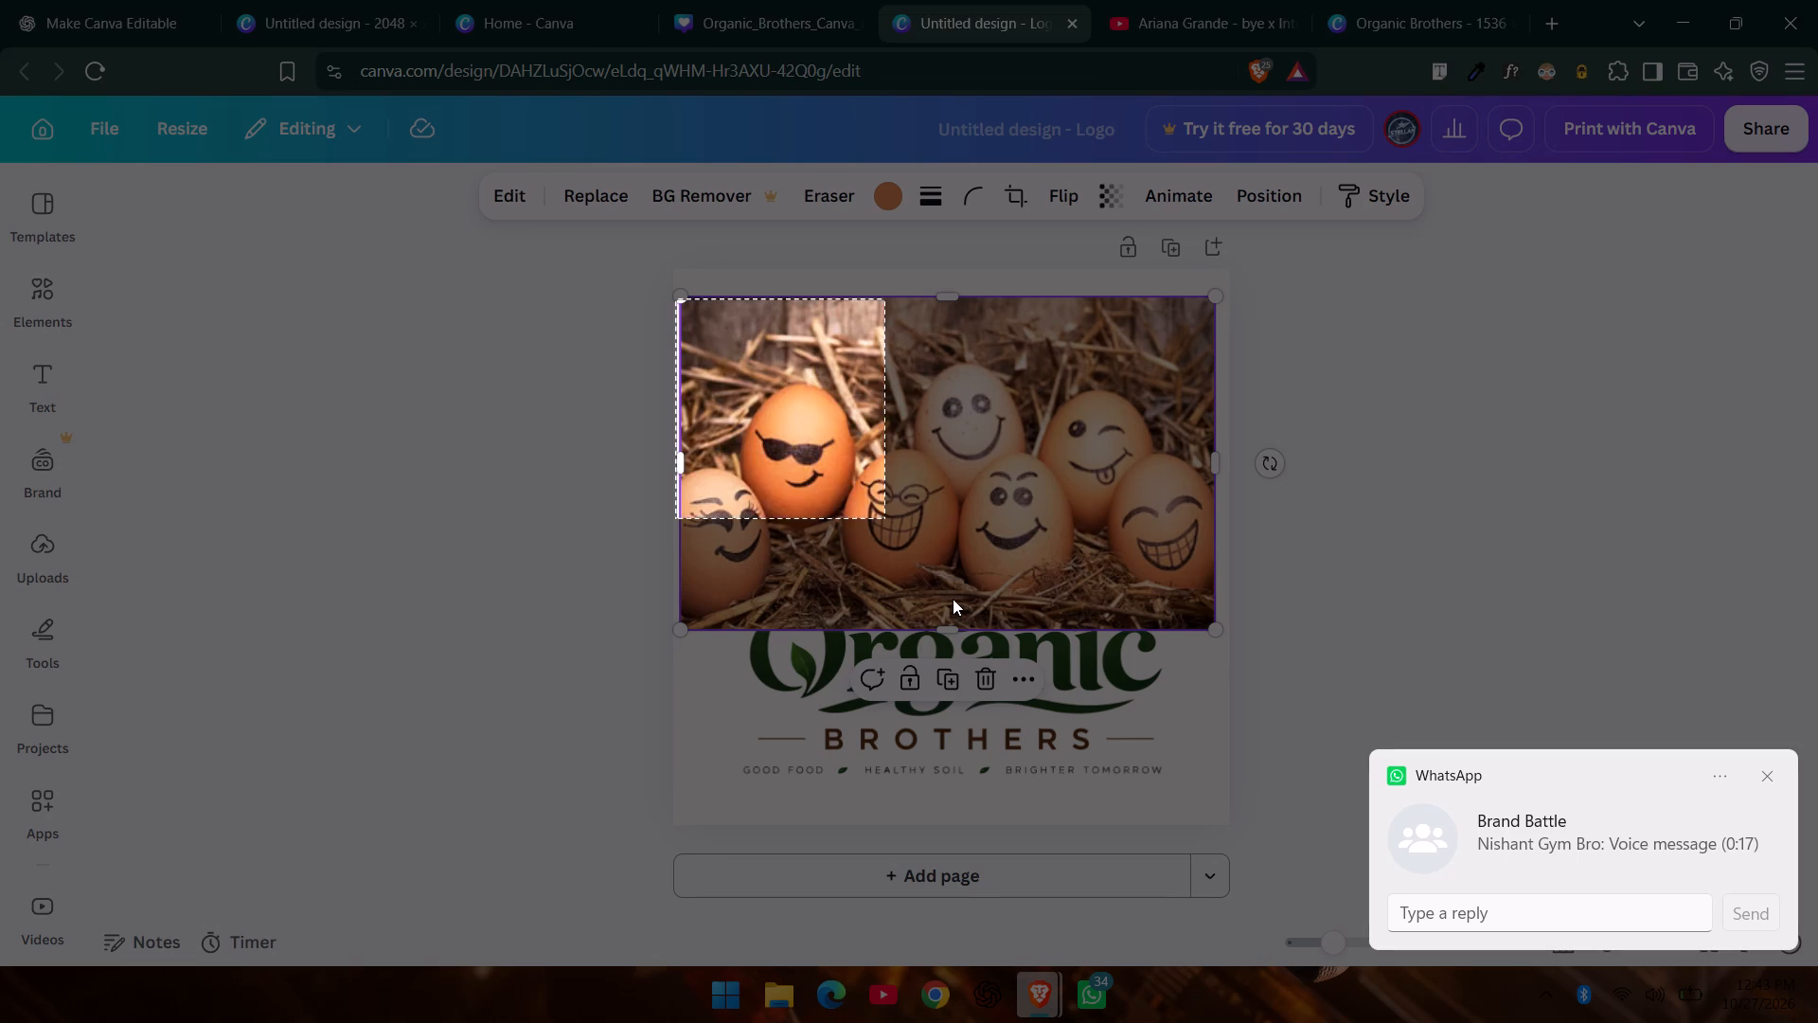
{"action": "left_click_drag", "start_coordinate": [953, 599], "coordinate": [1178, 627]}
{"action": "scroll", "coordinate": [1030, 597], "scroll_direction": "right", "scroll_amount": 1}
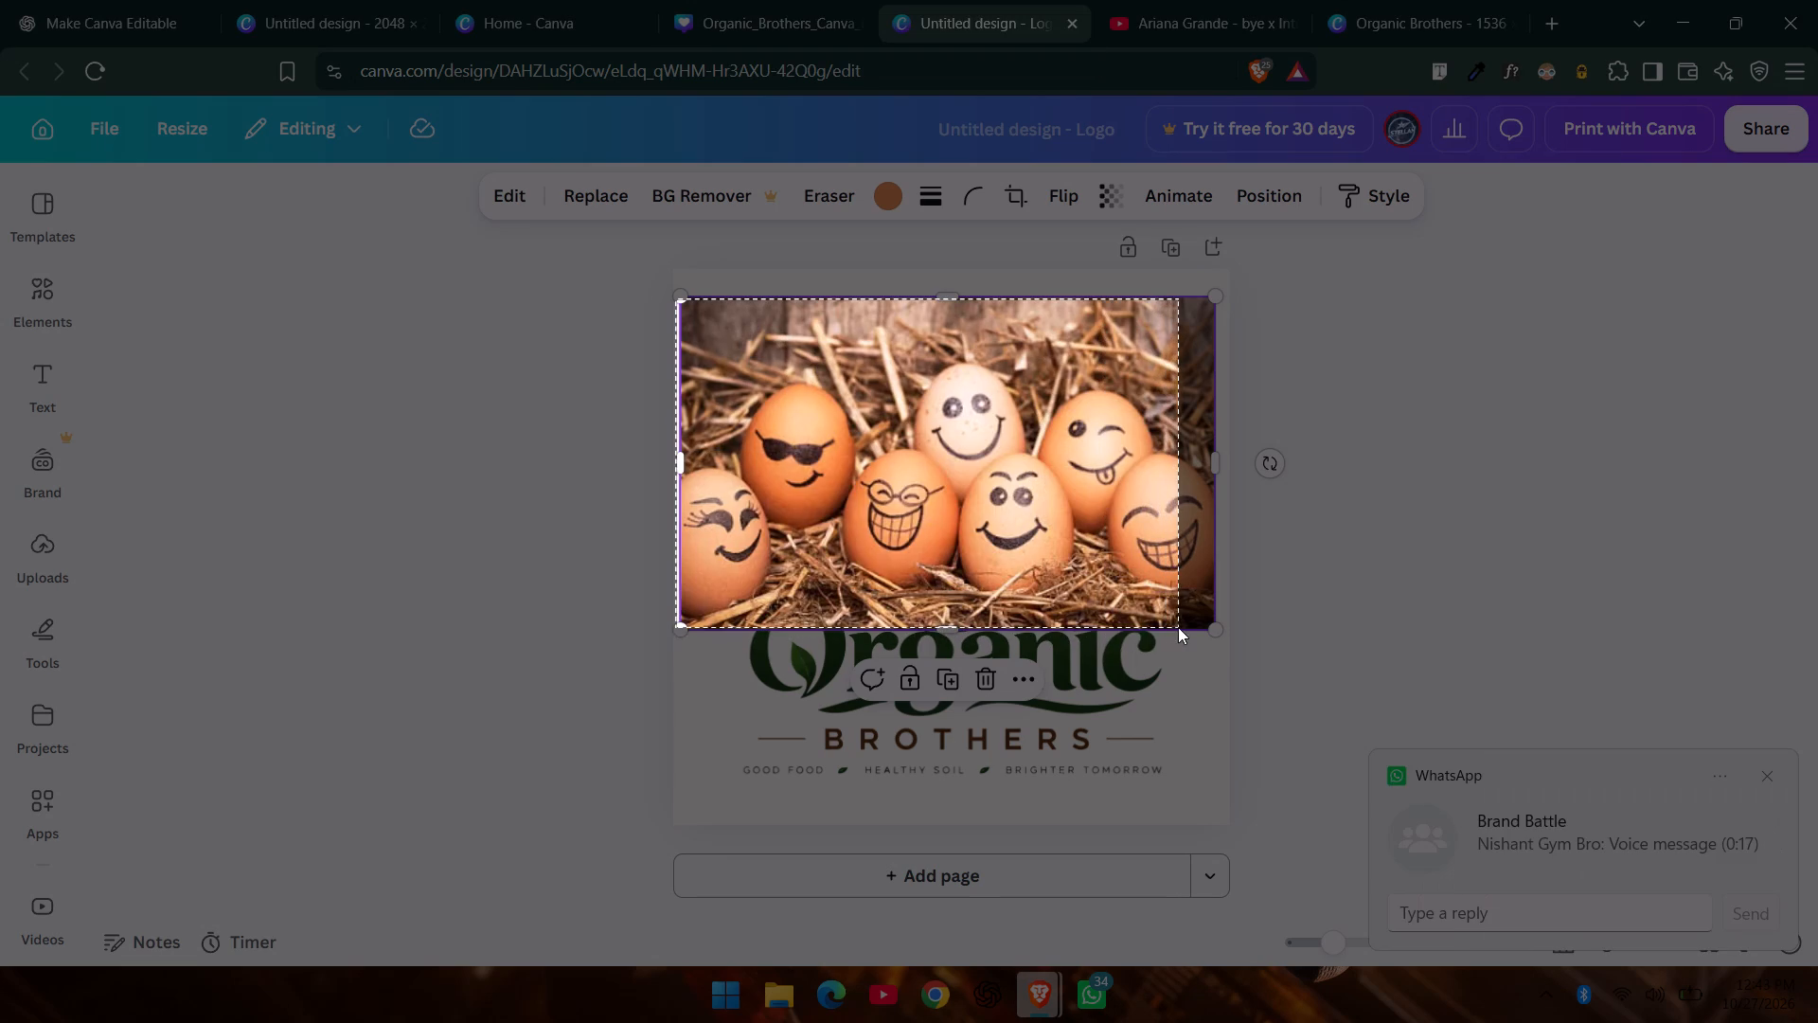
{"action": "left_click_drag", "start_coordinate": [1178, 627], "coordinate": [1214, 625]}
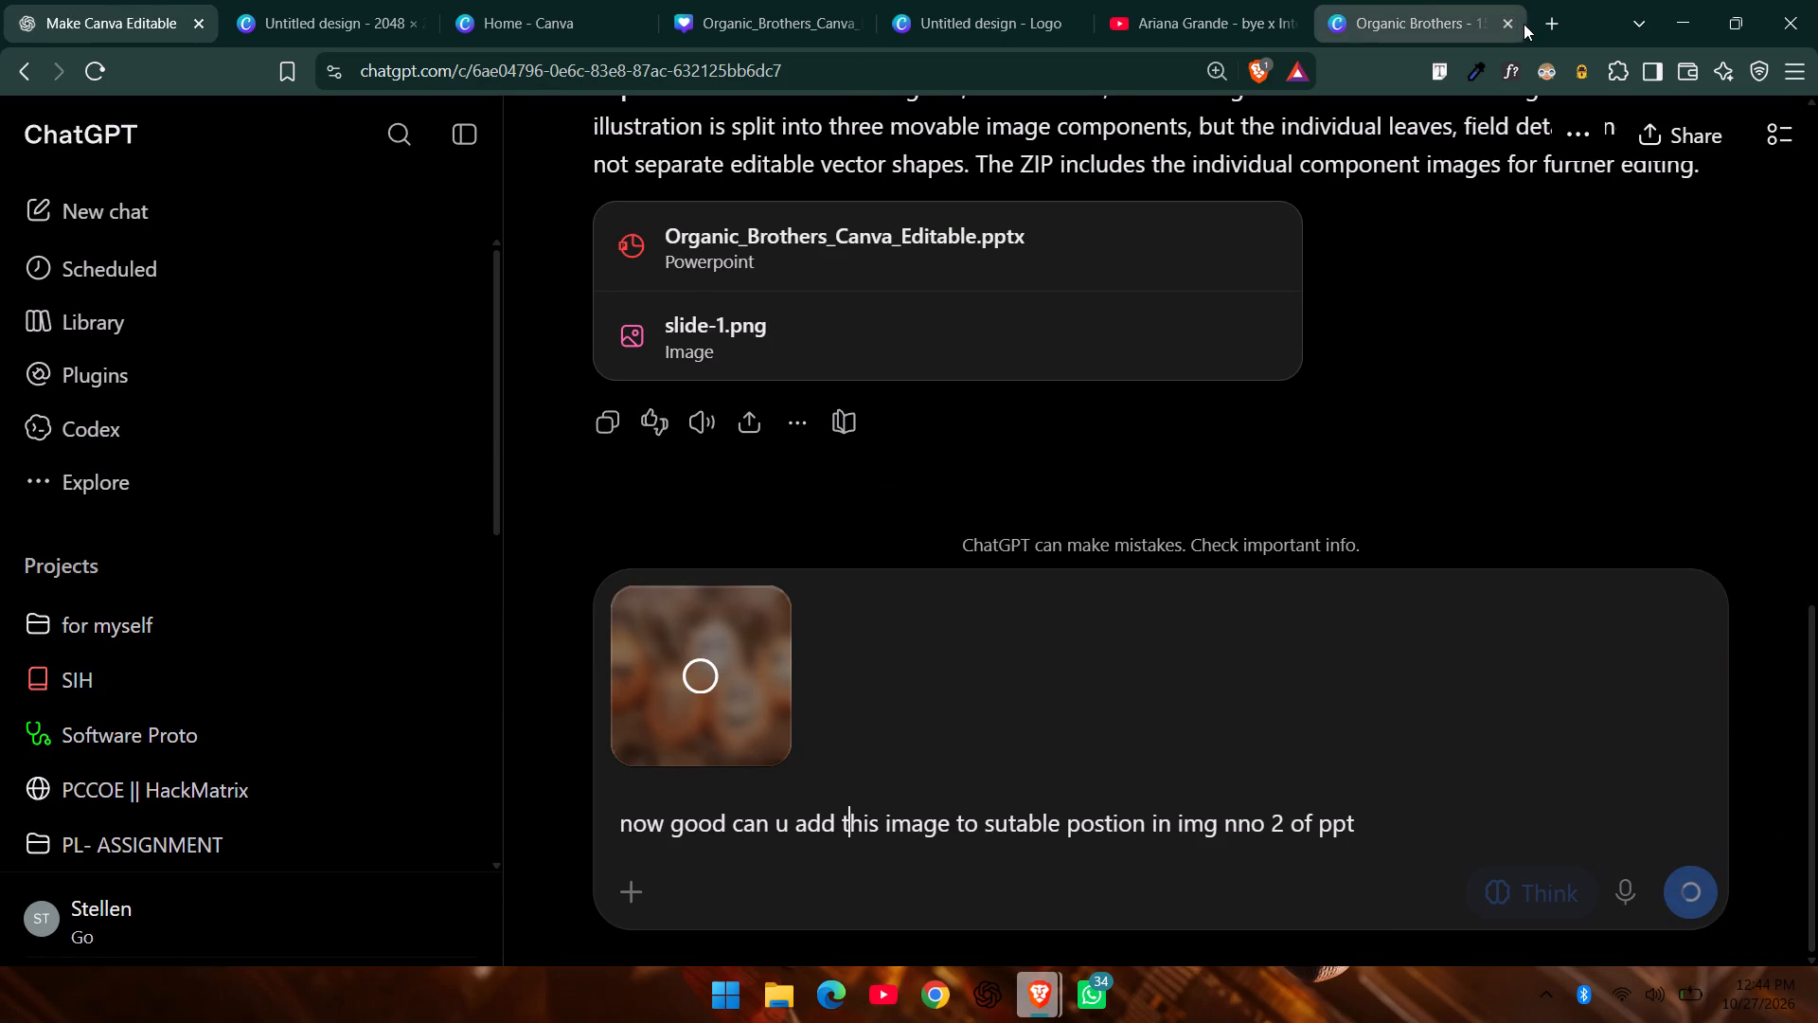
Switch to the Organic Brothers Canva design and delete the elements of "The Organic Brothers Way" panel on page 1.
{"action": "left_click", "coordinate": [1430, 0]}
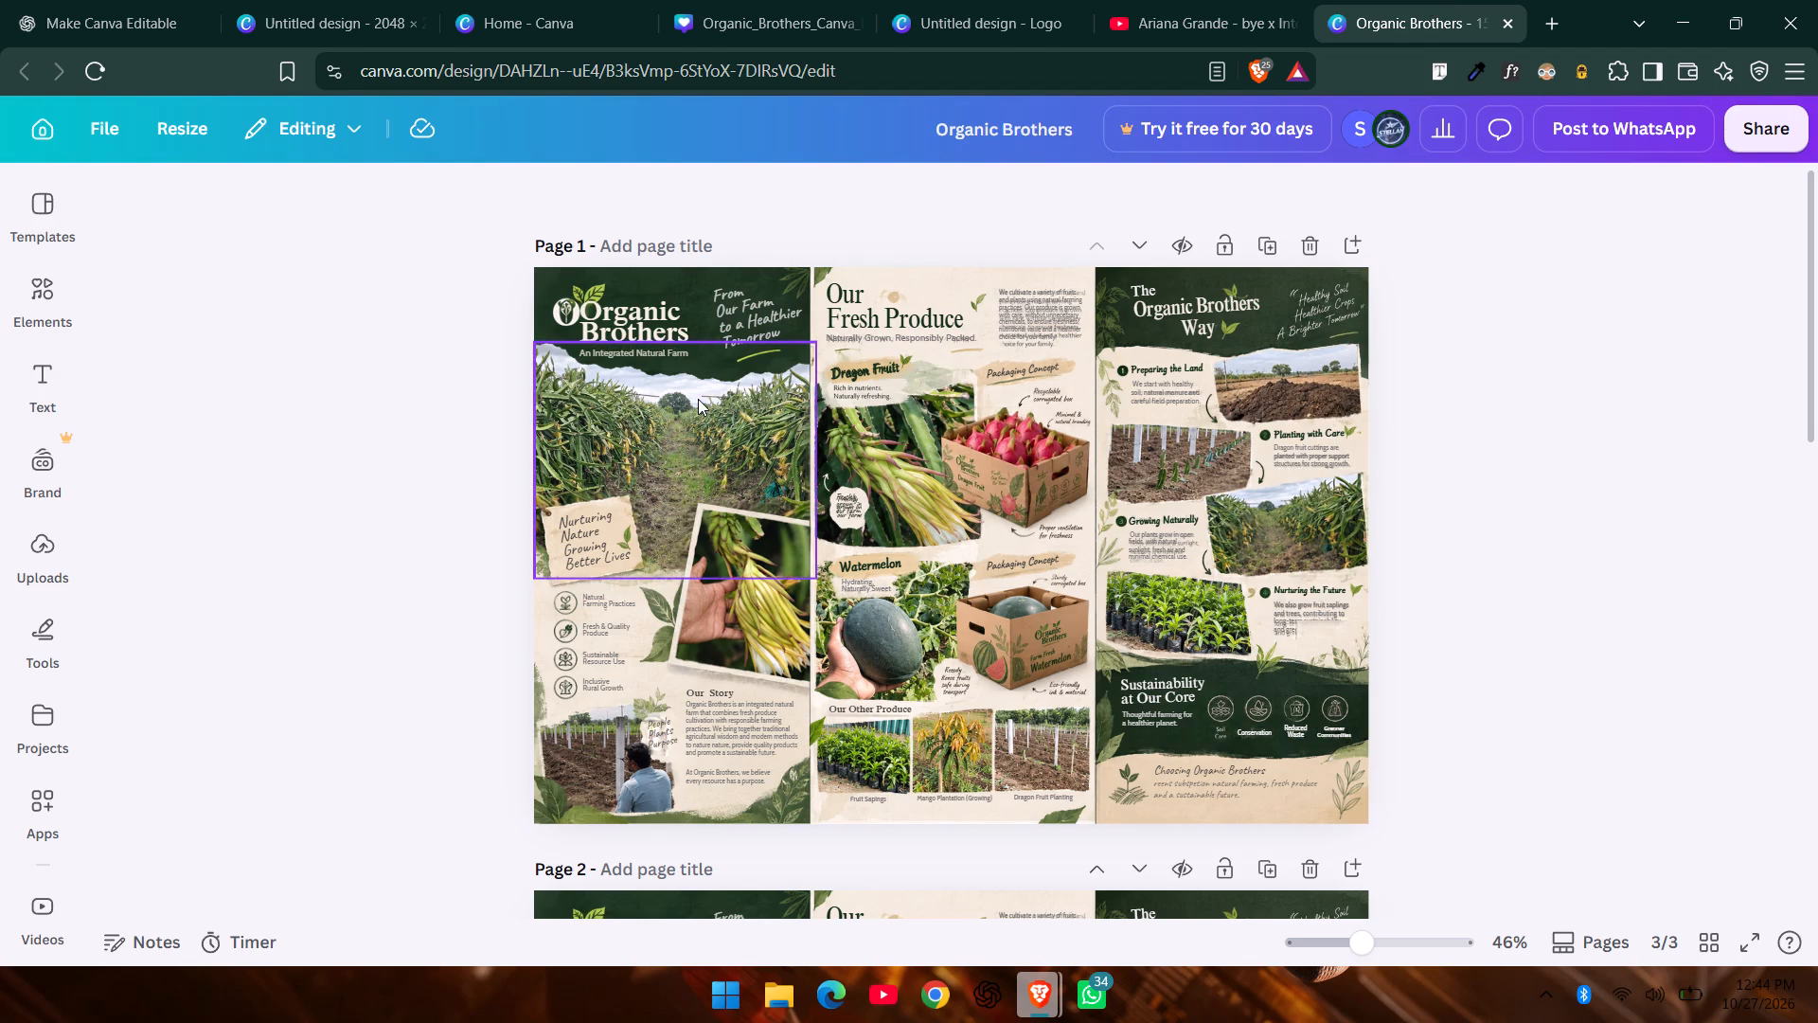
{"action": "left_click", "coordinate": [1156, 419]}
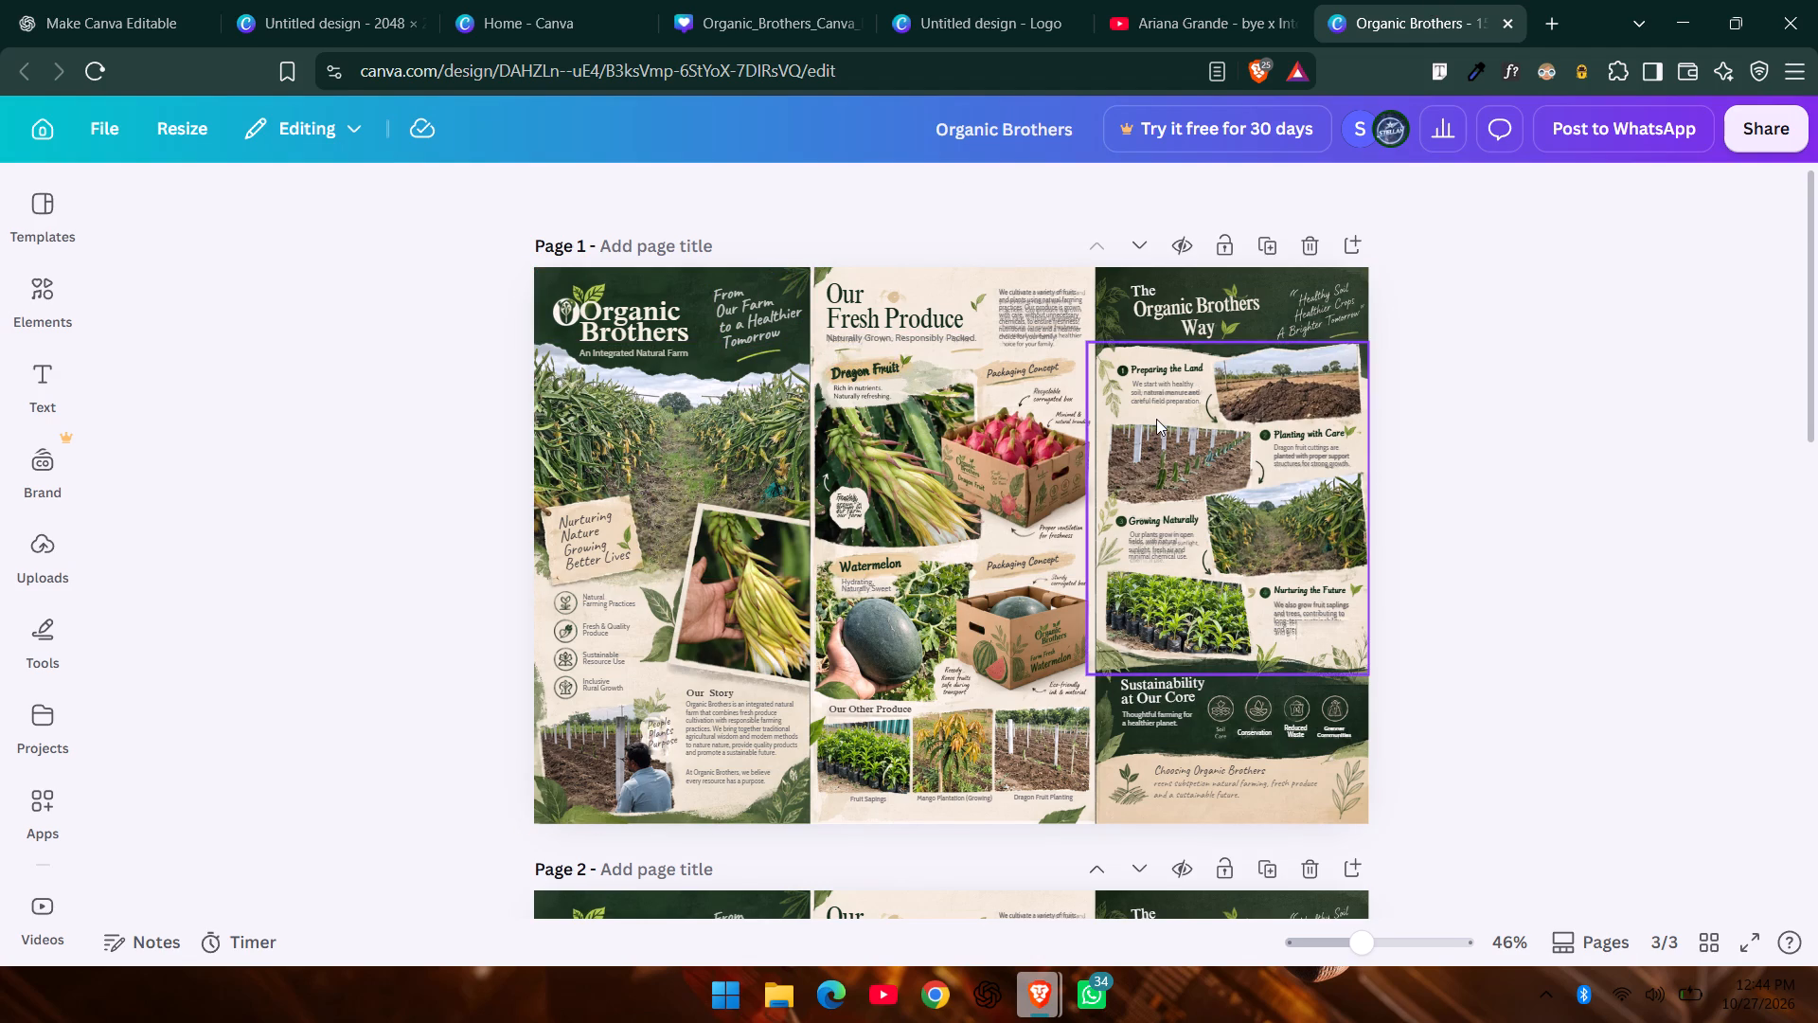
{"action": "left_click", "coordinate": [1412, 448]}
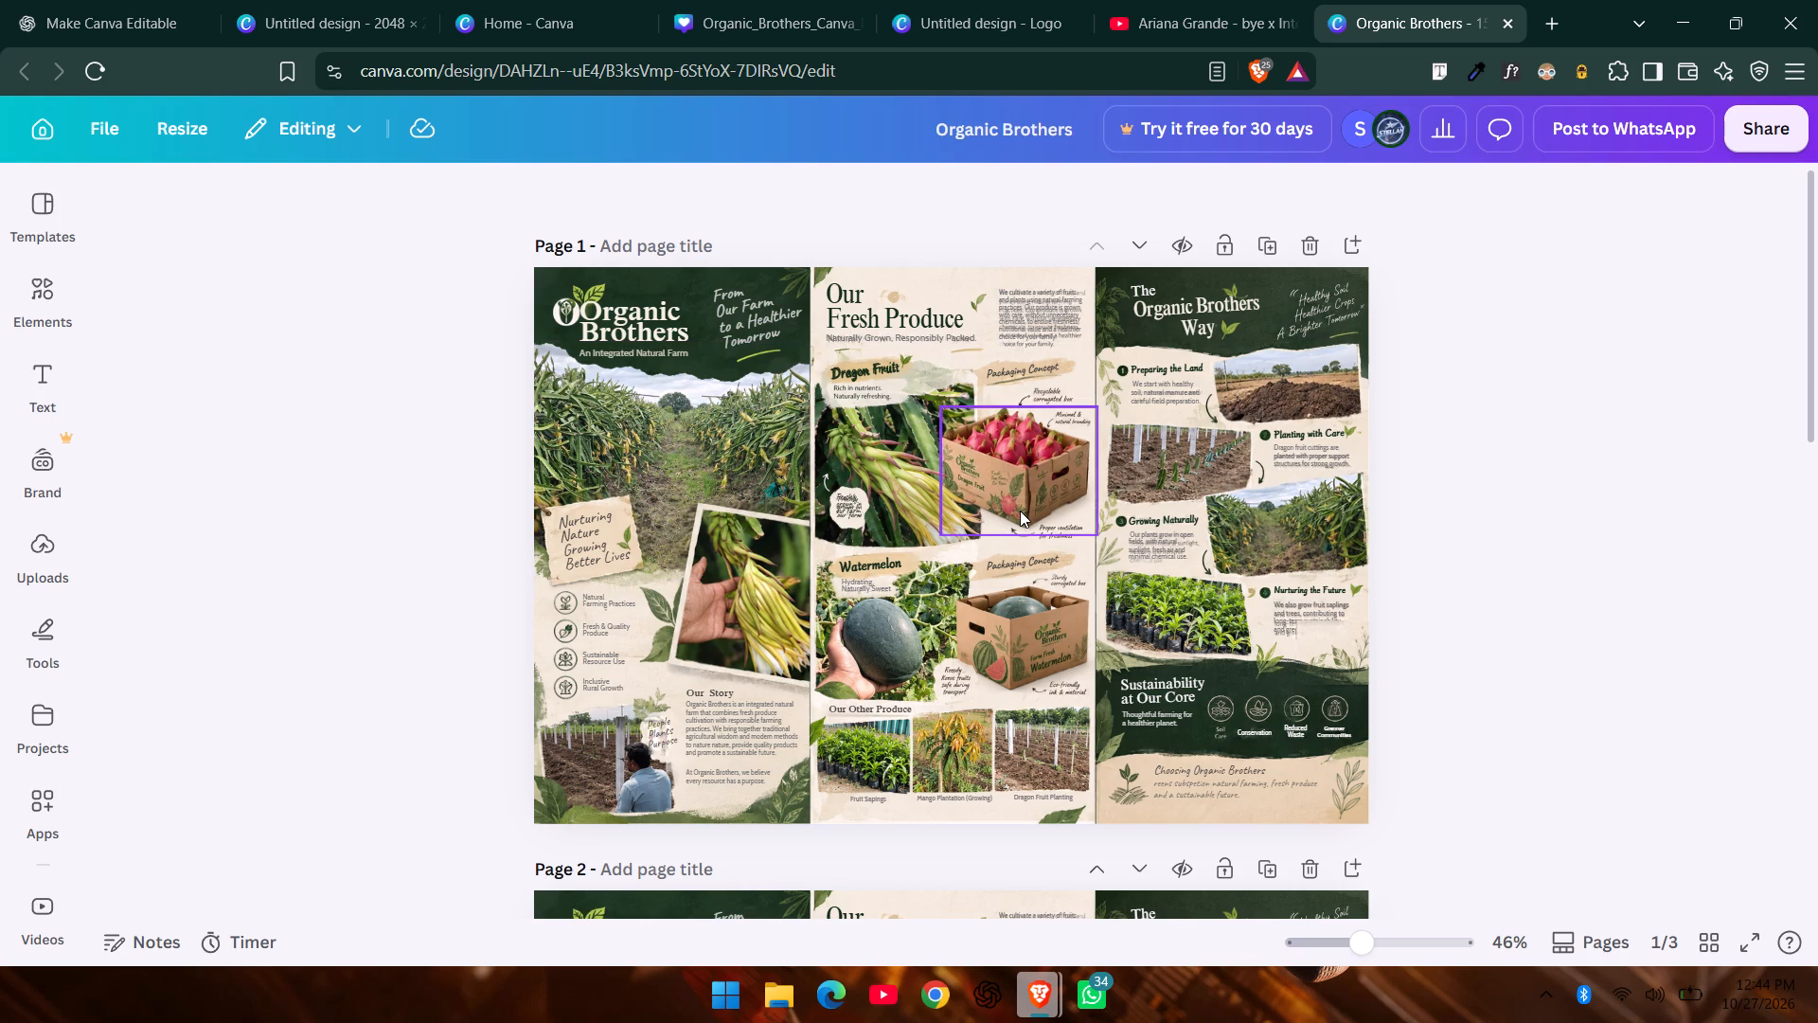
{"action": "scroll", "coordinate": [874, 348], "scroll_direction": "down", "scroll_amount": 5}
{"action": "scroll", "coordinate": [874, 348], "scroll_direction": "up", "scroll_amount": 4}
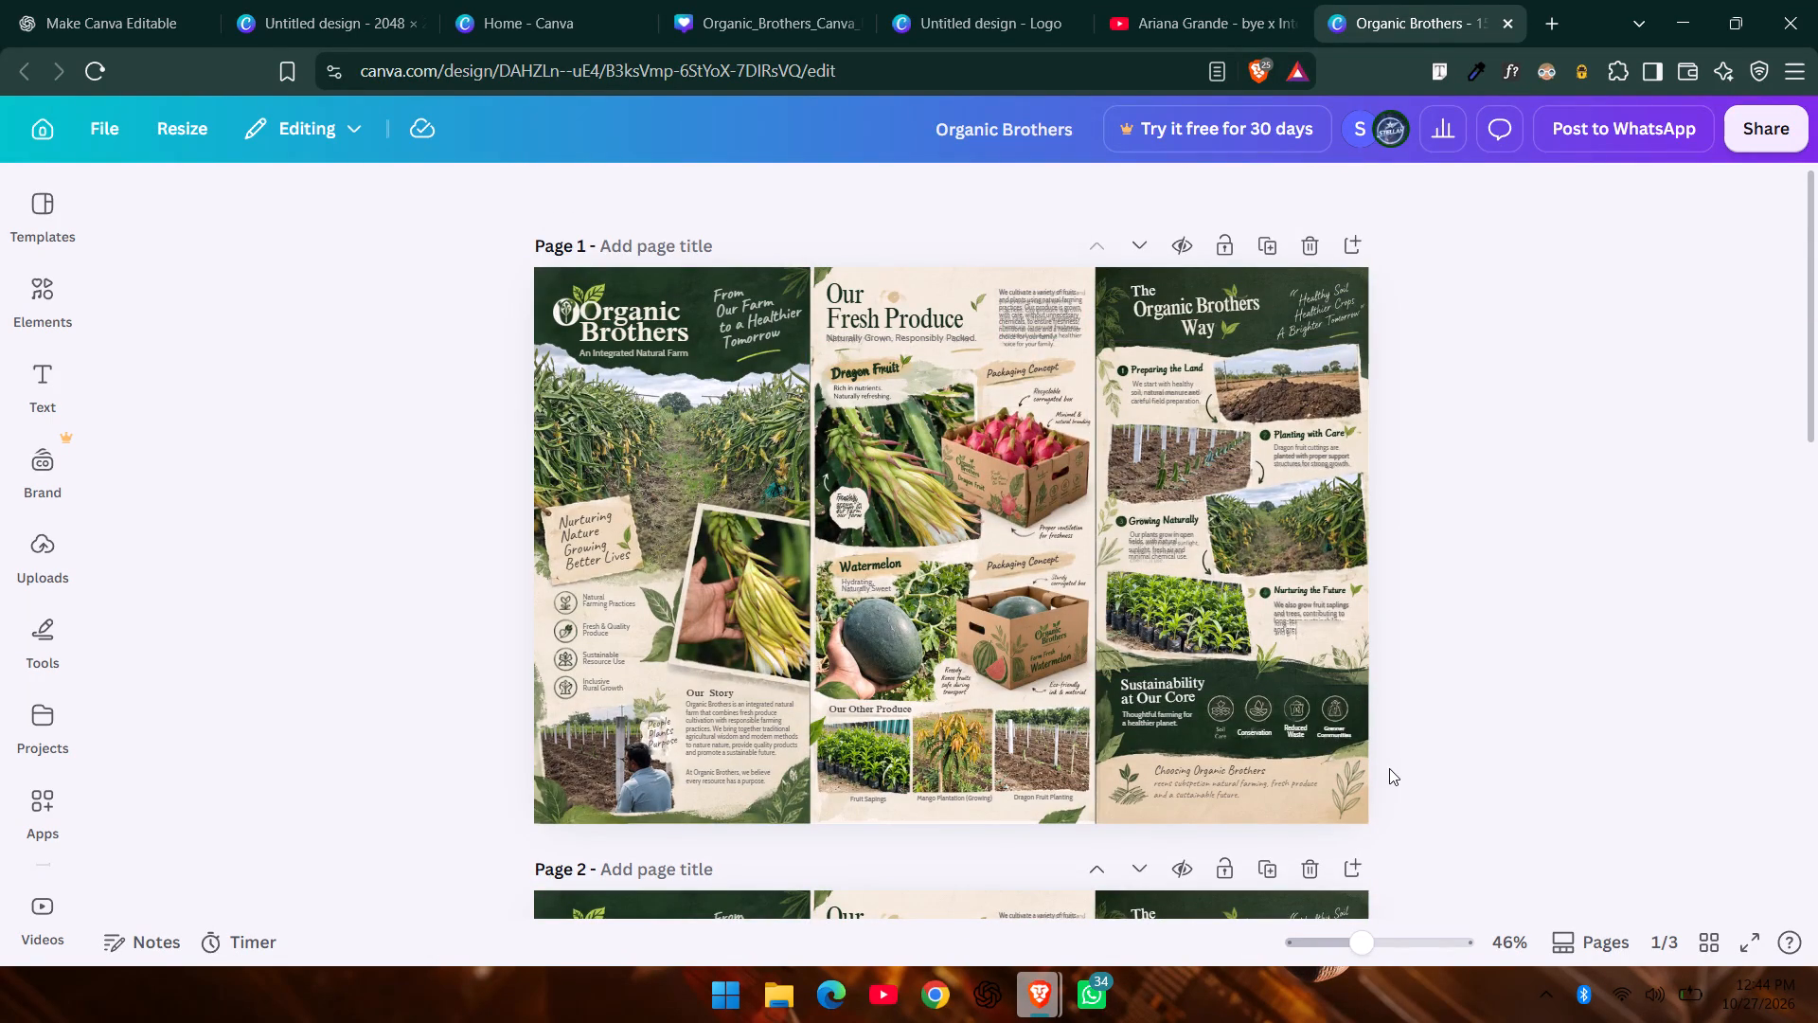
{"action": "left_click_drag", "start_coordinate": [1389, 768], "coordinate": [1095, 270]}
{"action": "key", "text": "Delete"}
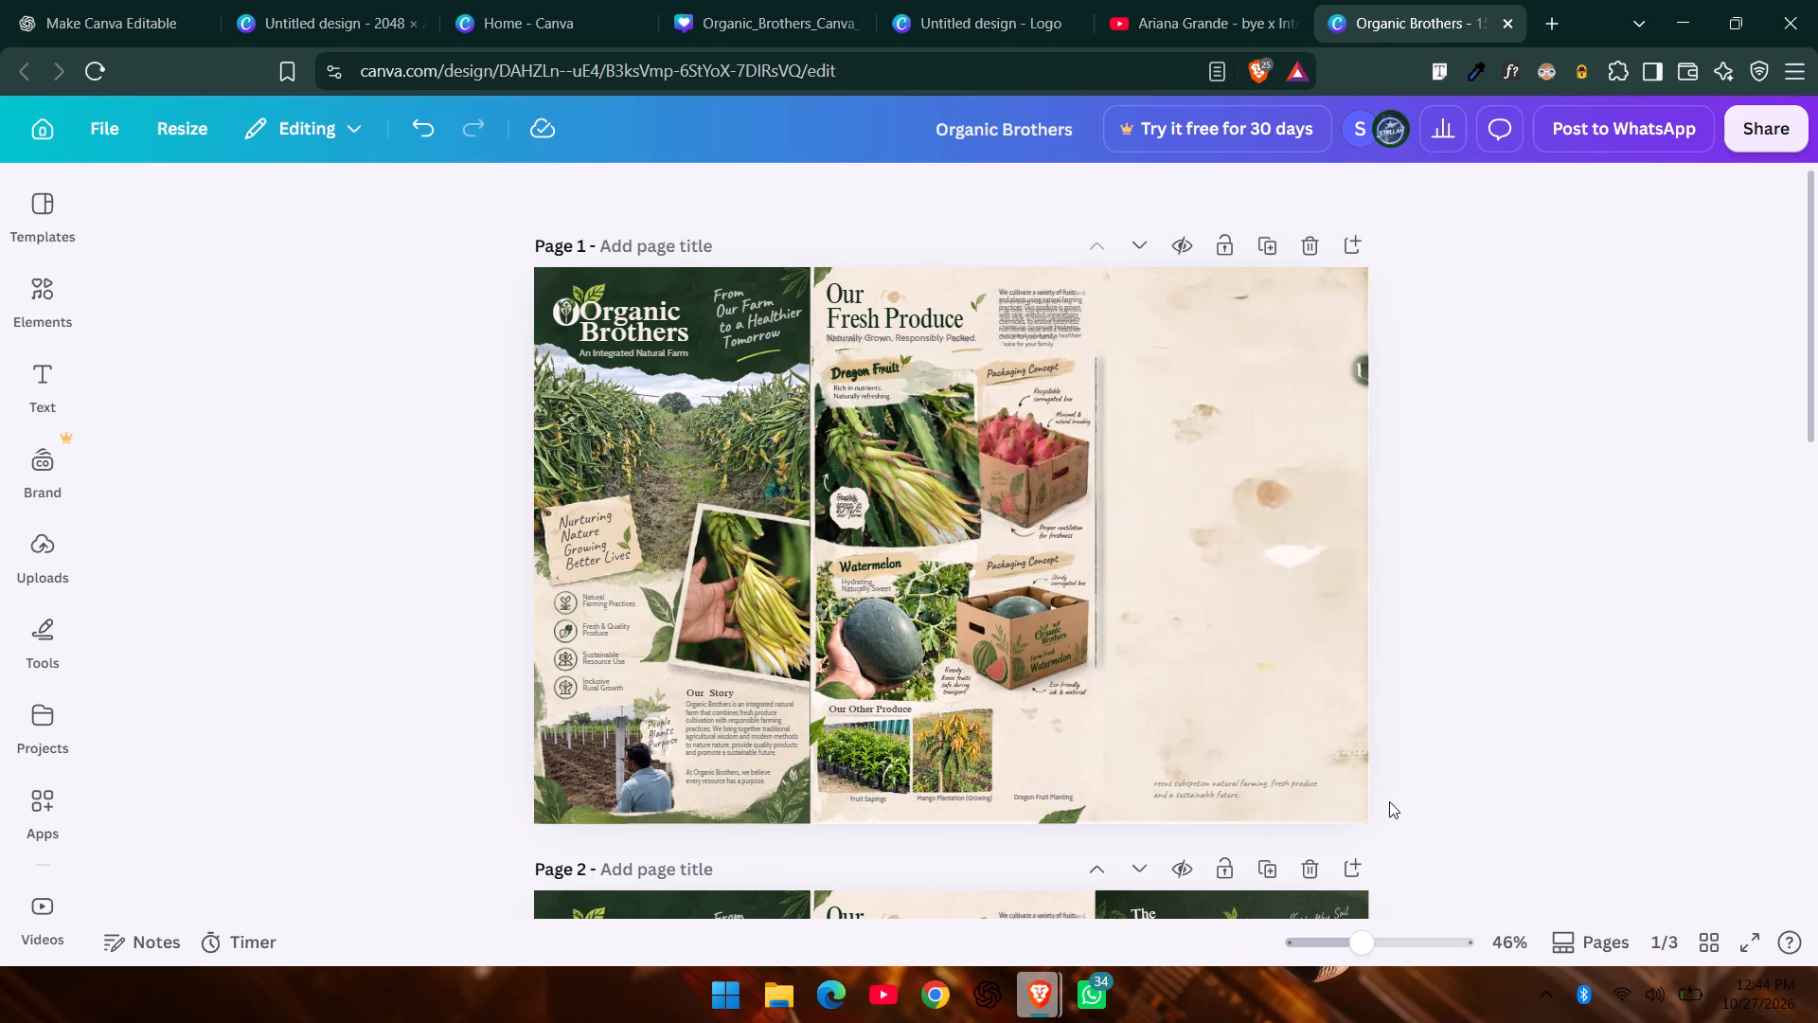
Delete the separate elements of the "Our Fresh Produce" panel and the leftover text in the emptied panel on page 1.
{"action": "left_click_drag", "start_coordinate": [1410, 832], "coordinate": [843, 246]}
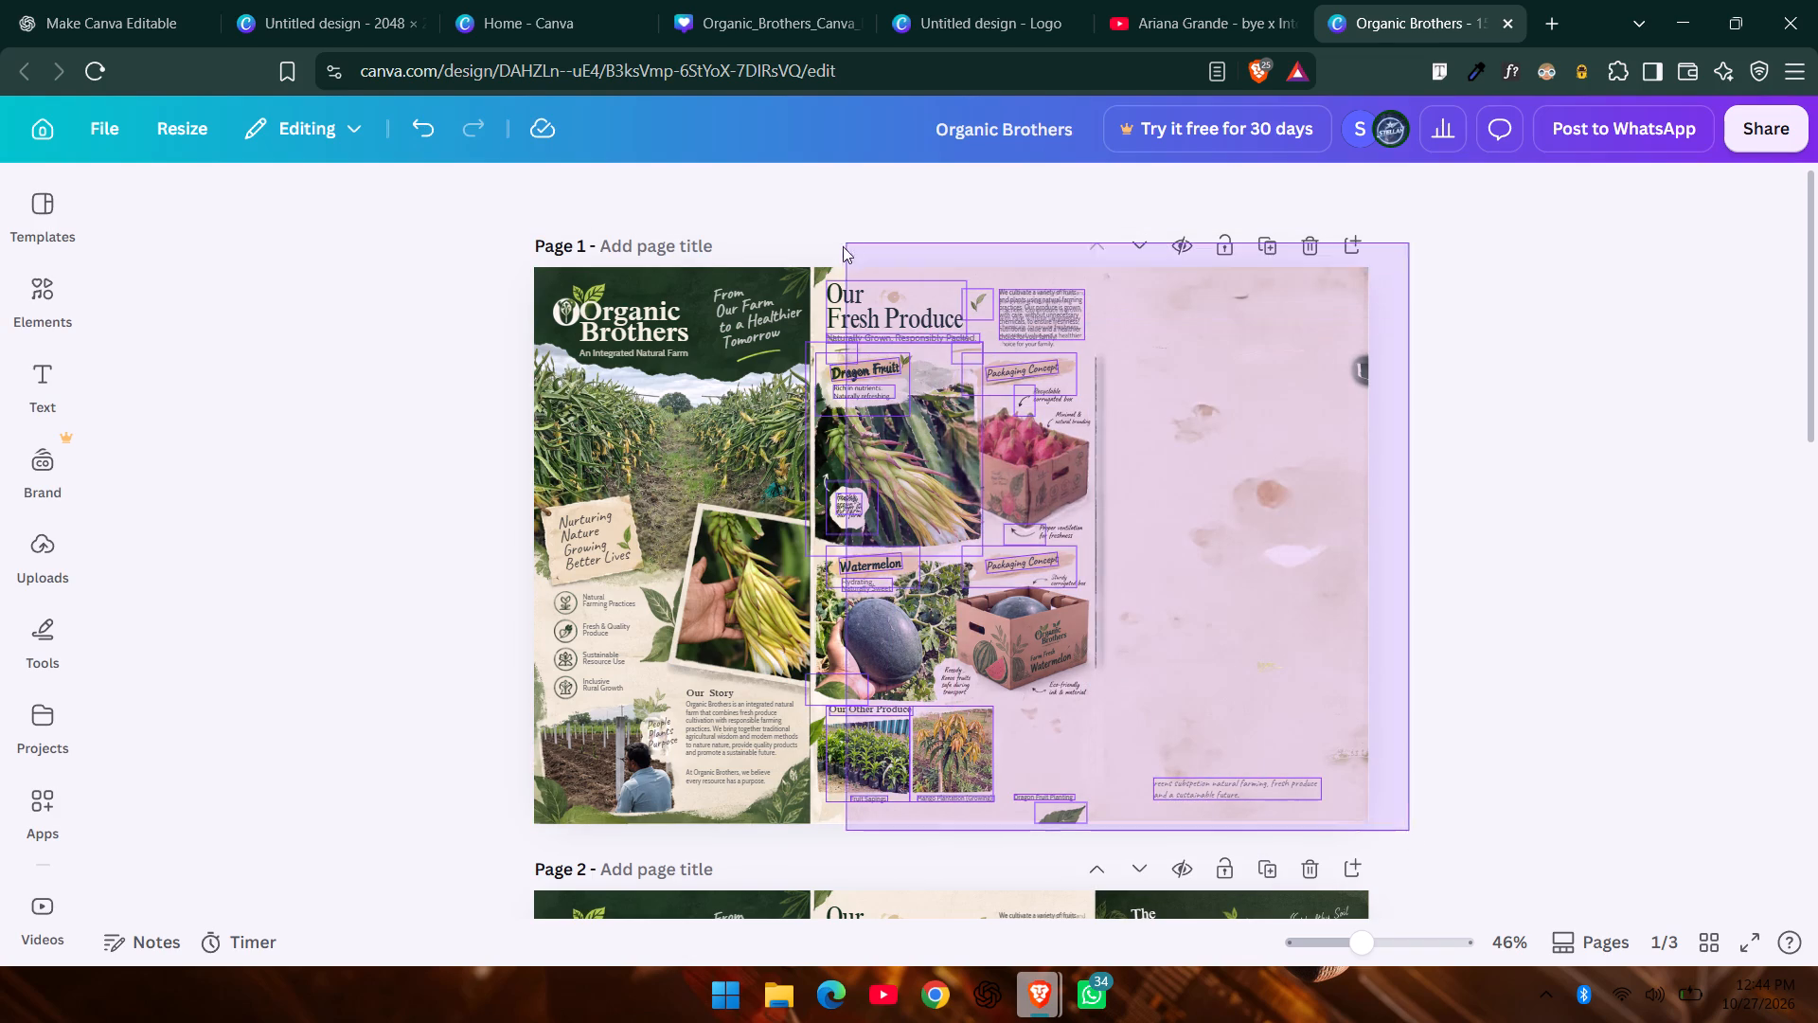
{"action": "left_click_drag", "start_coordinate": [843, 246], "coordinate": [817, 266]}
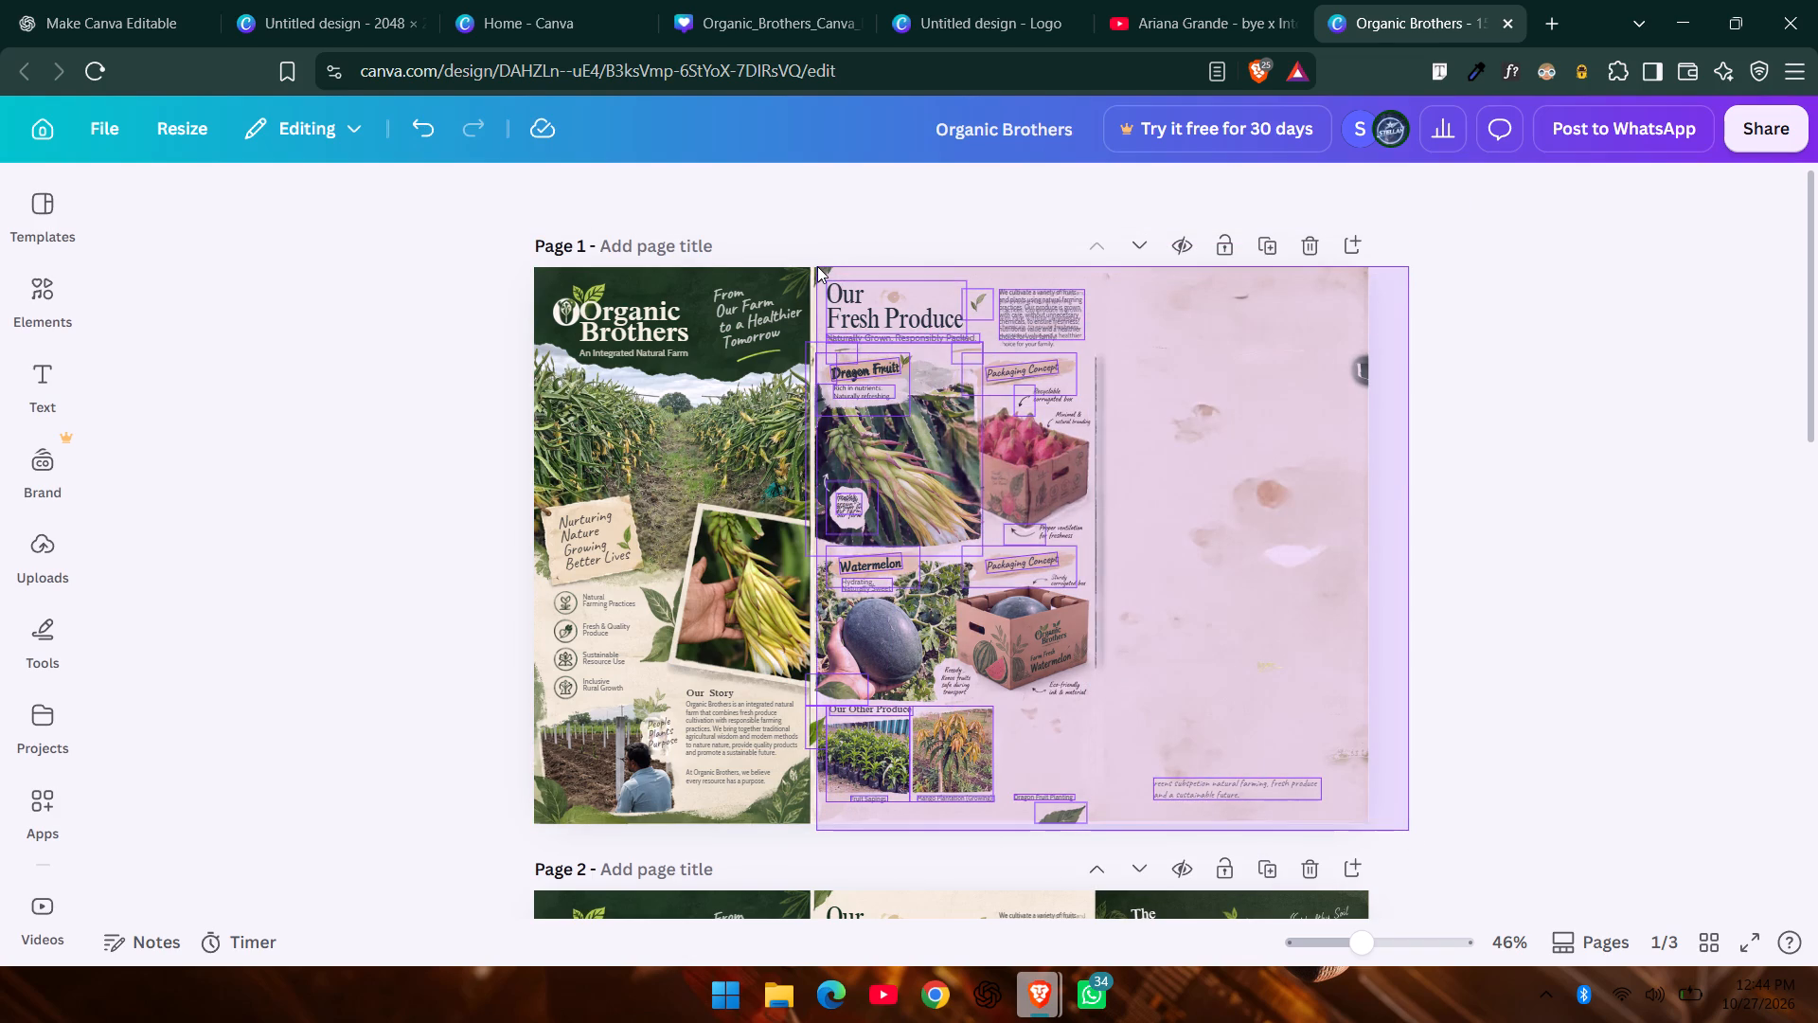
{"action": "key", "text": "Delete"}
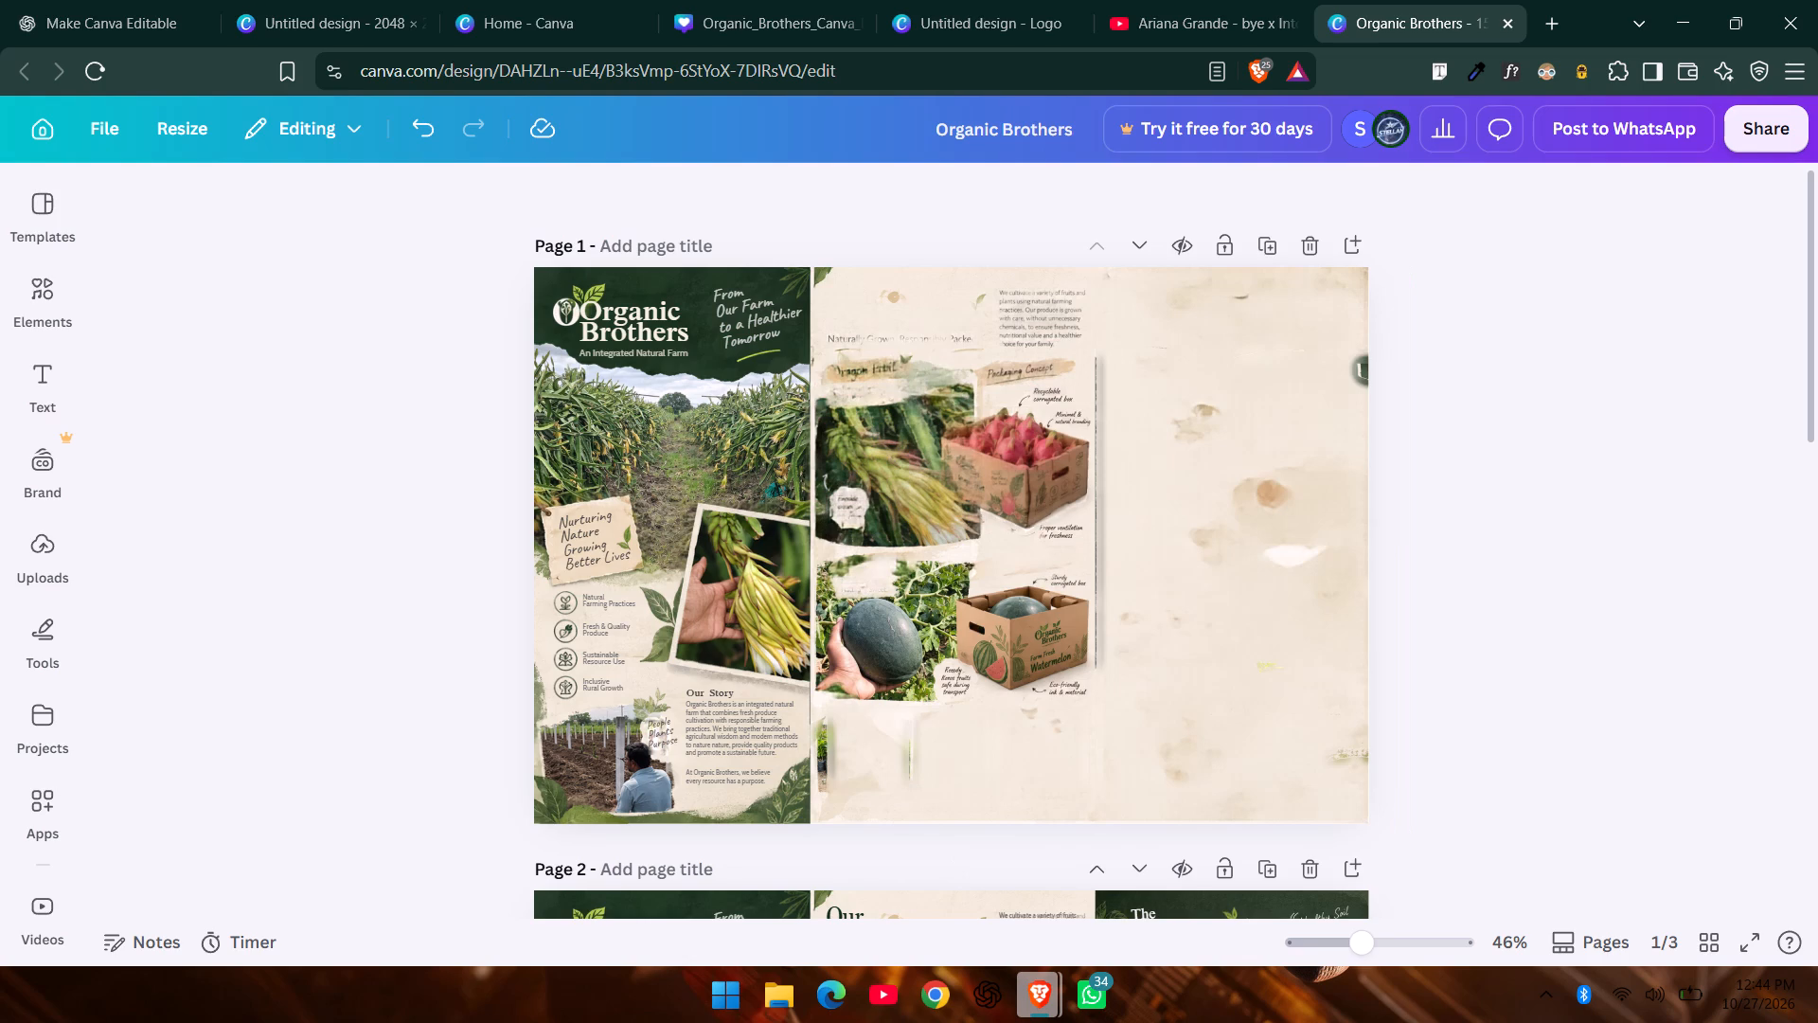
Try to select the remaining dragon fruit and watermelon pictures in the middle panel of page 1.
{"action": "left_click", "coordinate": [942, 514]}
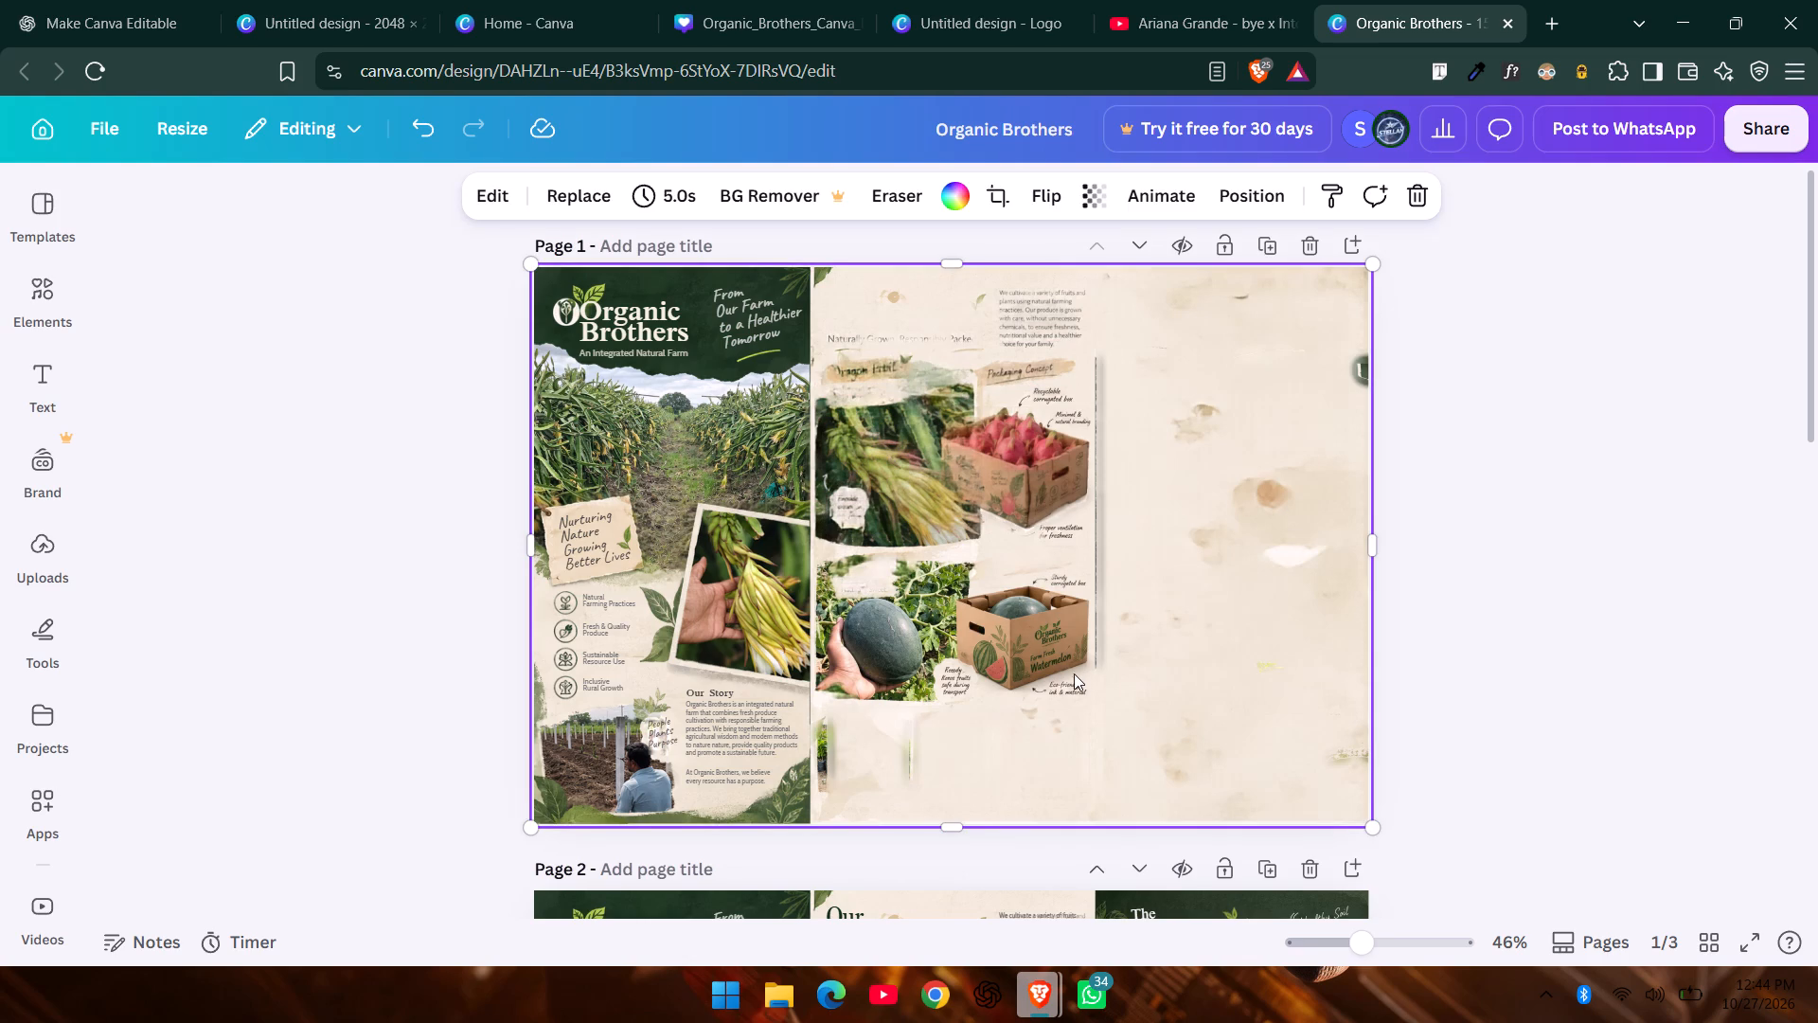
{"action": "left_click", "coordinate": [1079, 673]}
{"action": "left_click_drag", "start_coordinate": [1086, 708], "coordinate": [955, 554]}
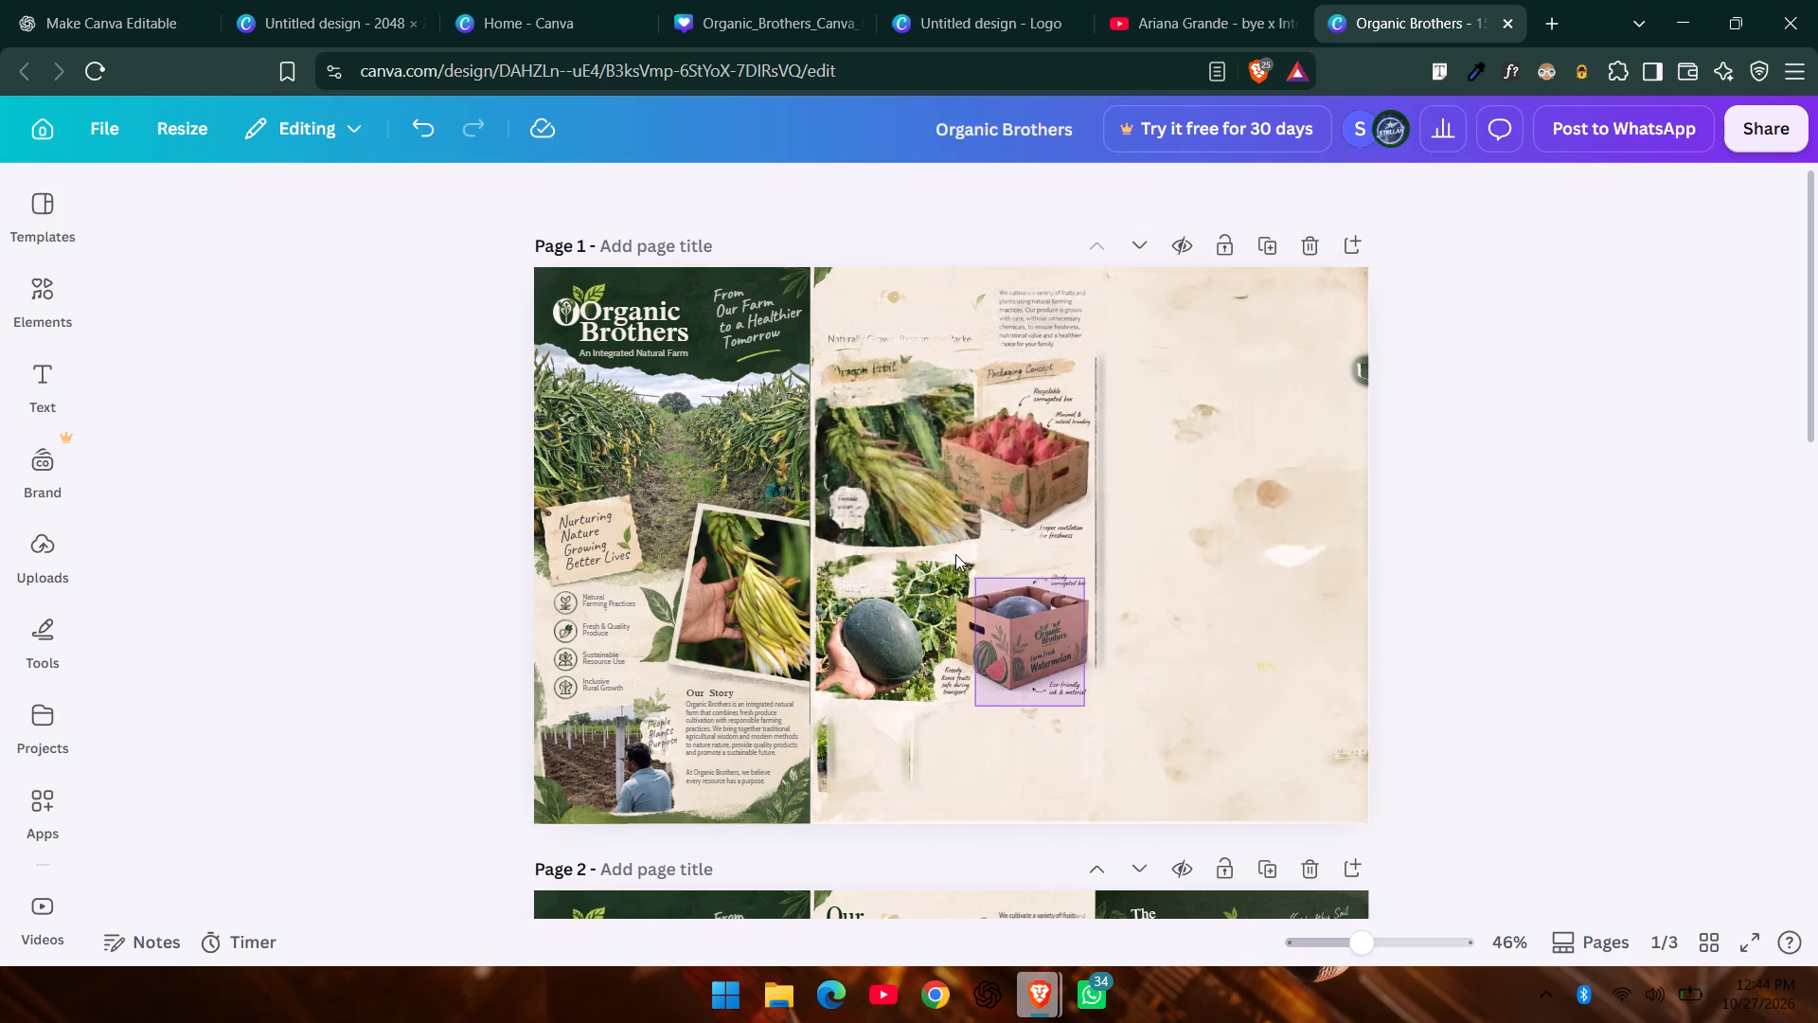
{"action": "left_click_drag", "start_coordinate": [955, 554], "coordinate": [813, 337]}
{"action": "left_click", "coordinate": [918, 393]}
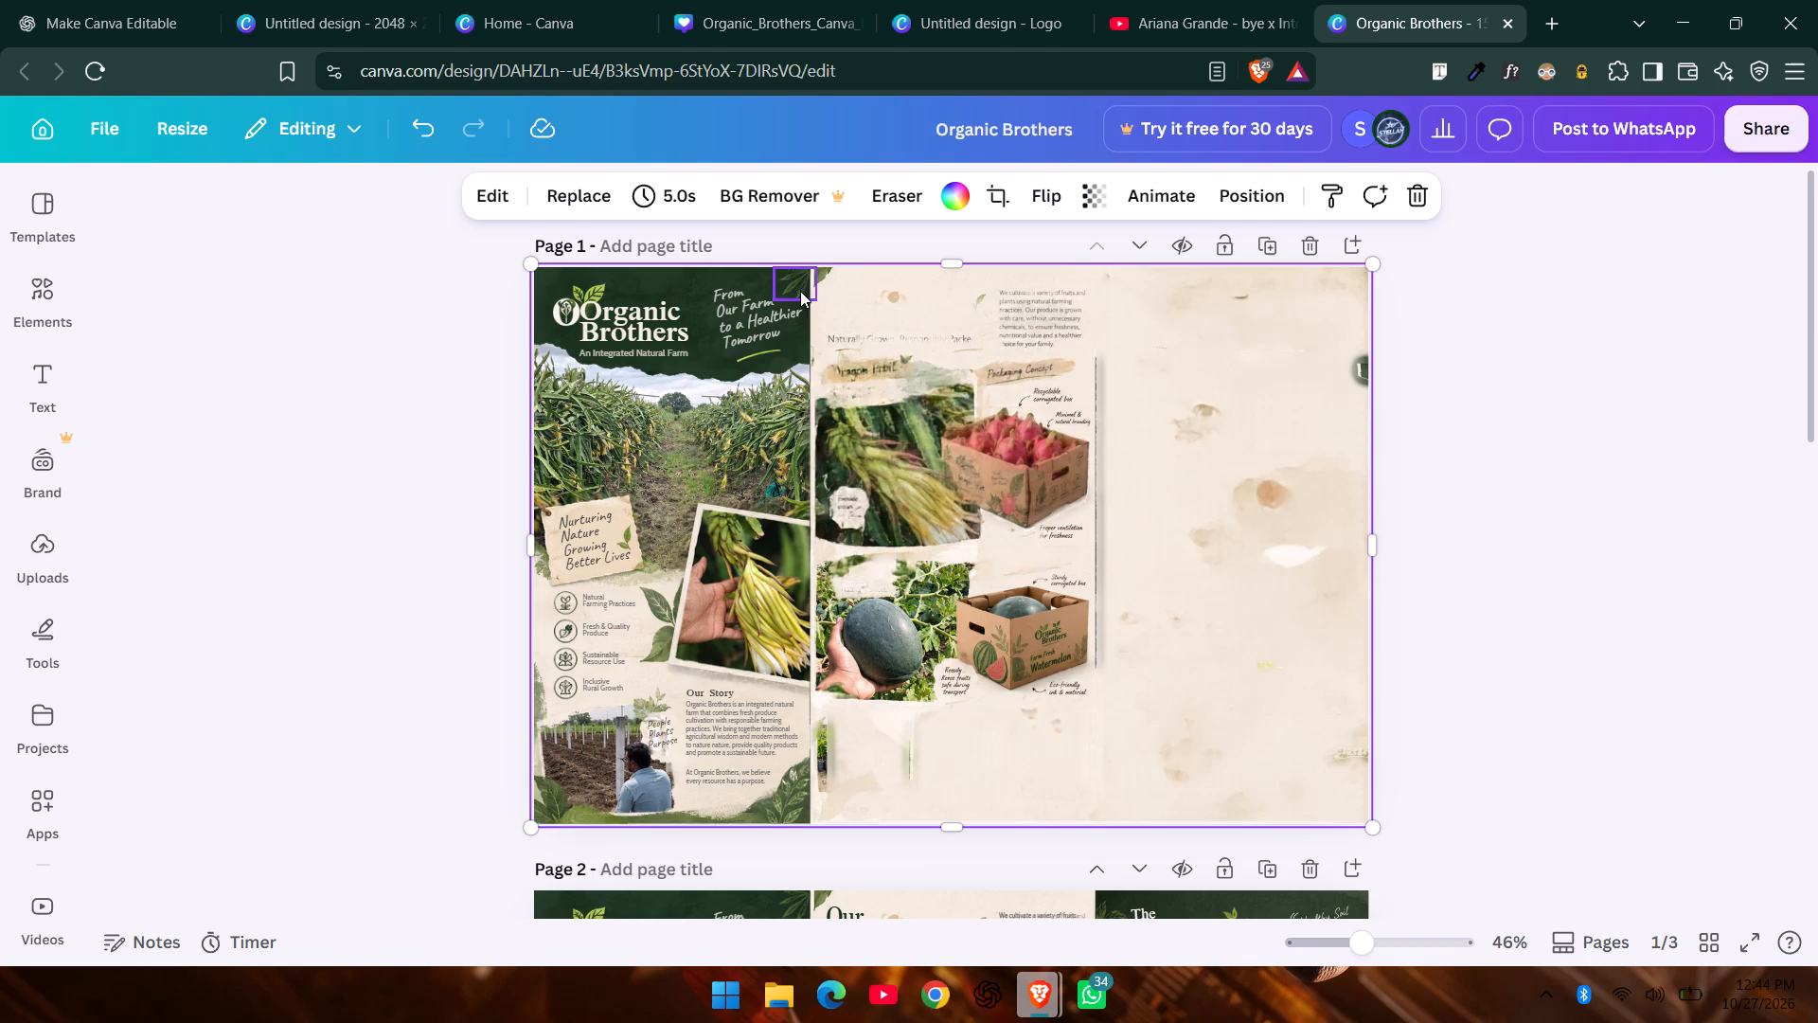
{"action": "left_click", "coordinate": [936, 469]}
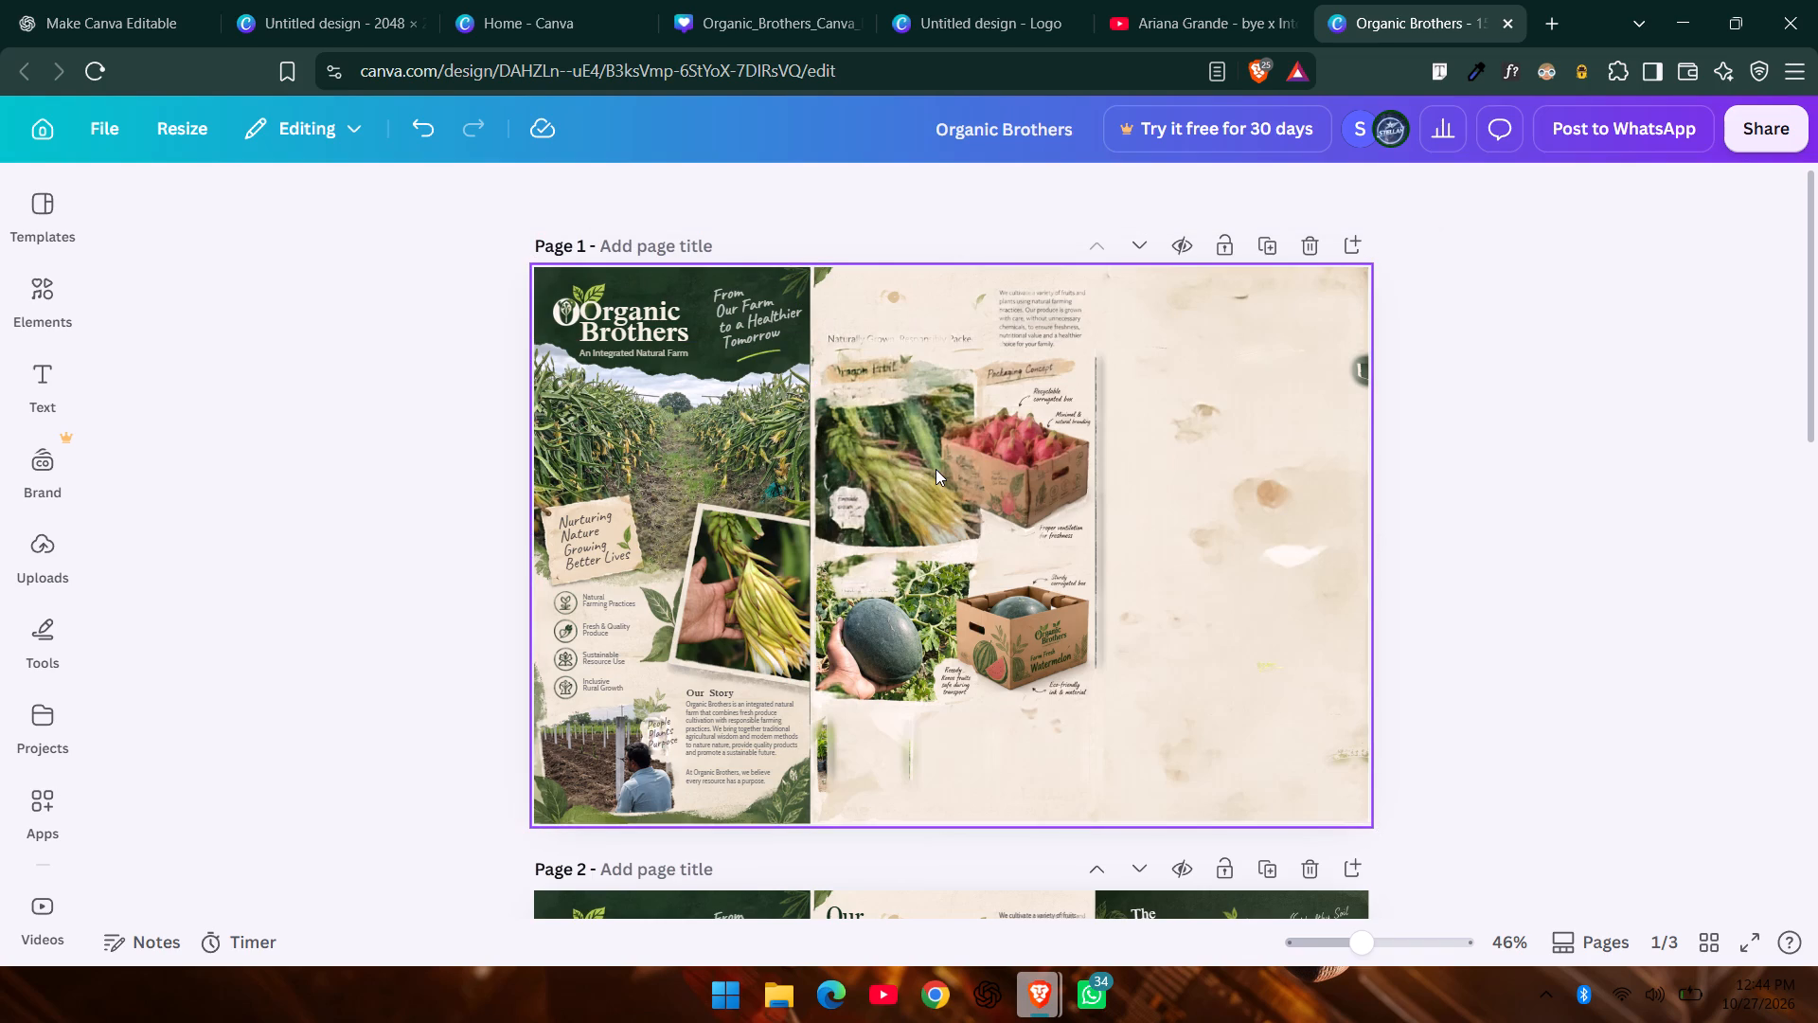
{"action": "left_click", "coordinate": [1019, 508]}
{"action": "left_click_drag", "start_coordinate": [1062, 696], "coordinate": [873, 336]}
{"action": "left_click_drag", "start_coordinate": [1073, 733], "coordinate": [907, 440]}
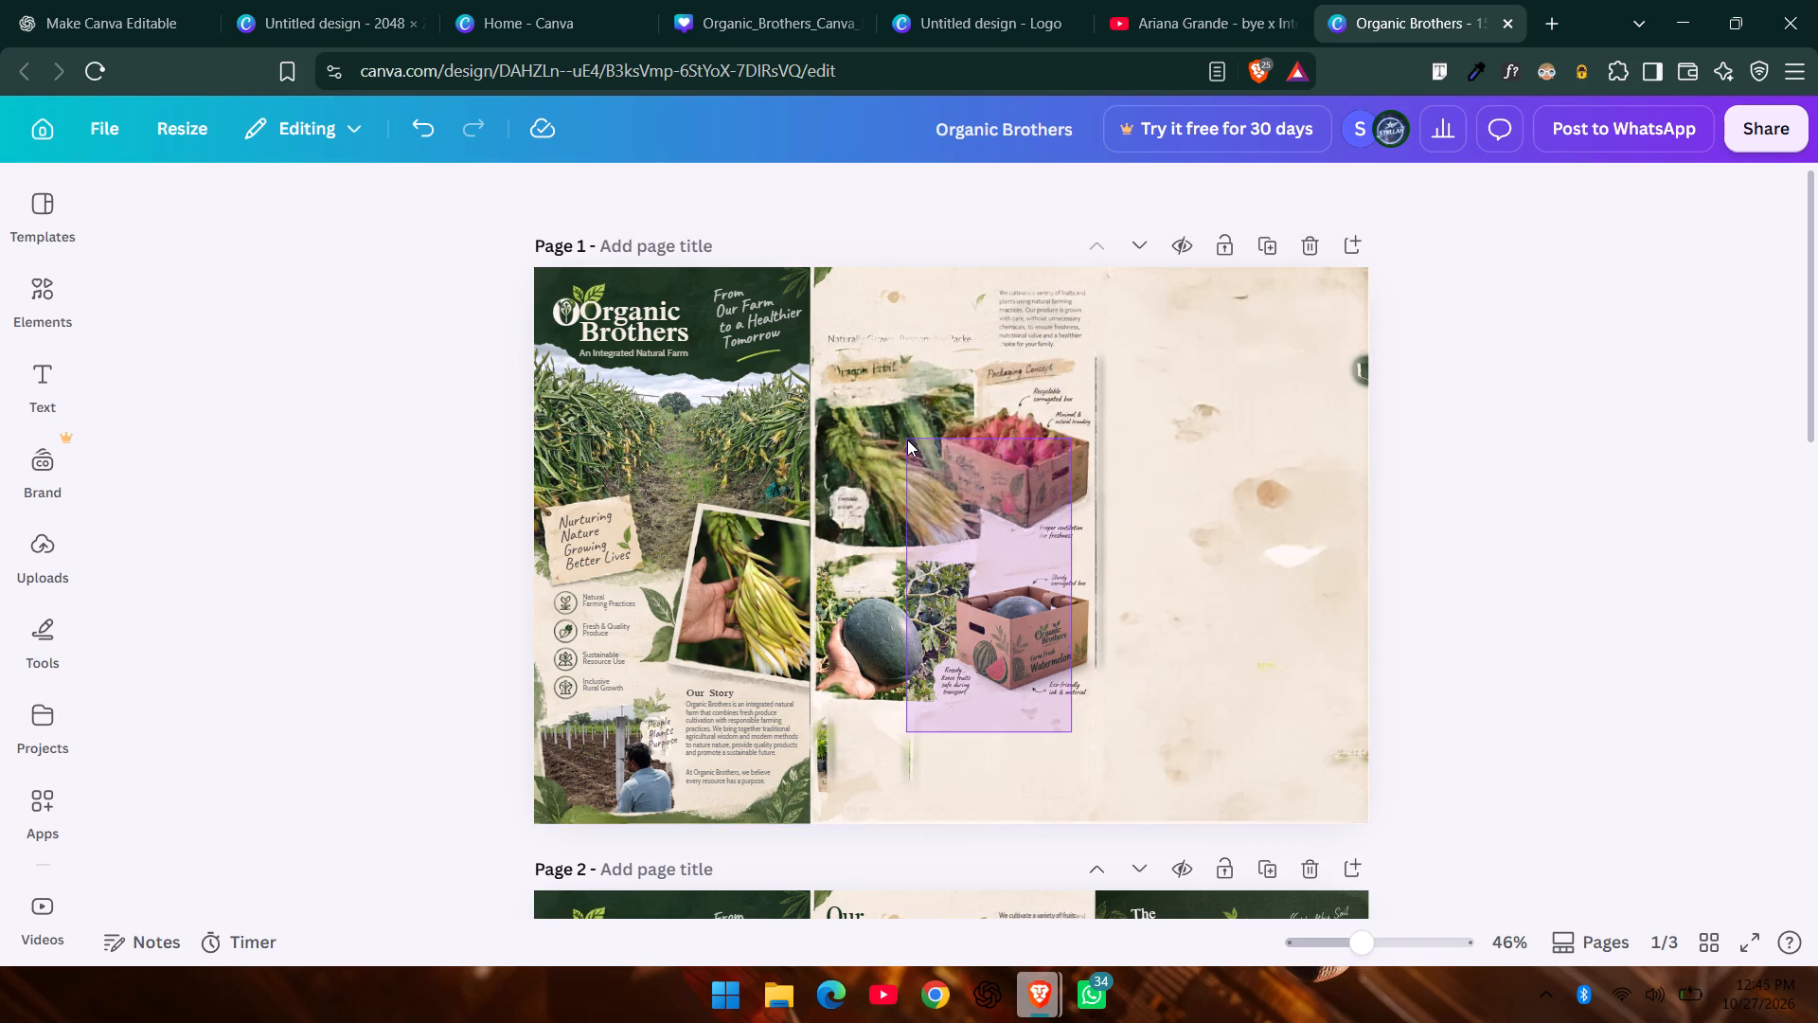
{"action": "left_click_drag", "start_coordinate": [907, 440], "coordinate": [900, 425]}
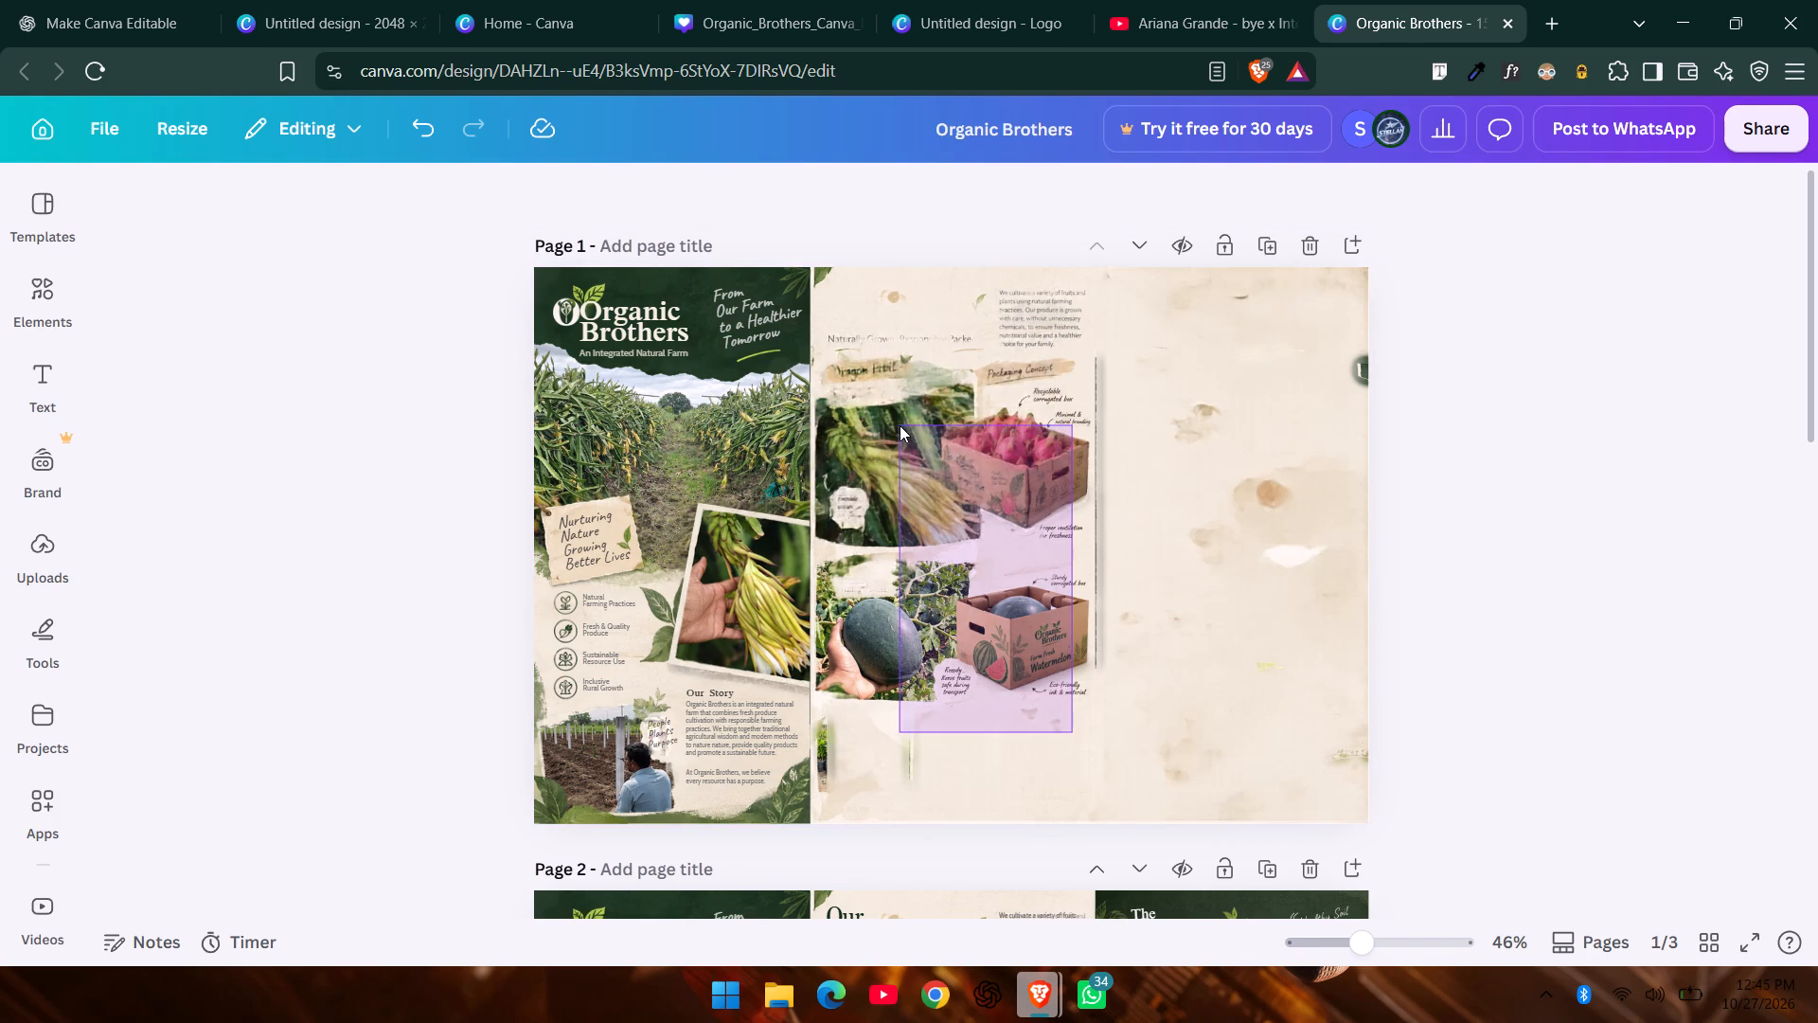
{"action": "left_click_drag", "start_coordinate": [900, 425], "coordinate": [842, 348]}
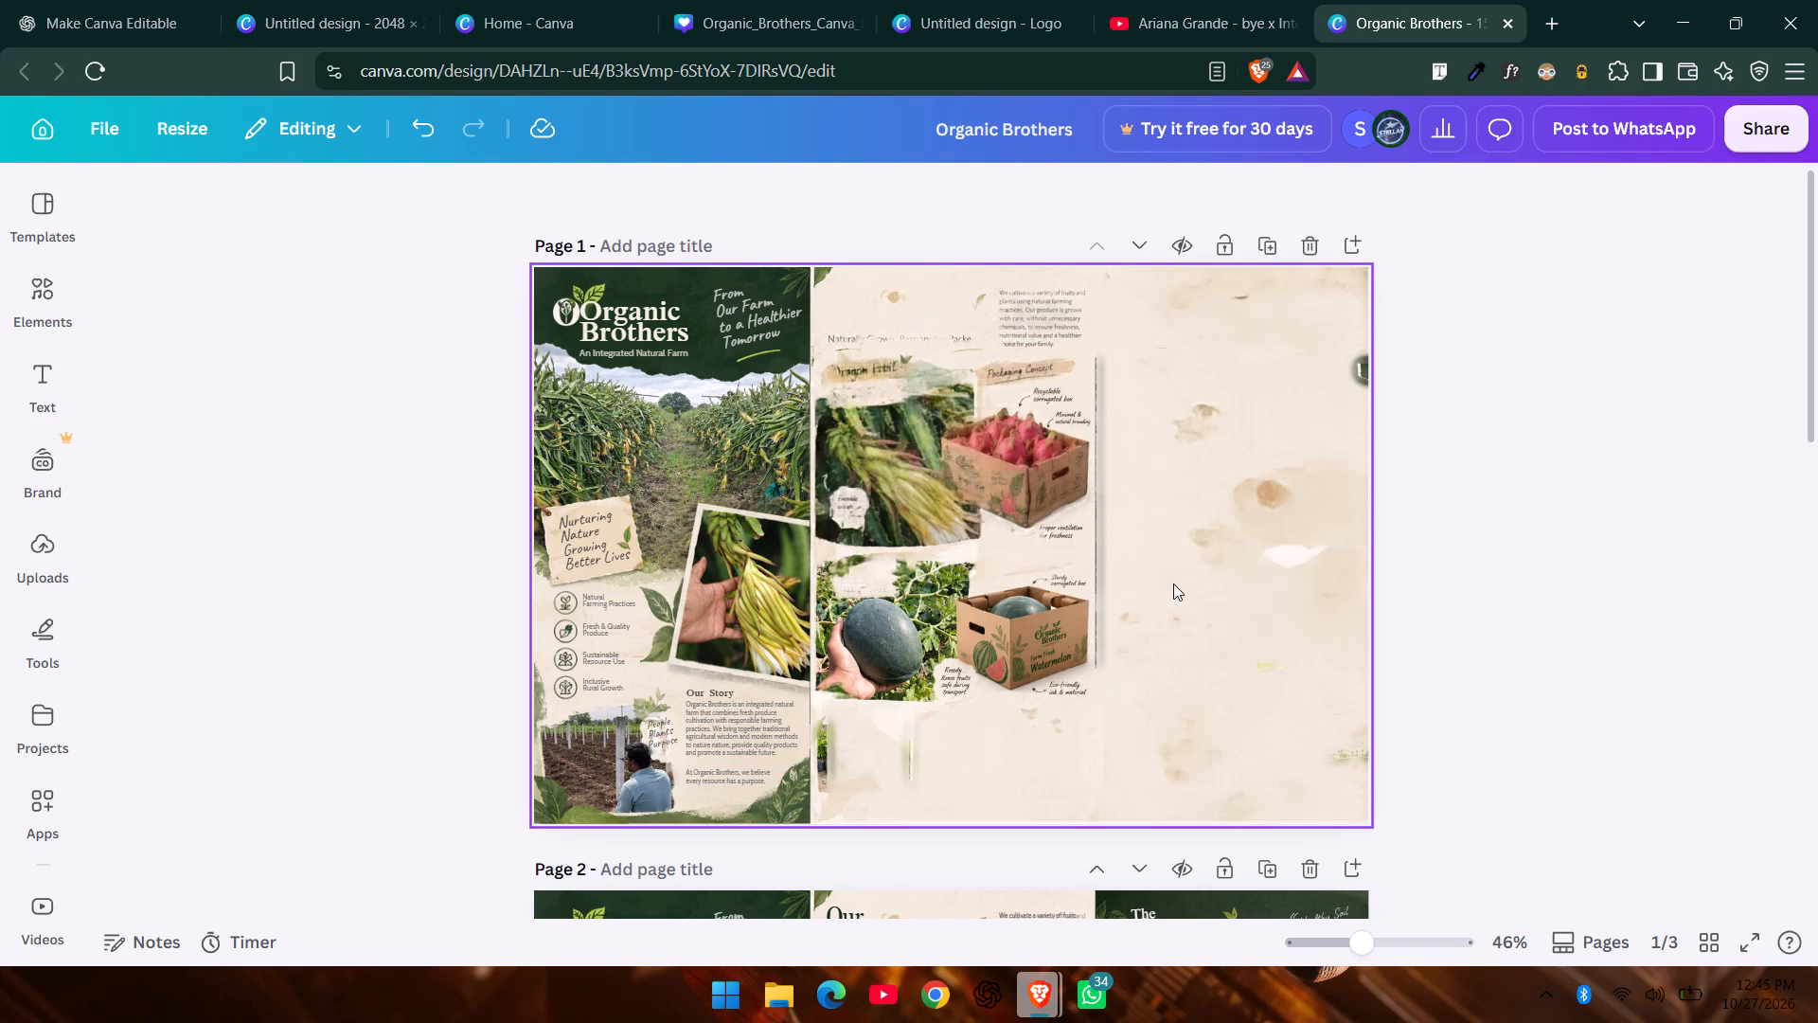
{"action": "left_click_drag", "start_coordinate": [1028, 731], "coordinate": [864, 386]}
Crop the page 1 background image from its outer edge down to the width of the first panel.
{"action": "left_click", "coordinate": [1259, 562]}
{"action": "left_click_drag", "start_coordinate": [1375, 548], "coordinate": [1275, 547]}
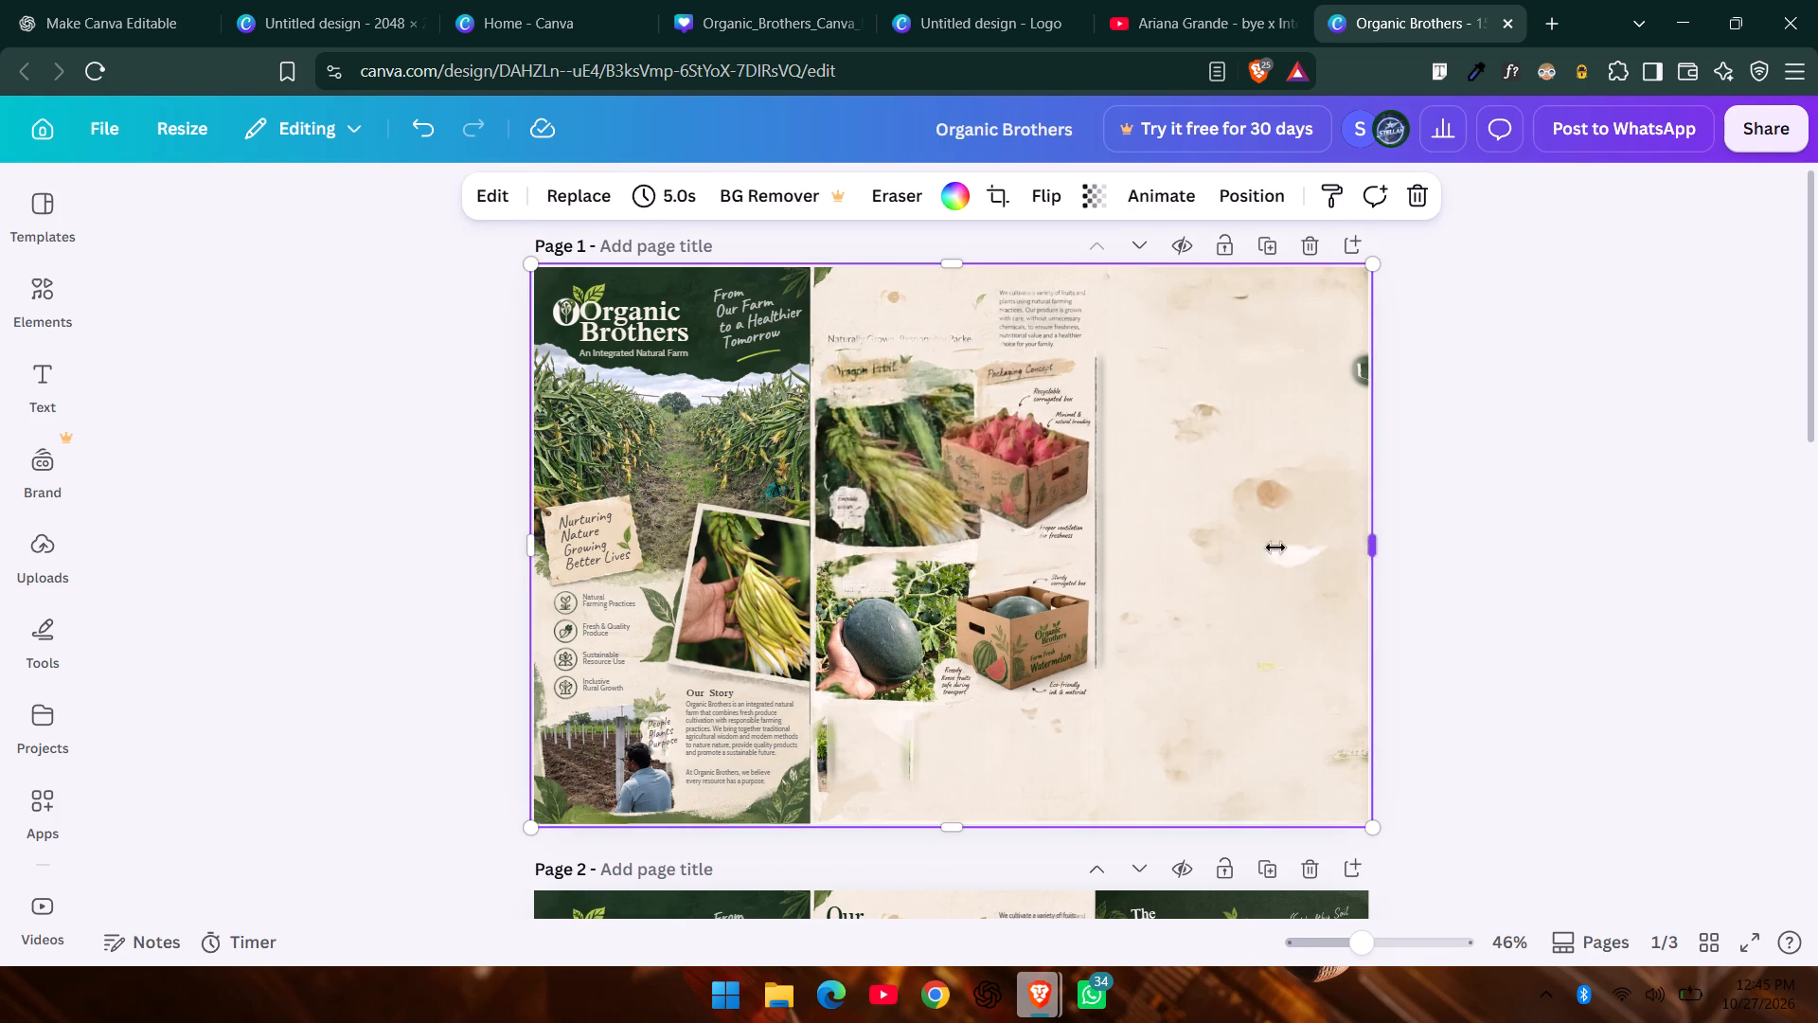
{"action": "left_click_drag", "start_coordinate": [1275, 547], "coordinate": [818, 691]}
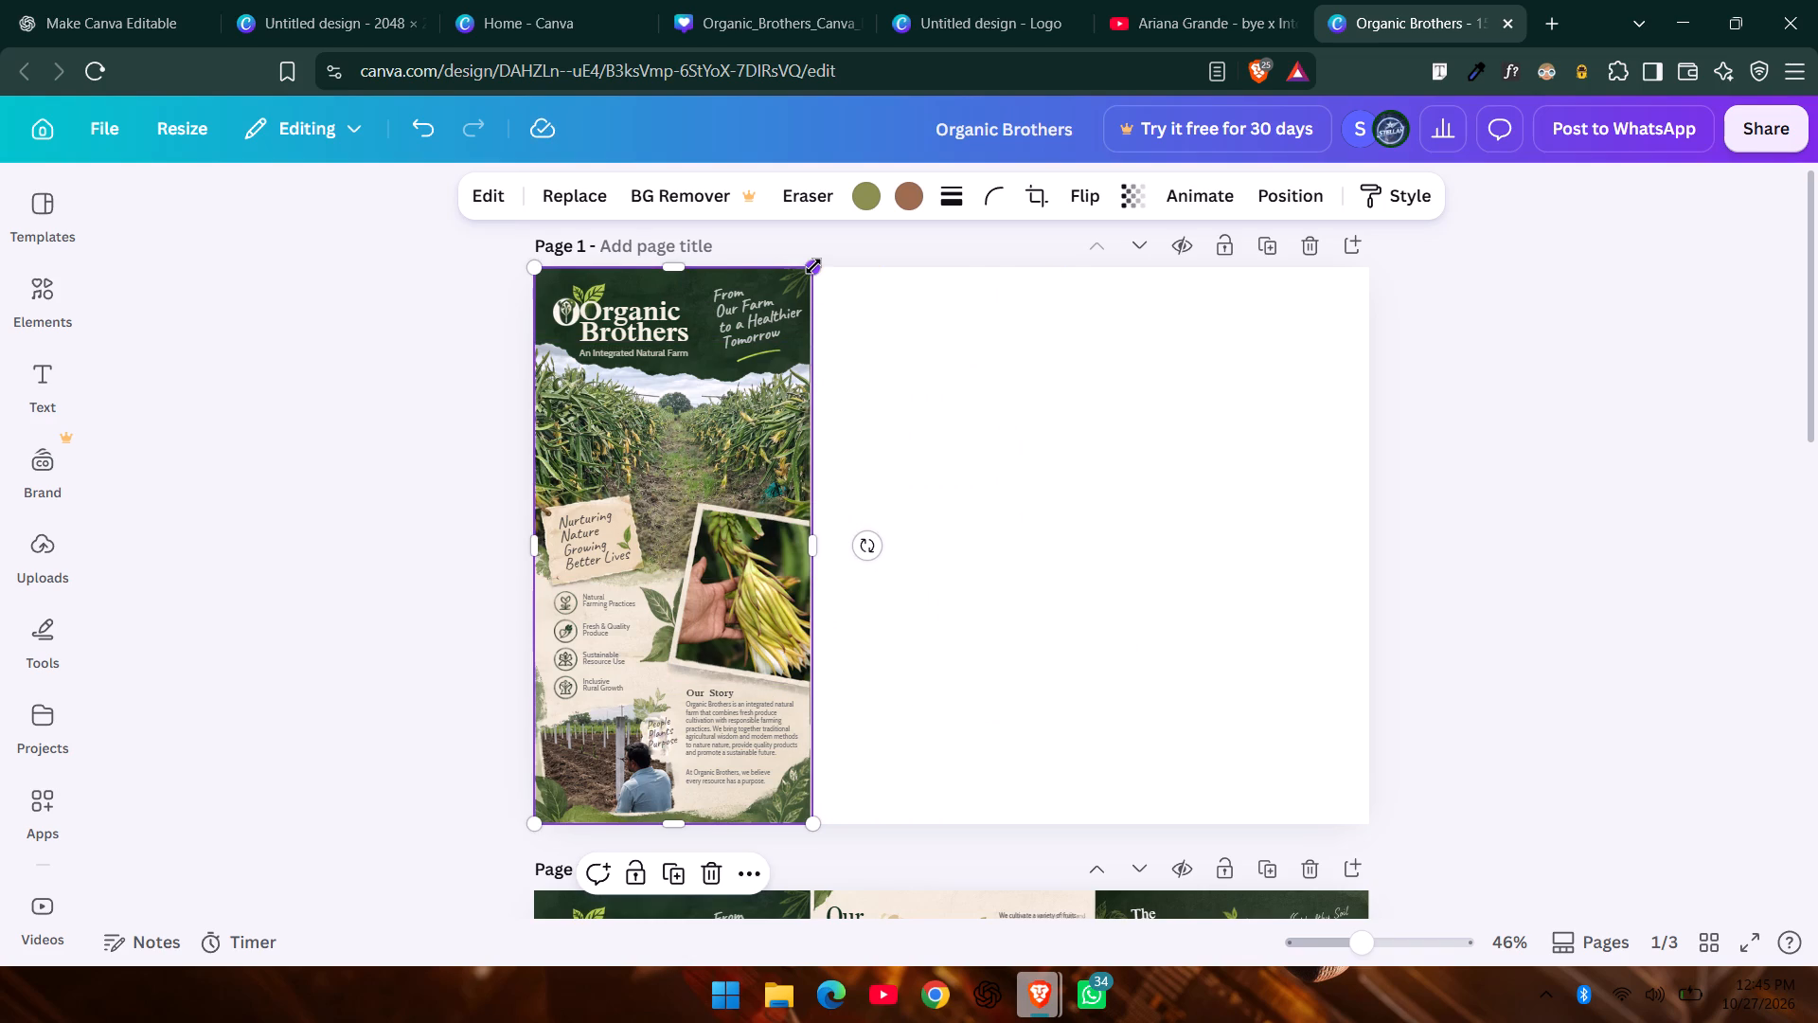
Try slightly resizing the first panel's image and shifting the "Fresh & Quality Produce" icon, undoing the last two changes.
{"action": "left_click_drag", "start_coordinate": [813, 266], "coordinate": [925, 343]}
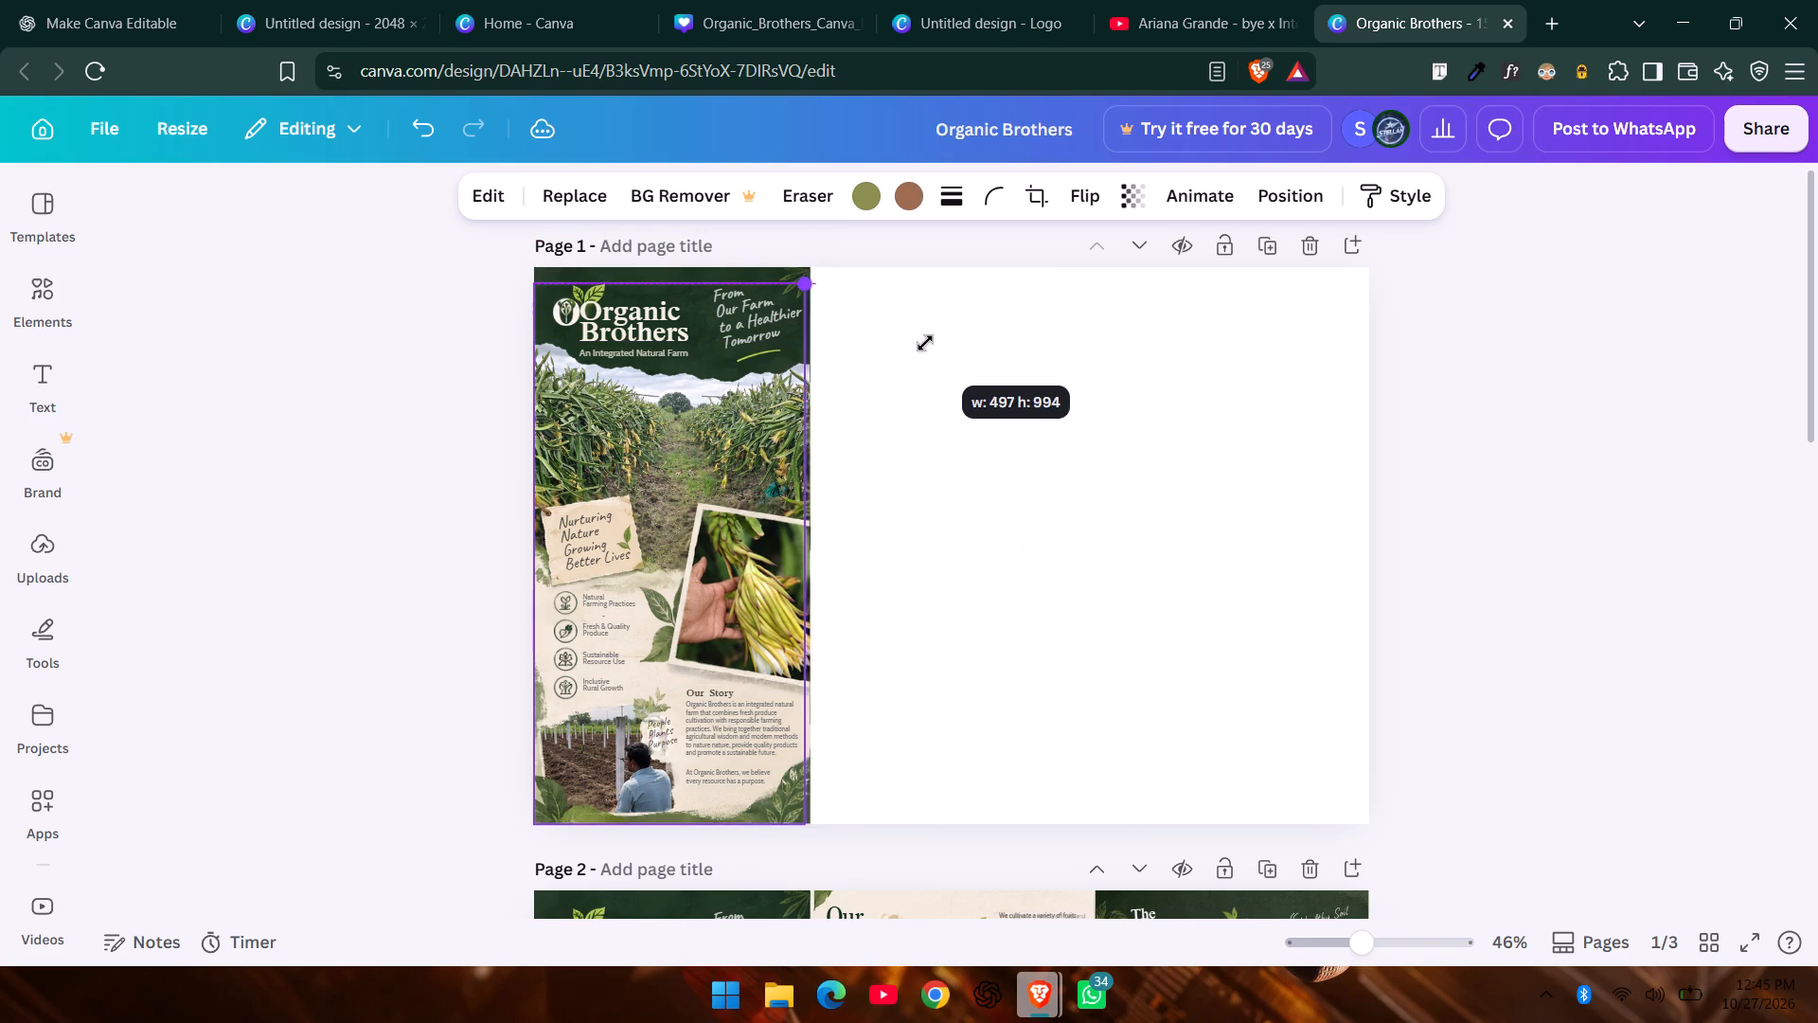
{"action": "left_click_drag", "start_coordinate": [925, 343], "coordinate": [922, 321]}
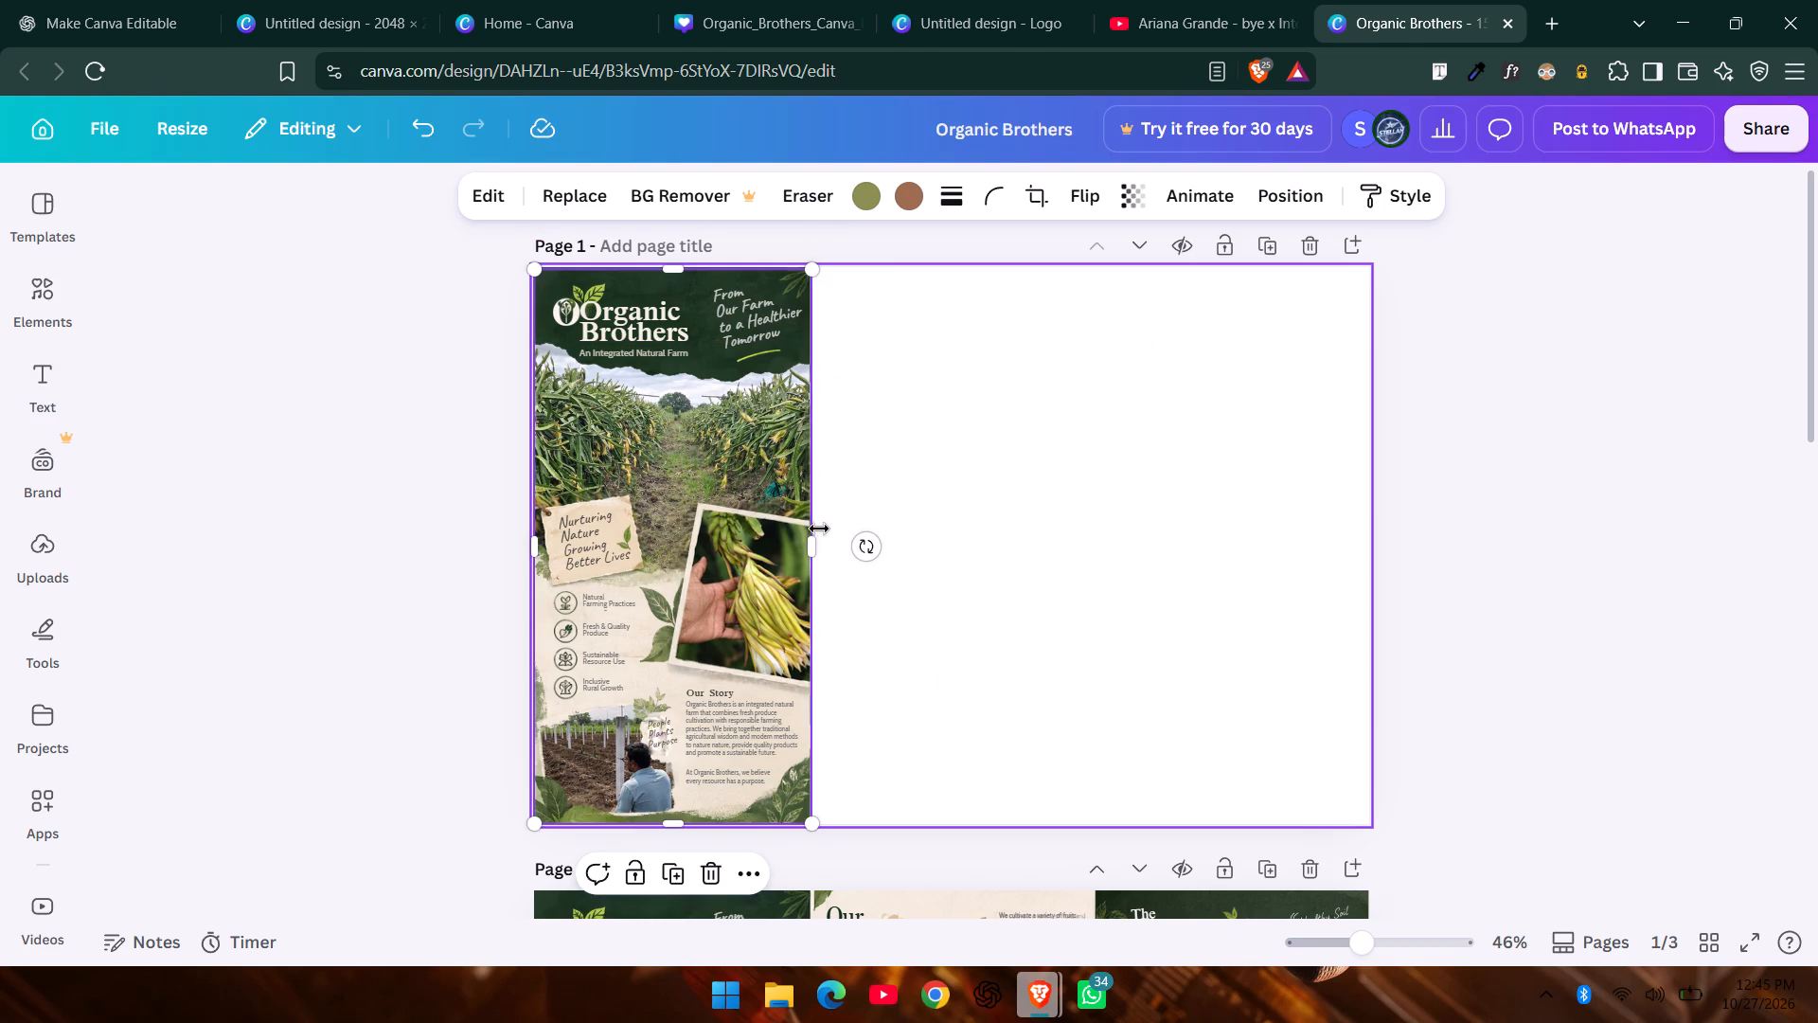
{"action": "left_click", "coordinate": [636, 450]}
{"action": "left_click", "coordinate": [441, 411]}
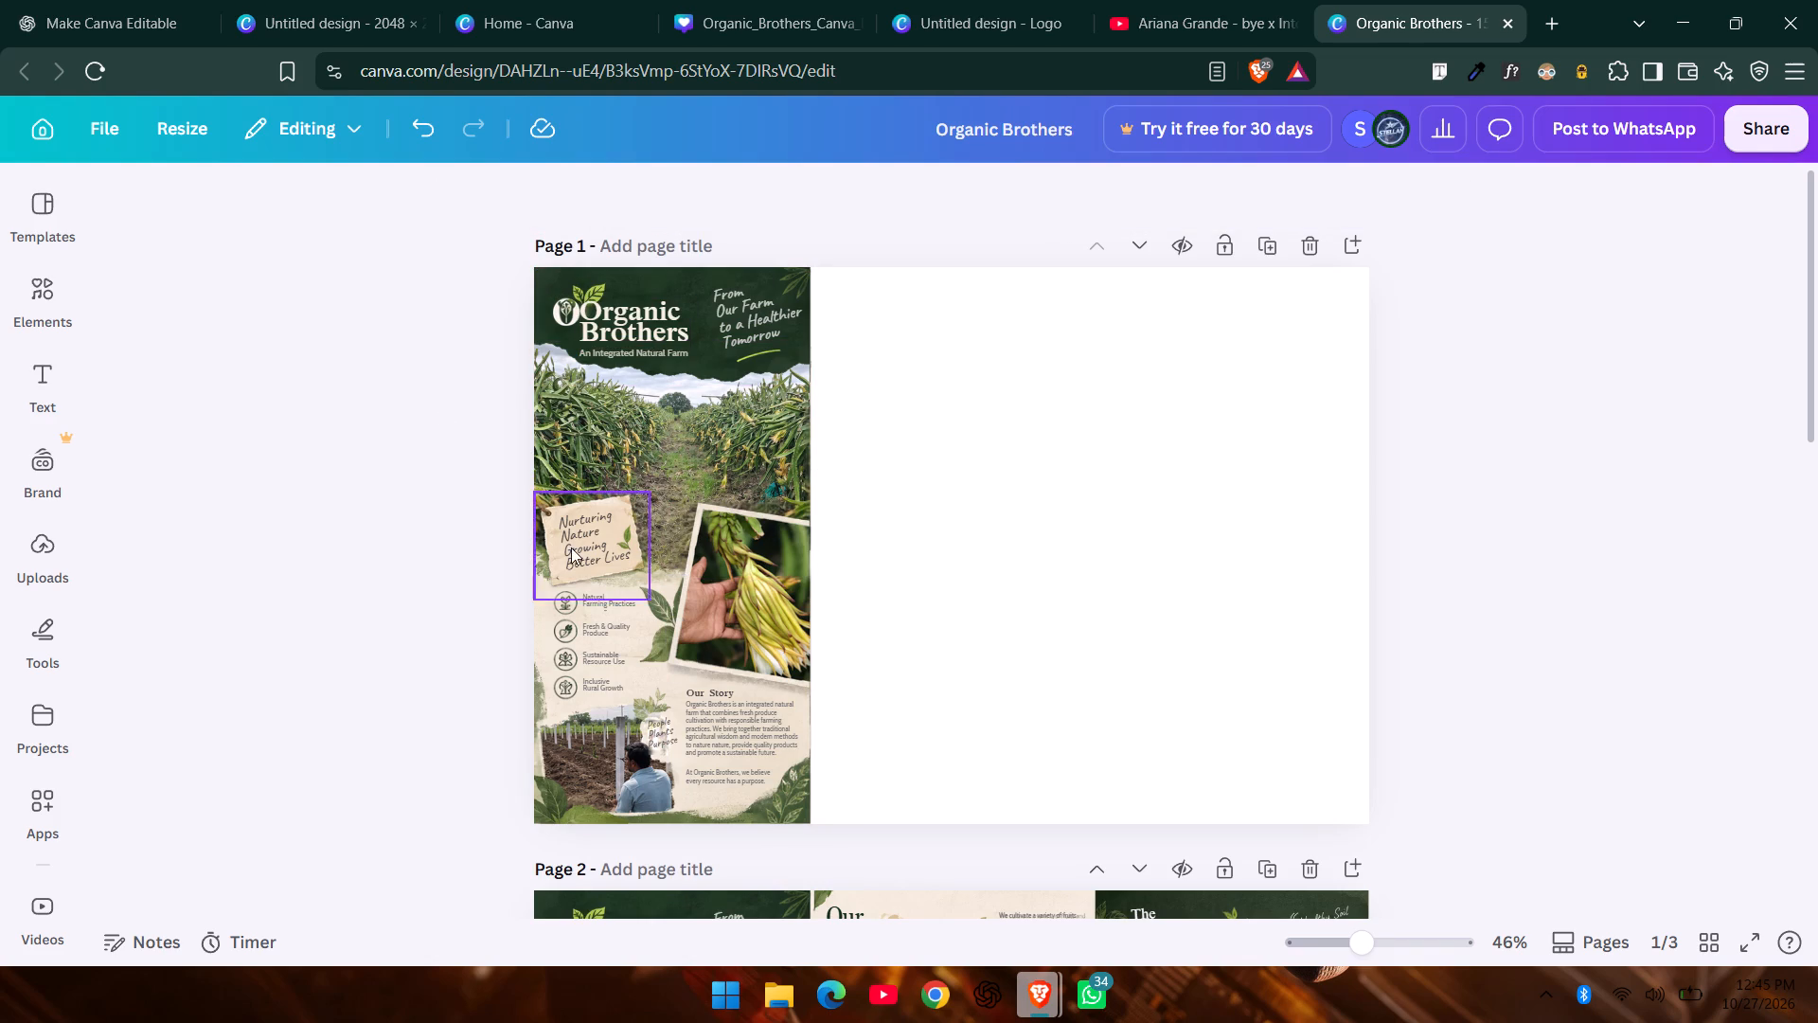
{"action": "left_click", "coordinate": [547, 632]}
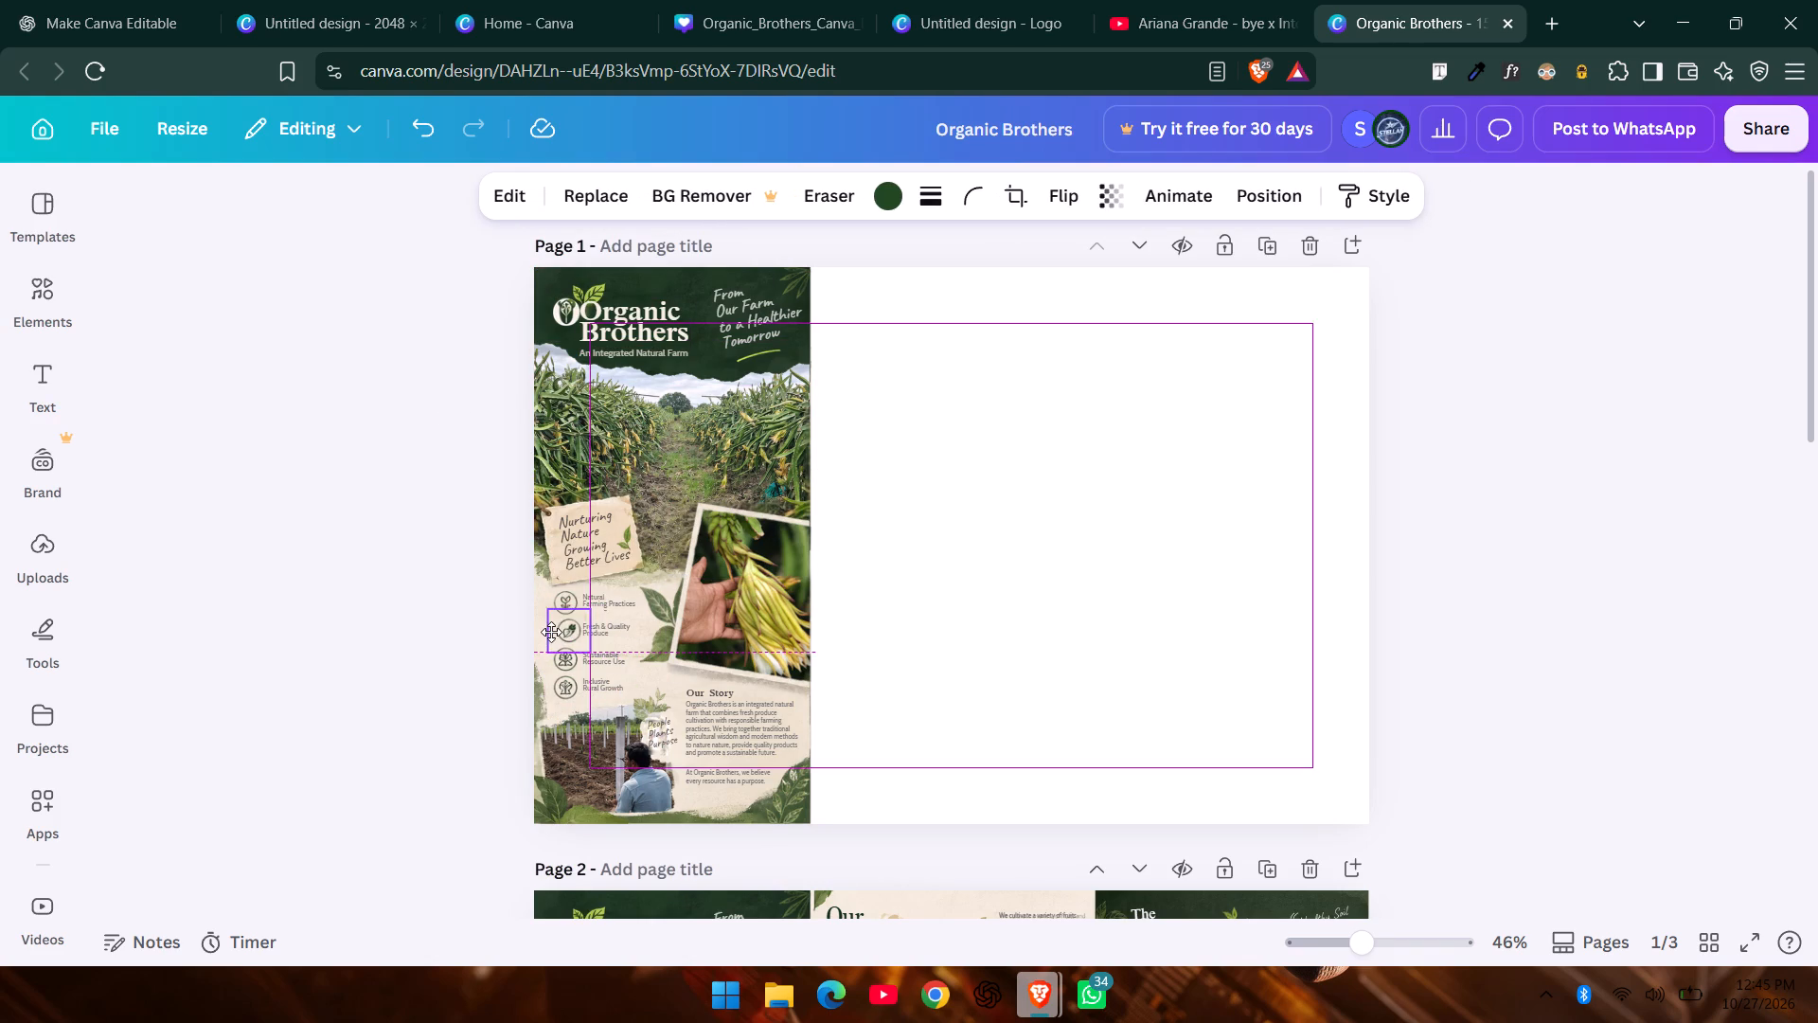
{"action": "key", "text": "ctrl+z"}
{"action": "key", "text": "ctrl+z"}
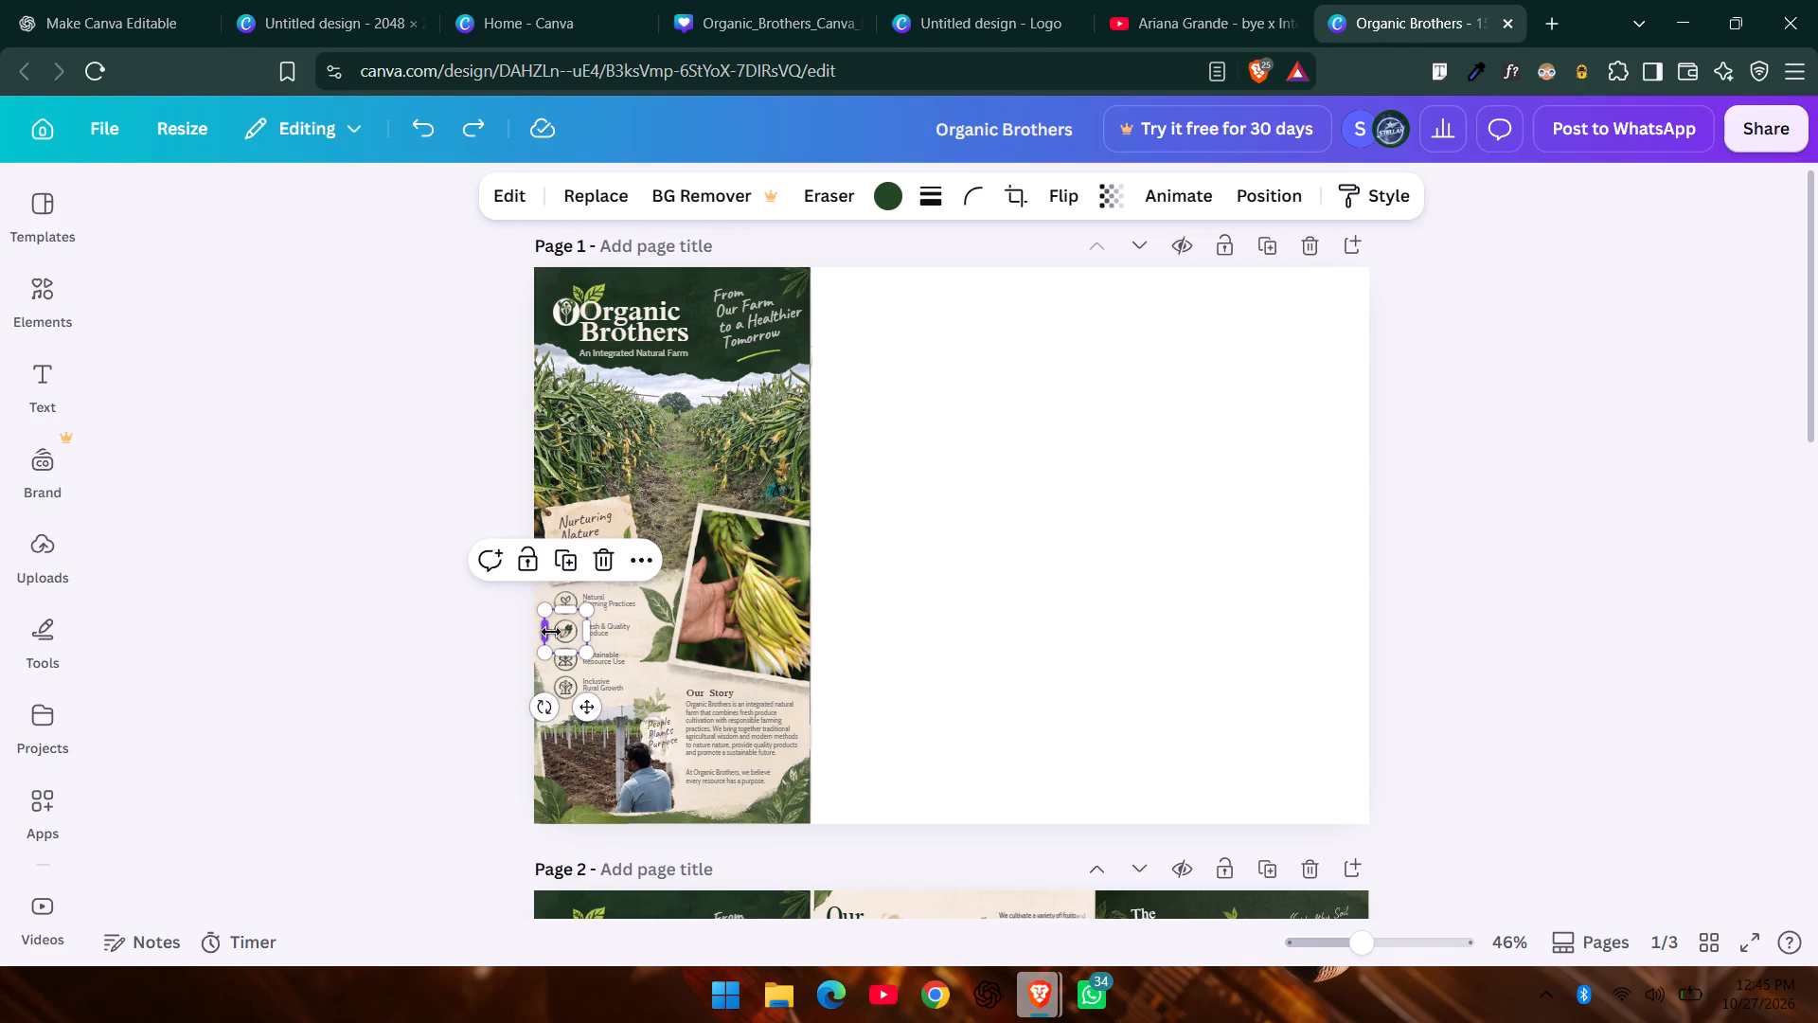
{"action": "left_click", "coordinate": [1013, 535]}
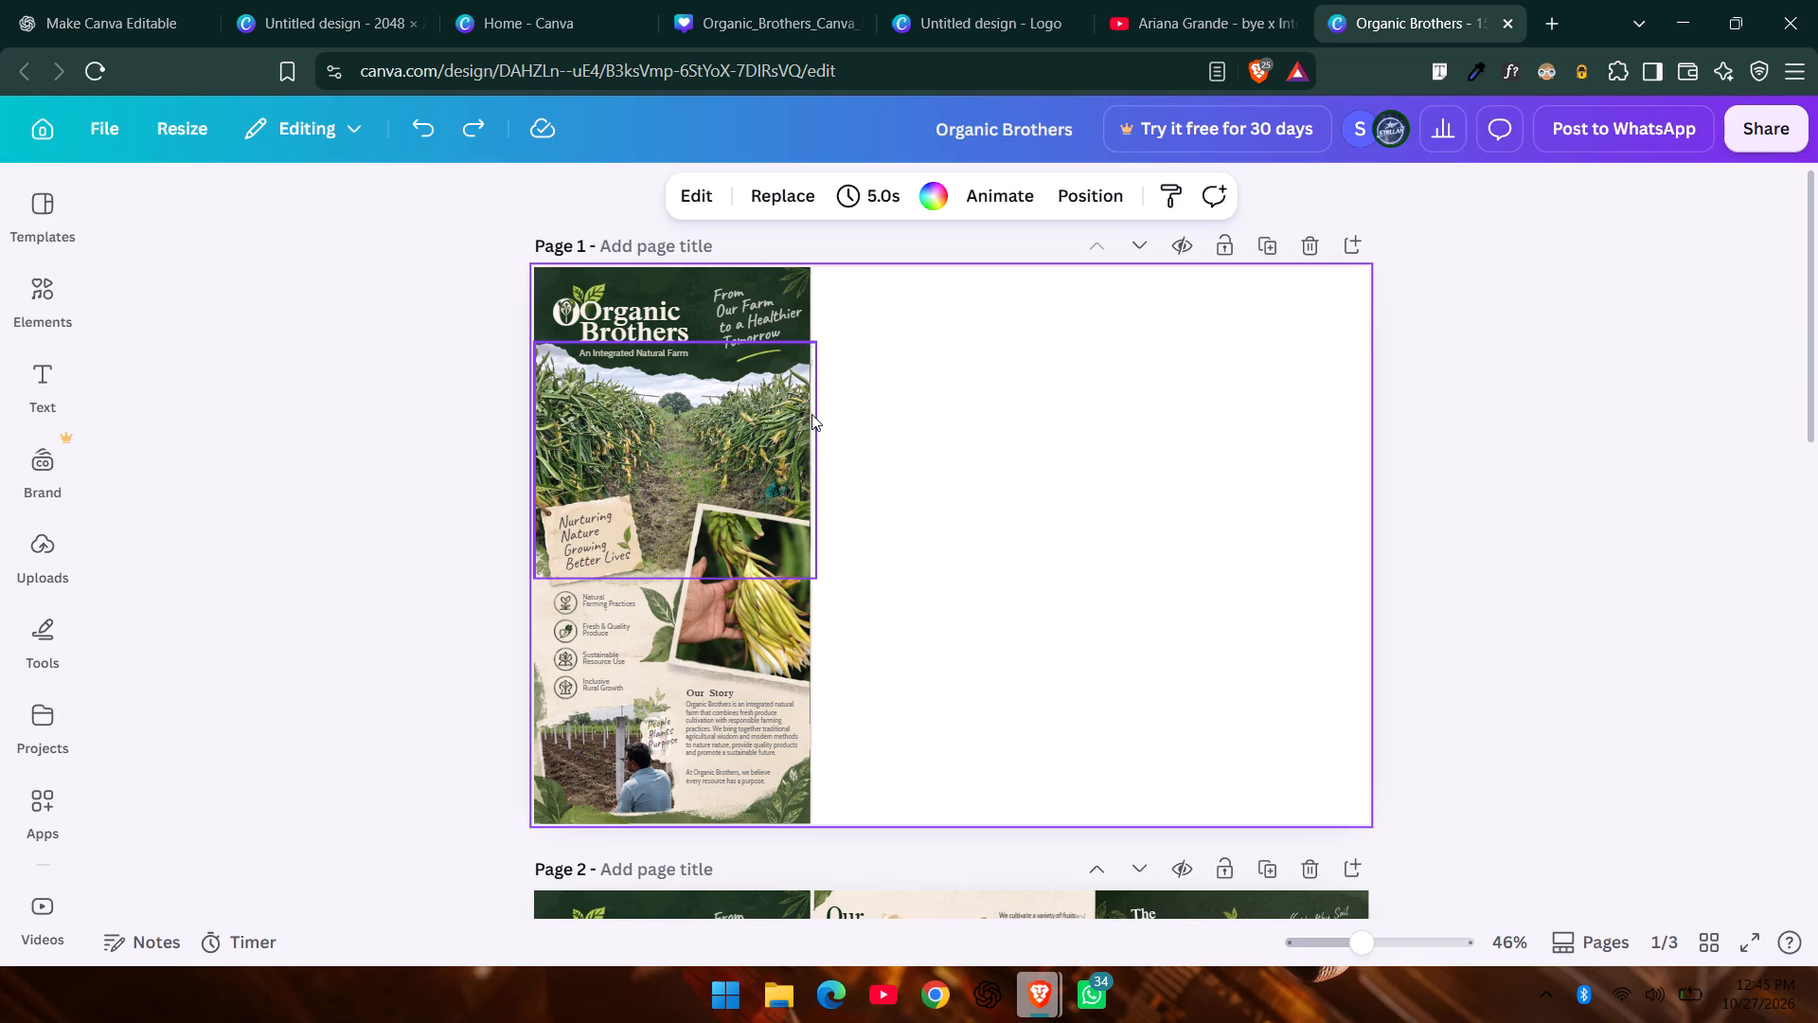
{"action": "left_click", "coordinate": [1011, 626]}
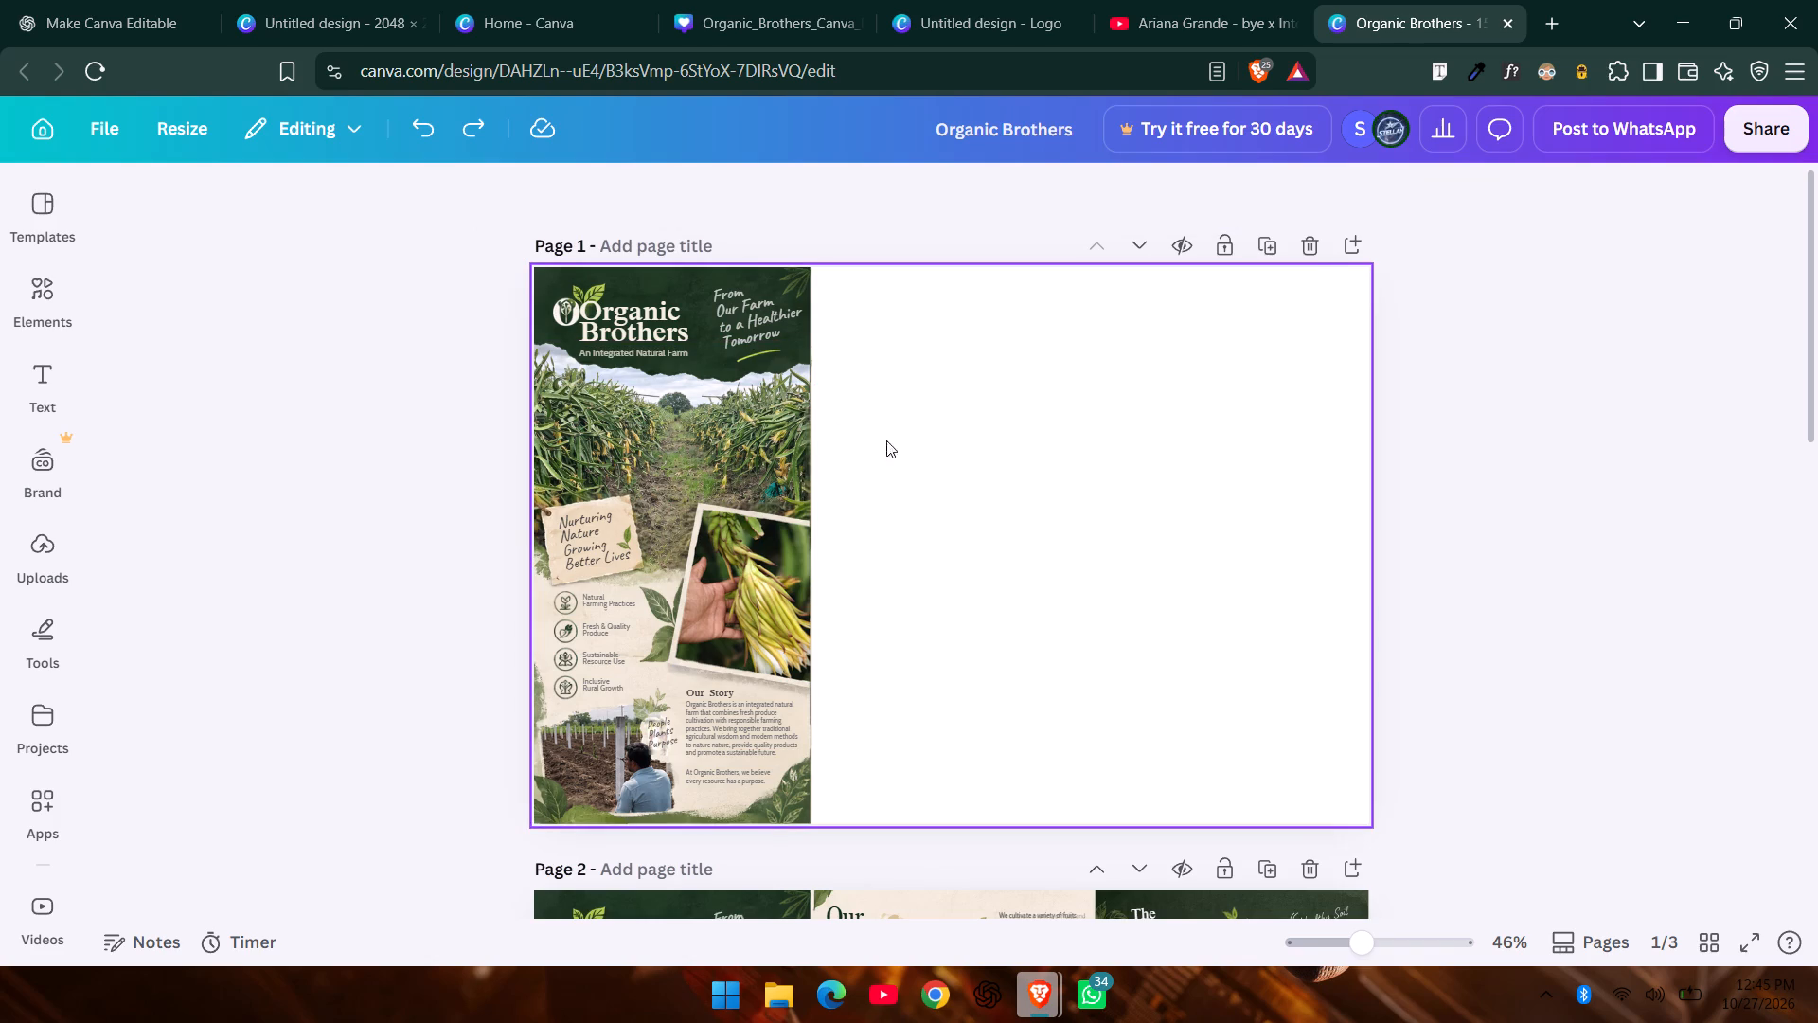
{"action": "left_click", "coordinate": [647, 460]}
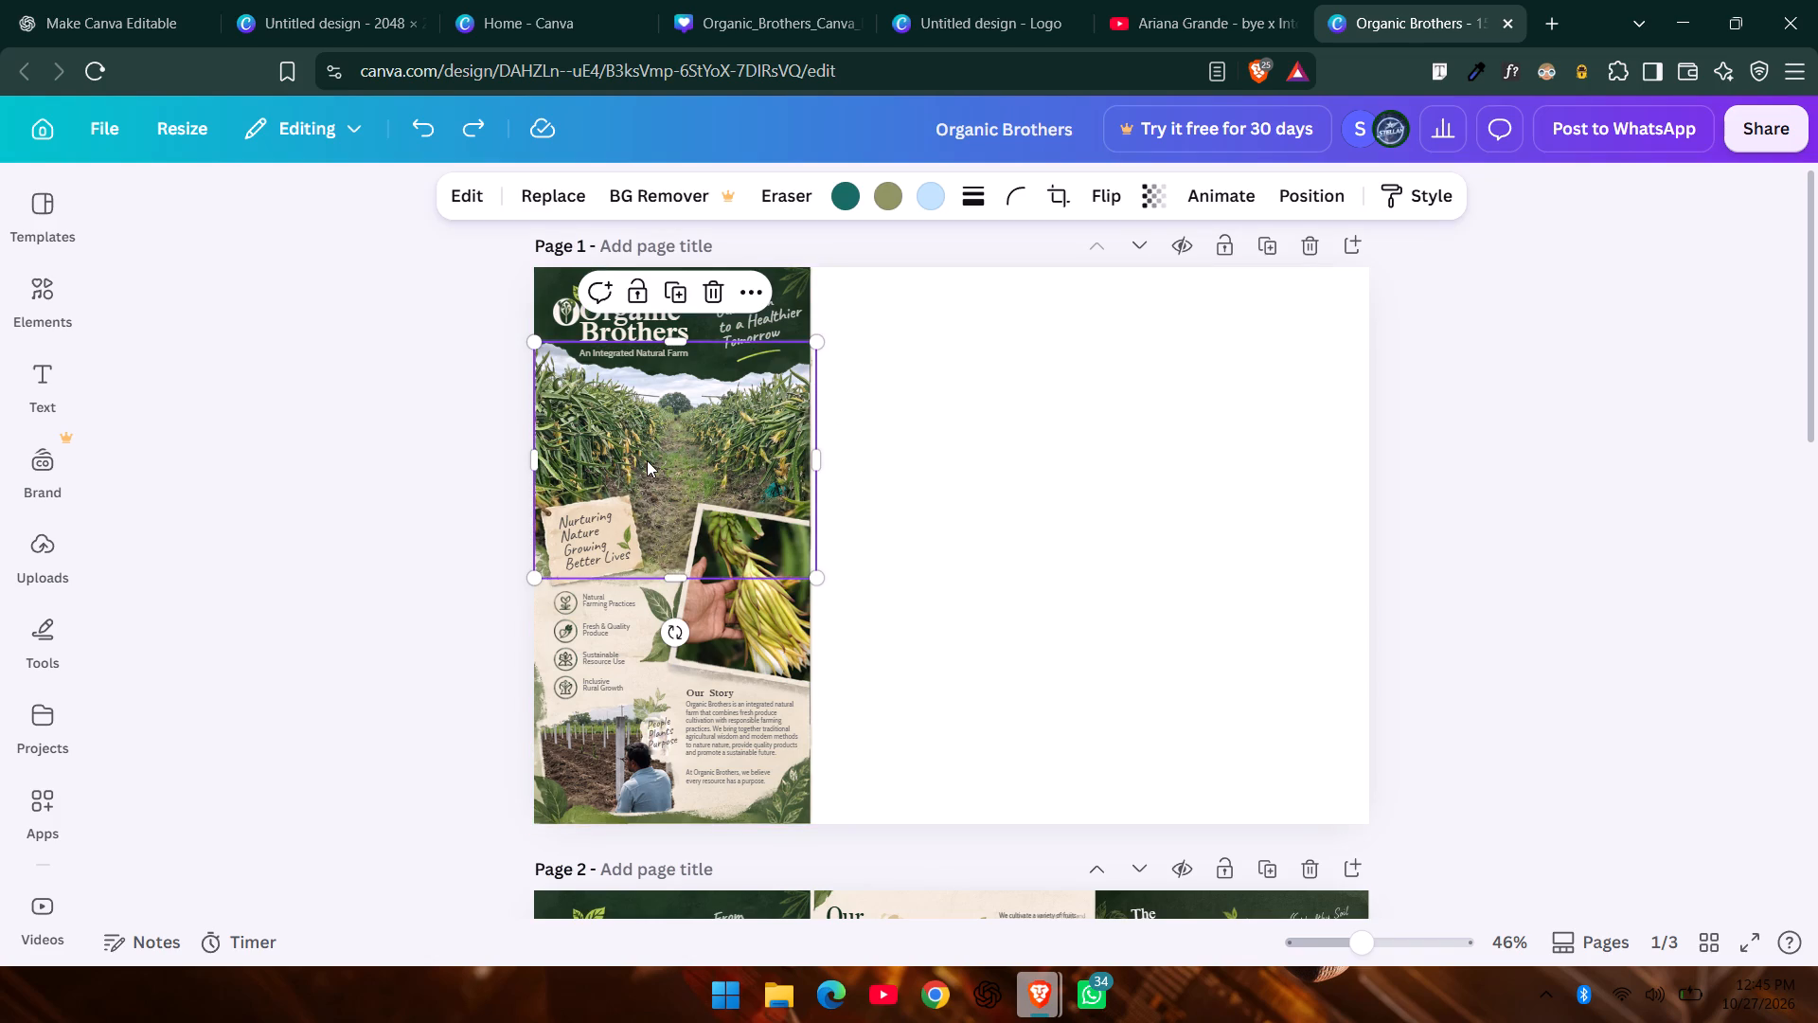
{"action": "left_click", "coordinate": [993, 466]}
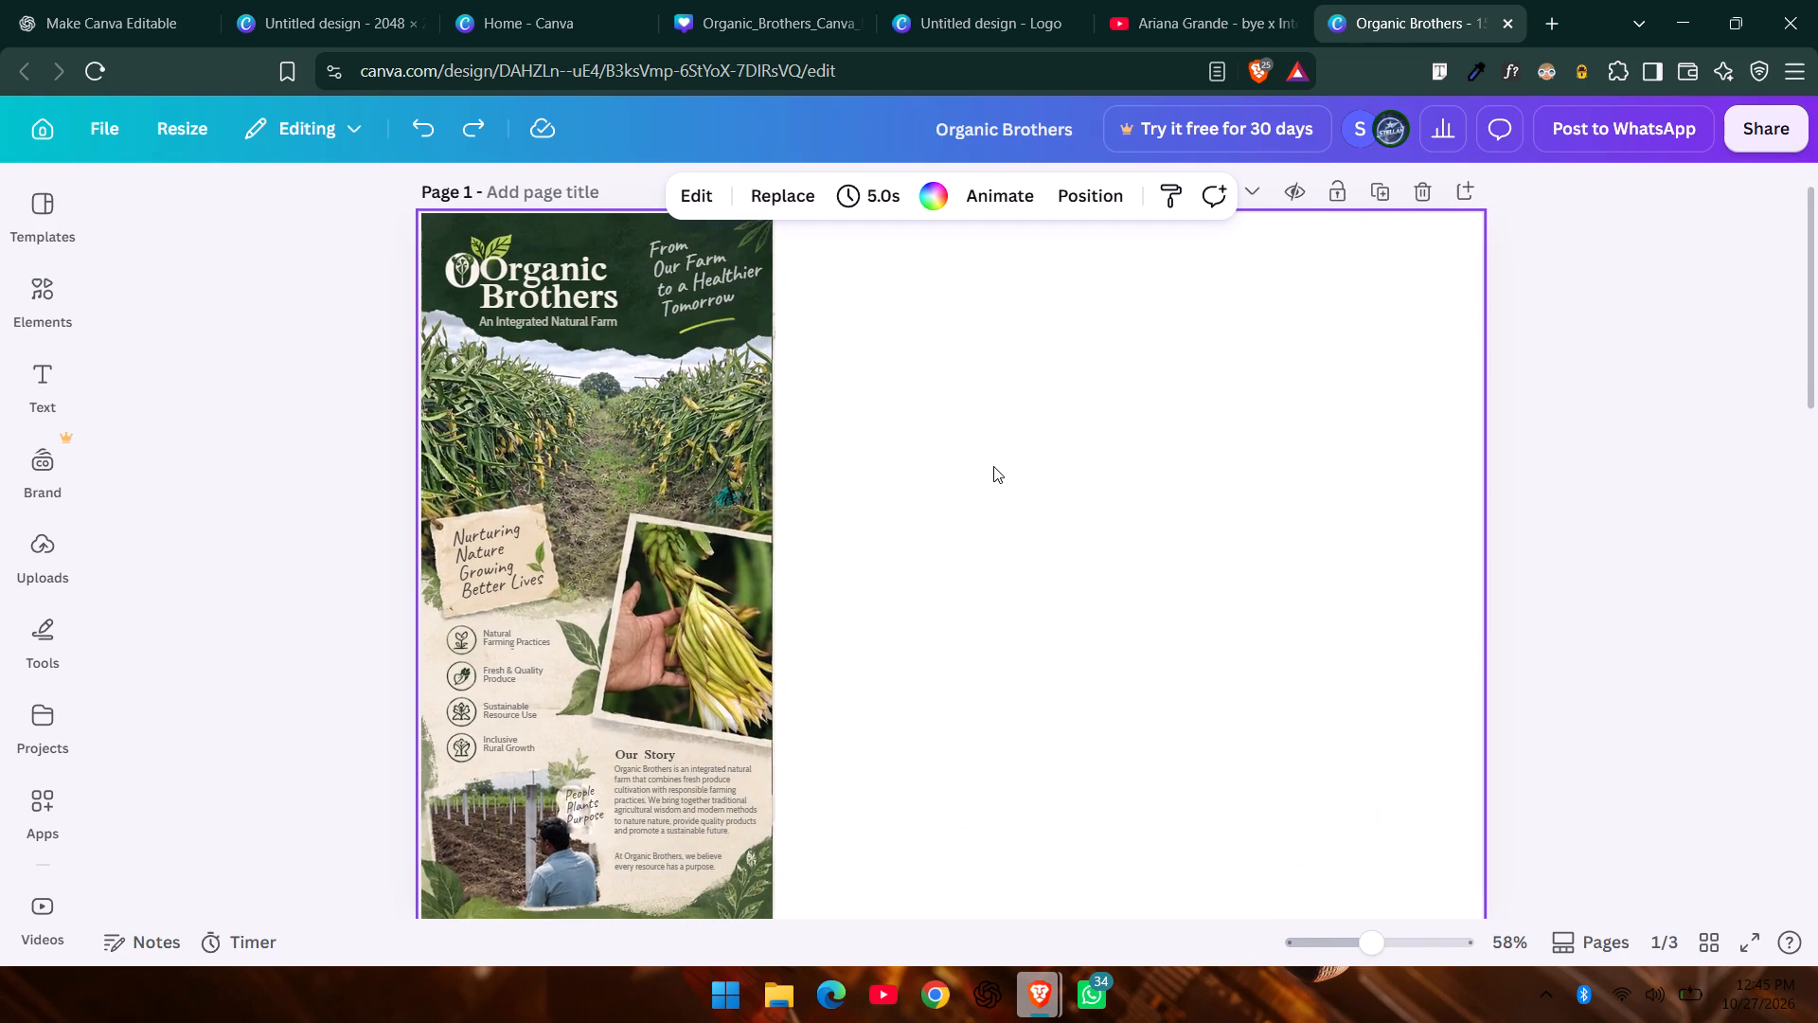
Open the font choices for the "From Our Farm to a Healthier Tomorrow" tagline in the first panel.
{"action": "left_click", "coordinate": [690, 280]}
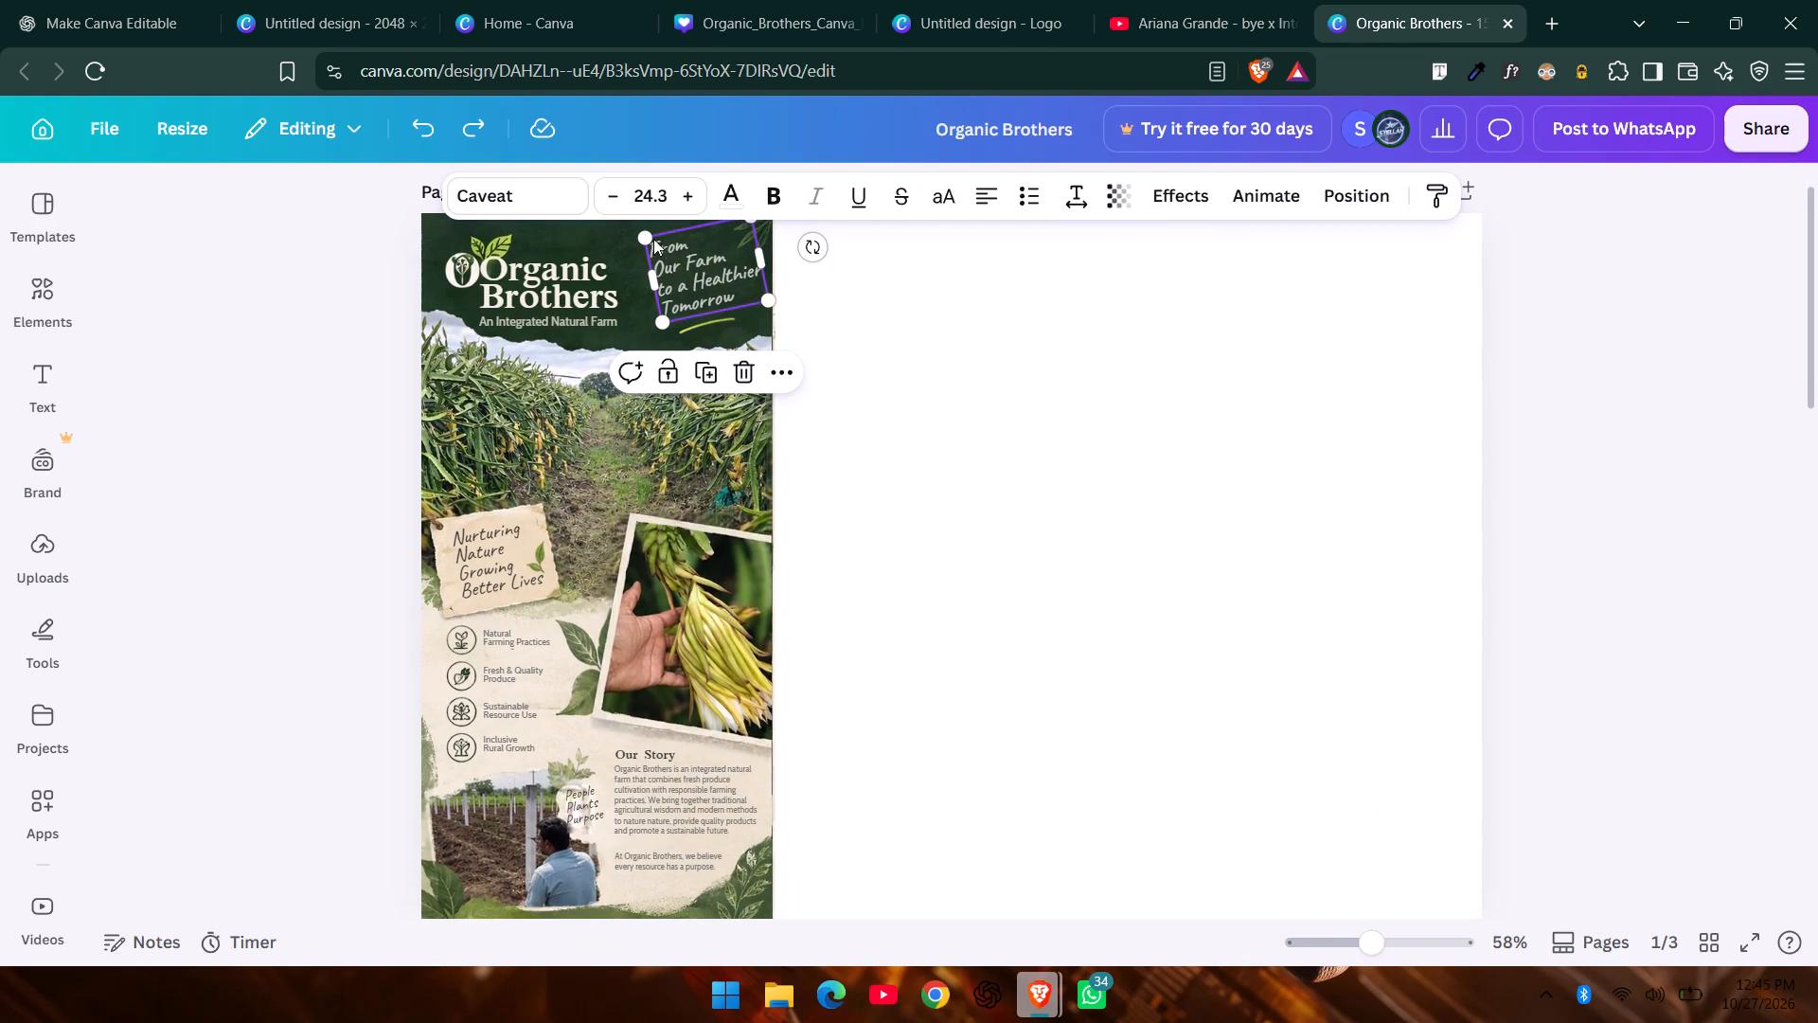
{"action": "left_click", "coordinate": [542, 199]}
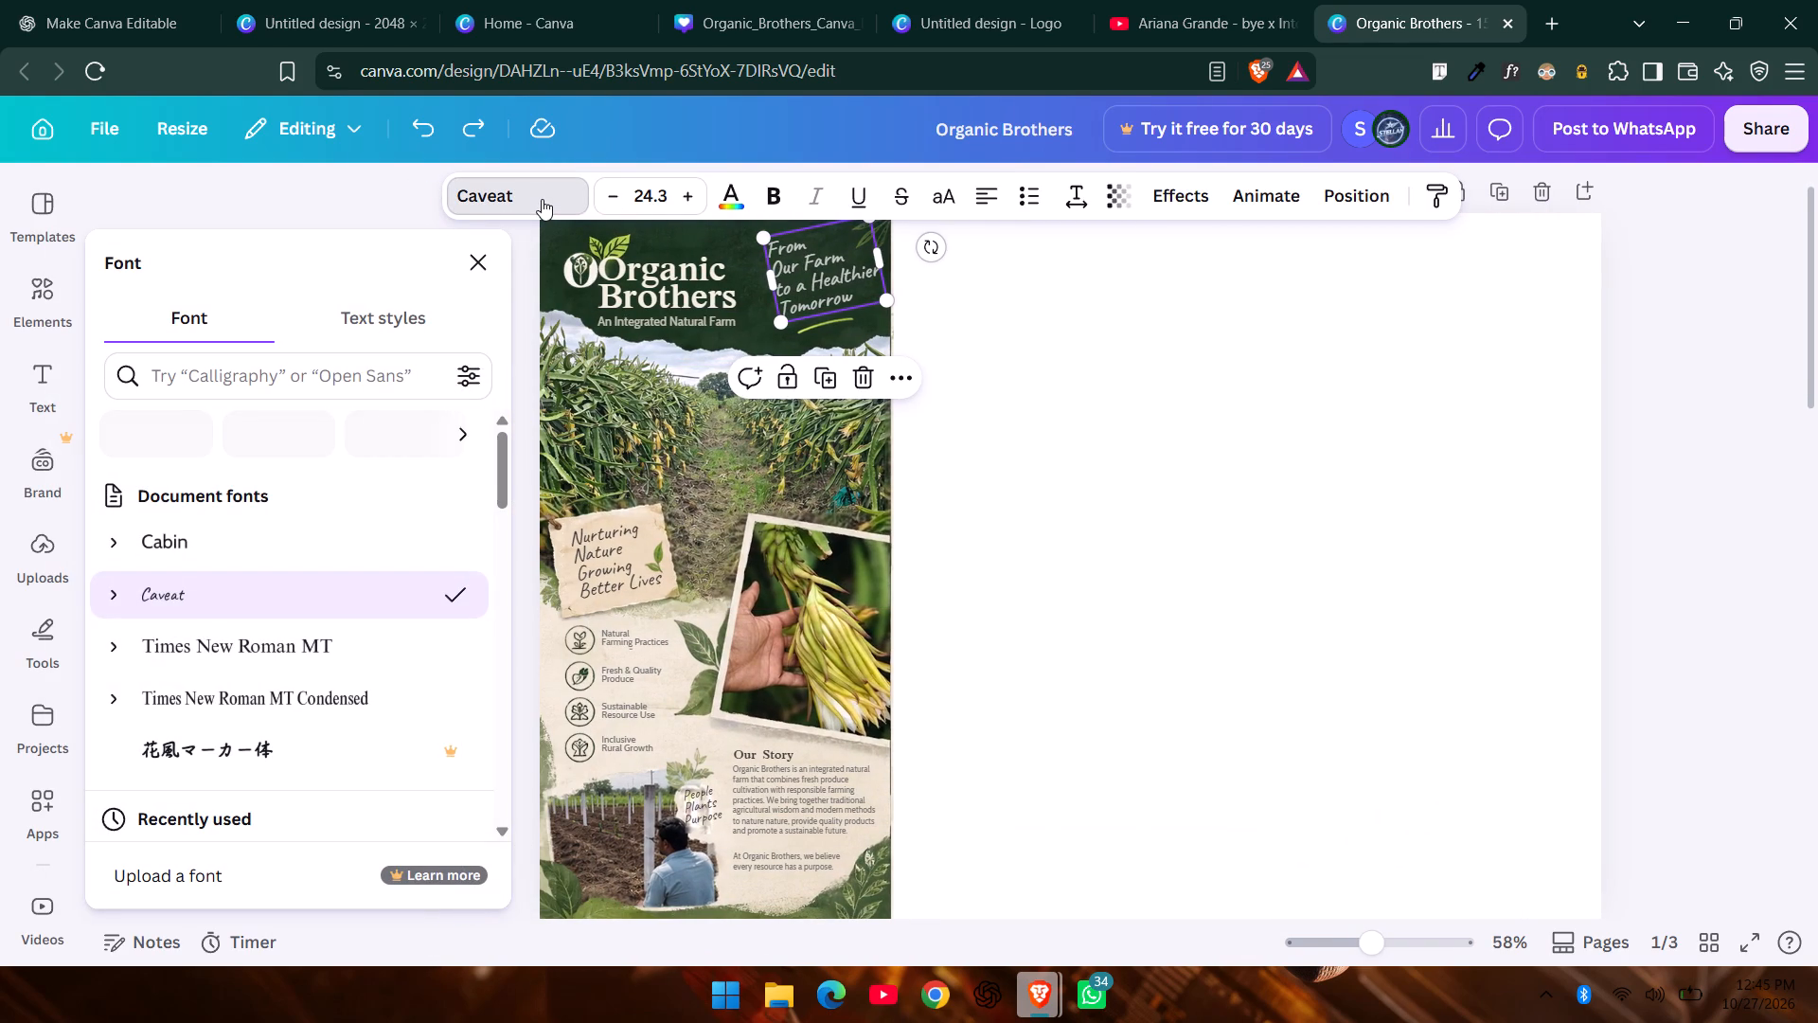
{"action": "left_click", "coordinate": [1053, 463]}
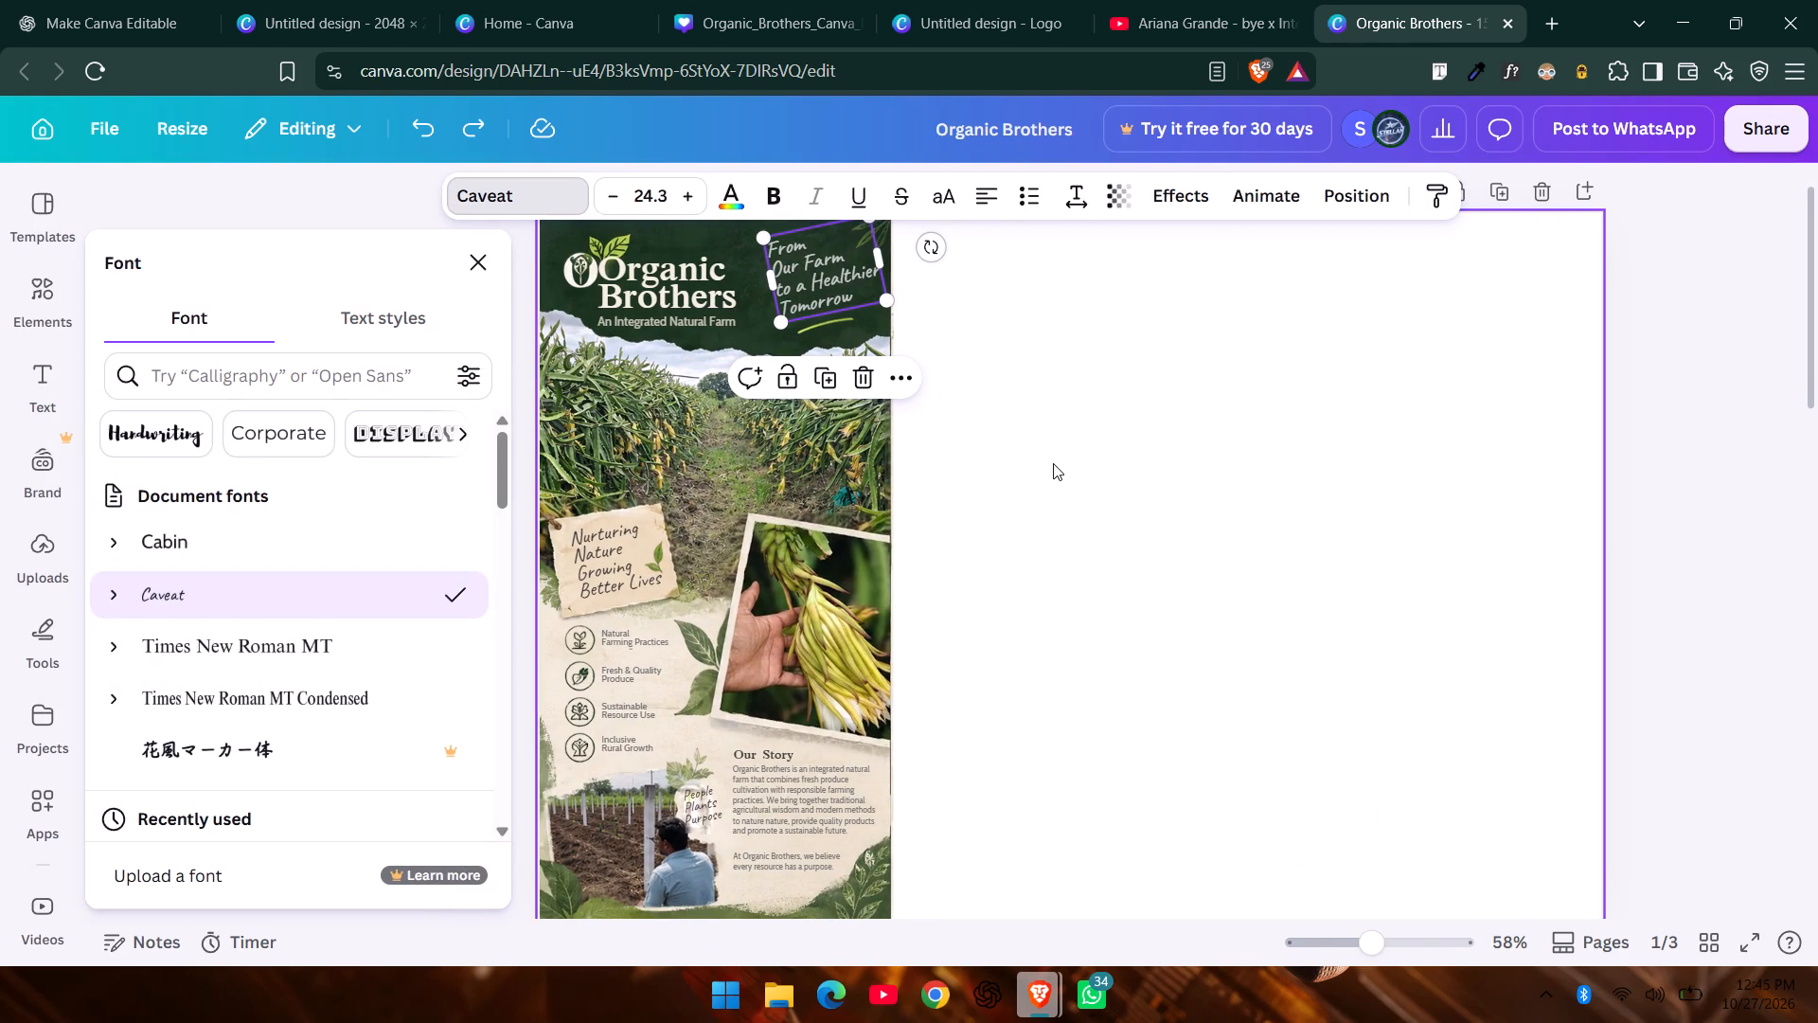
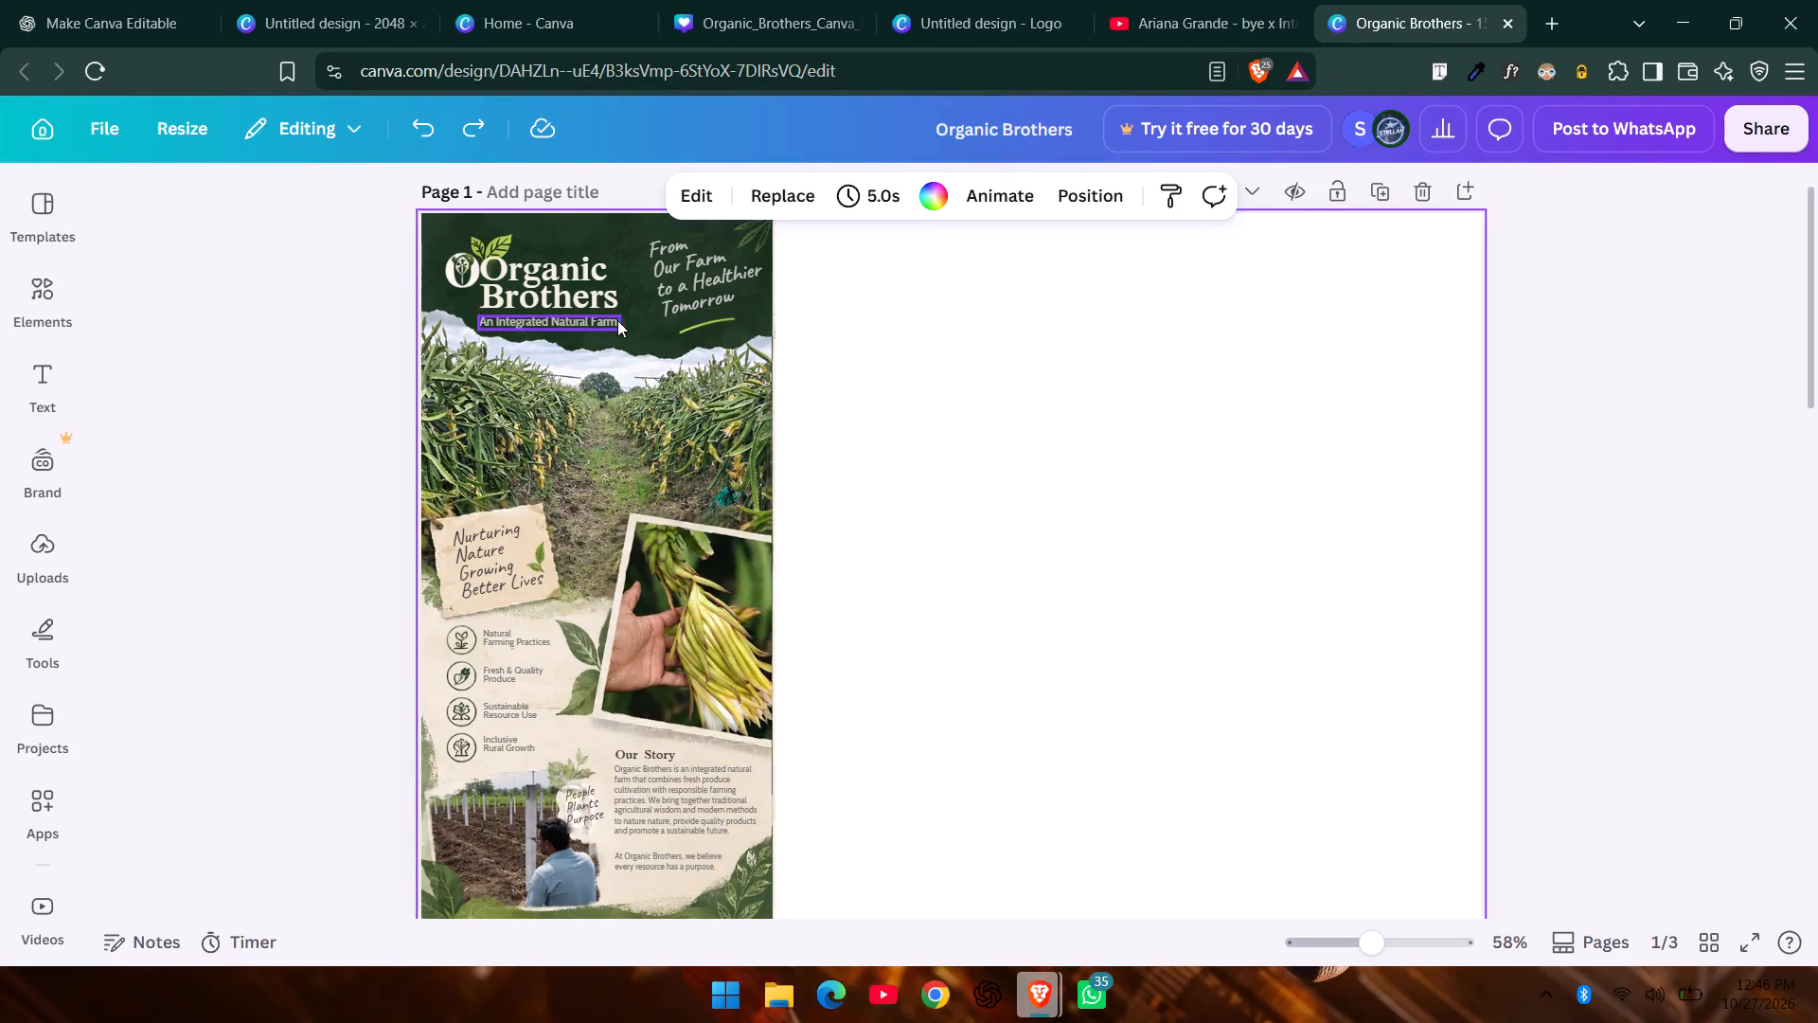
Paste the copied OB Organic Brothers logo picture onto page 1.
{"action": "left_click", "coordinate": [927, 385]}
{"action": "key", "text": "ctrl+v"}
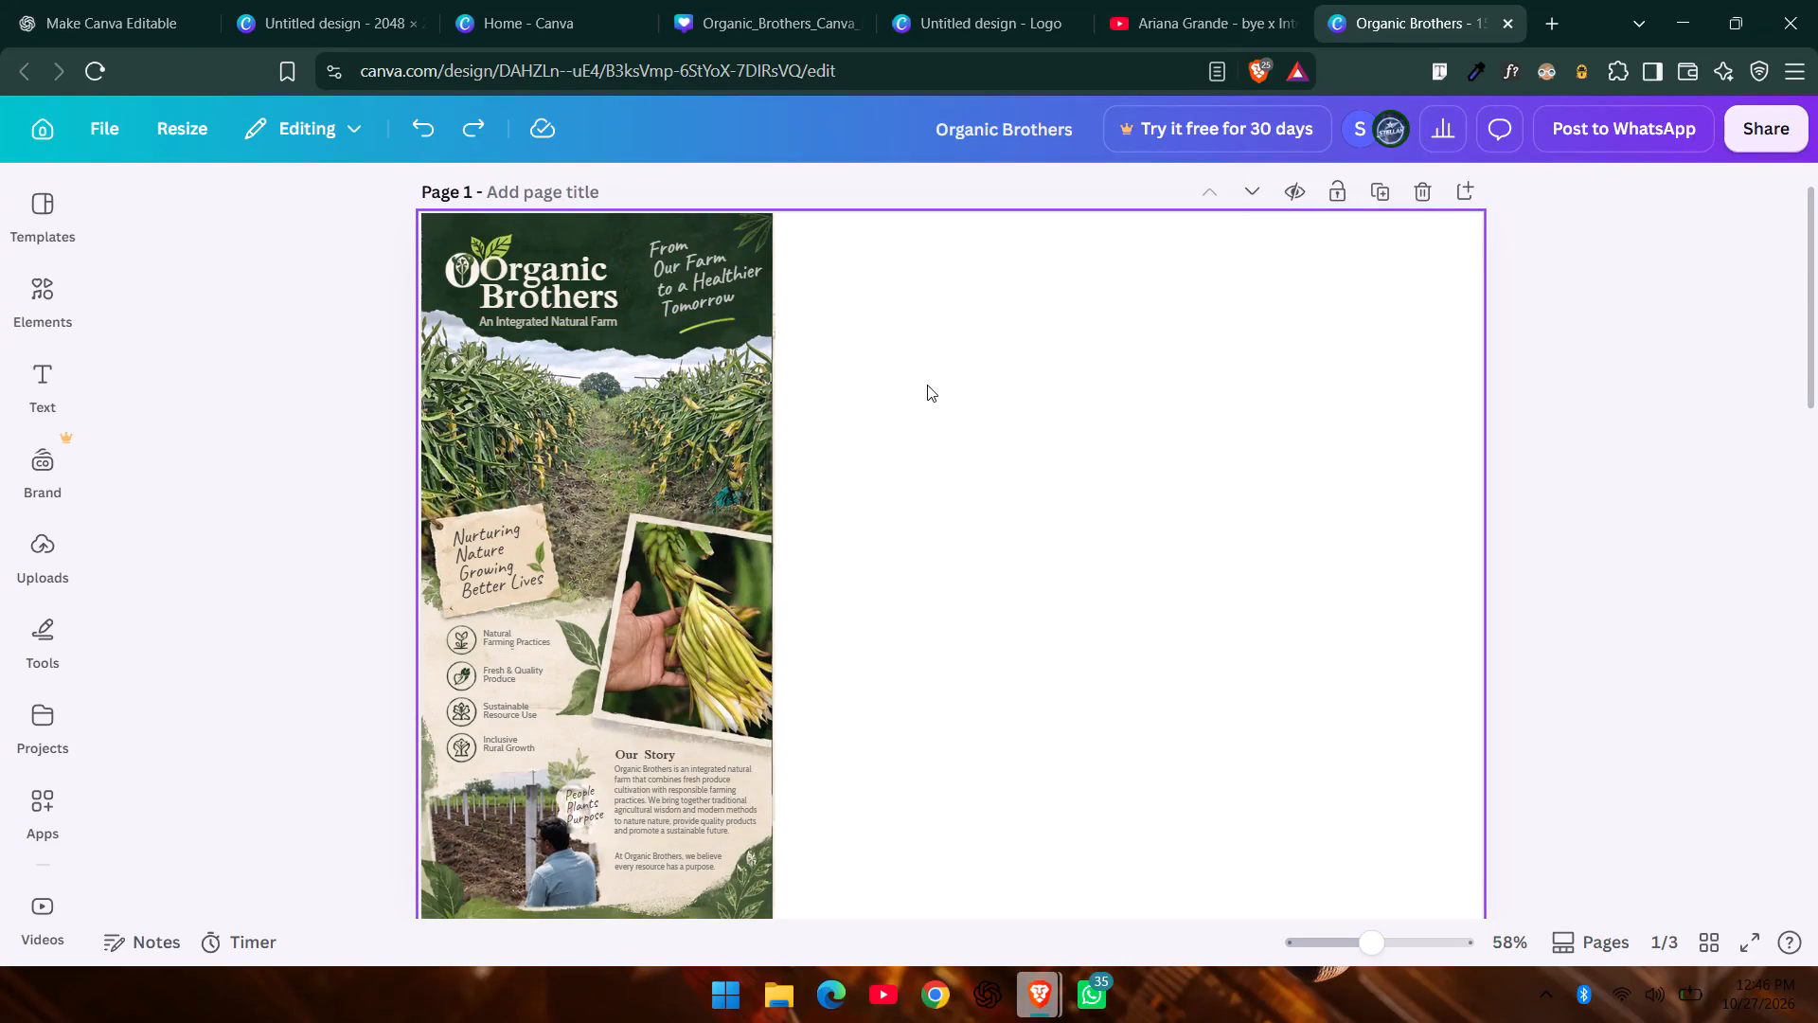
{"action": "left_click", "coordinate": [935, 432]}
{"action": "key", "text": "ctrl+v"}
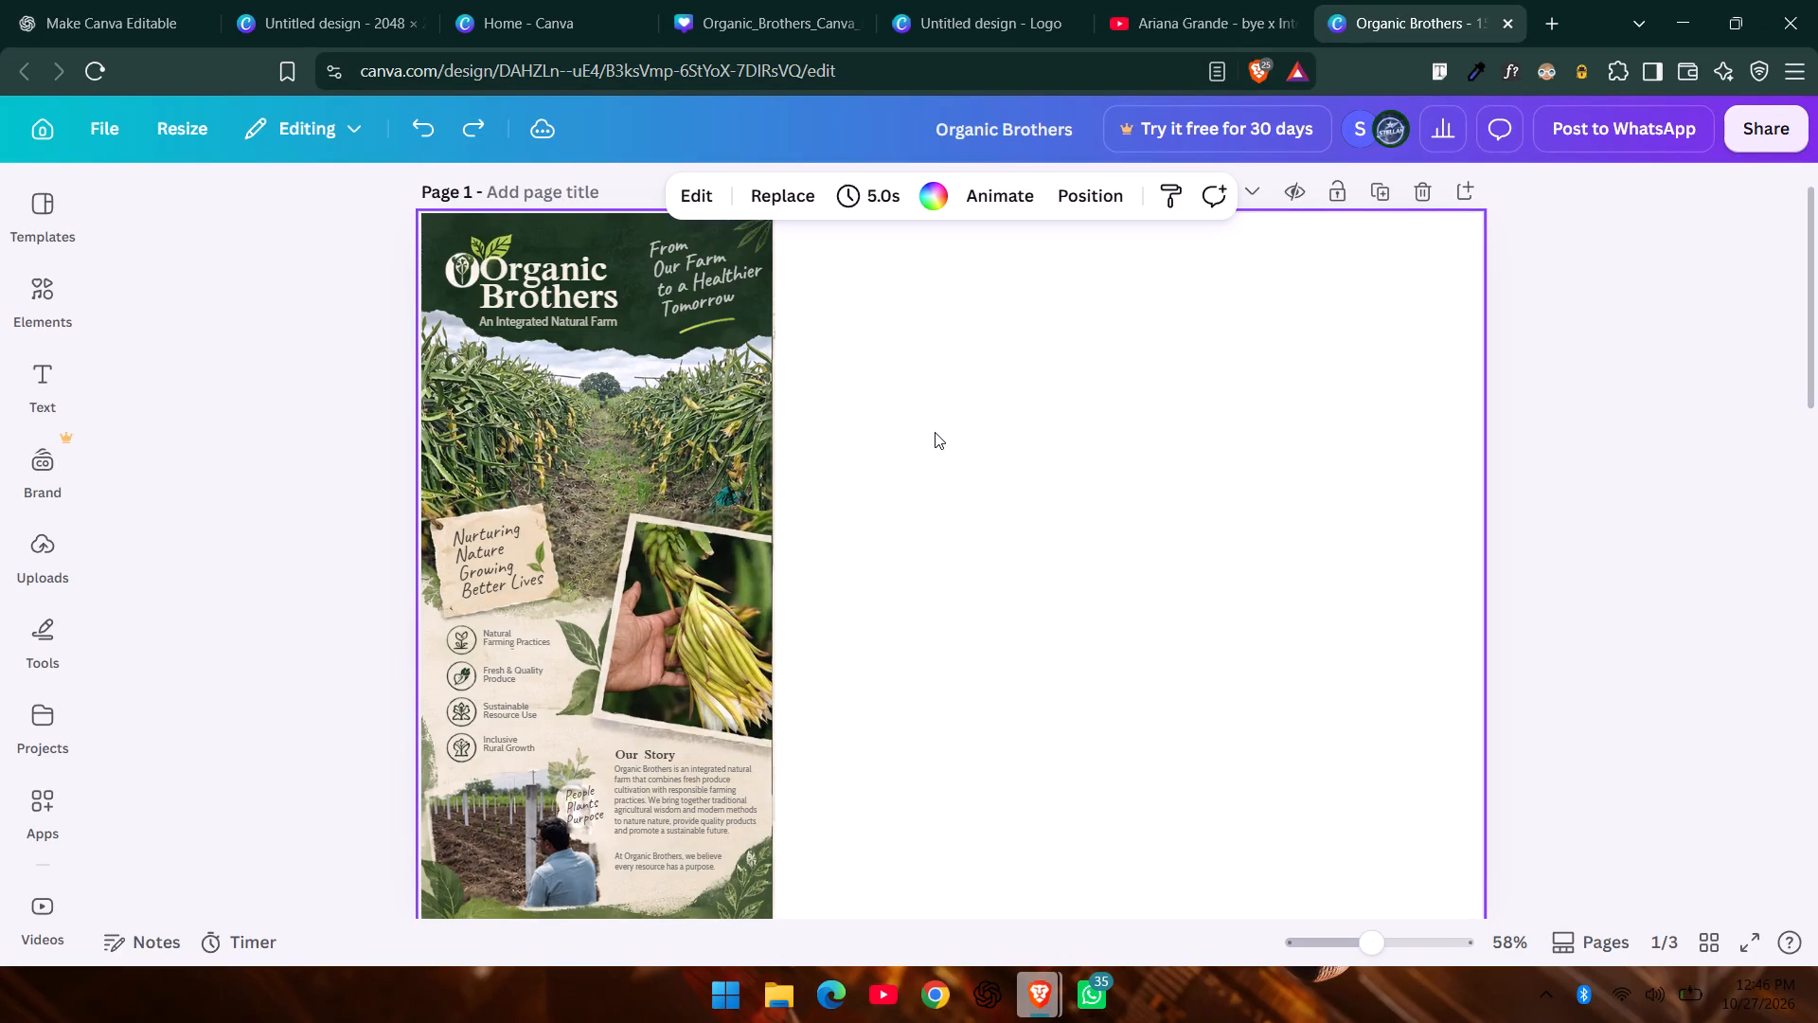
{"action": "key", "text": "ctrl+v"}
{"action": "key", "text": "ctrl+v"}
{"action": "key", "text": "ctrl+v"}
{"action": "key", "text": "ctrl+v"}
{"action": "key", "text": "ctrl+v"}
{"action": "left_click", "coordinate": [935, 432], "text": "ctrl"}
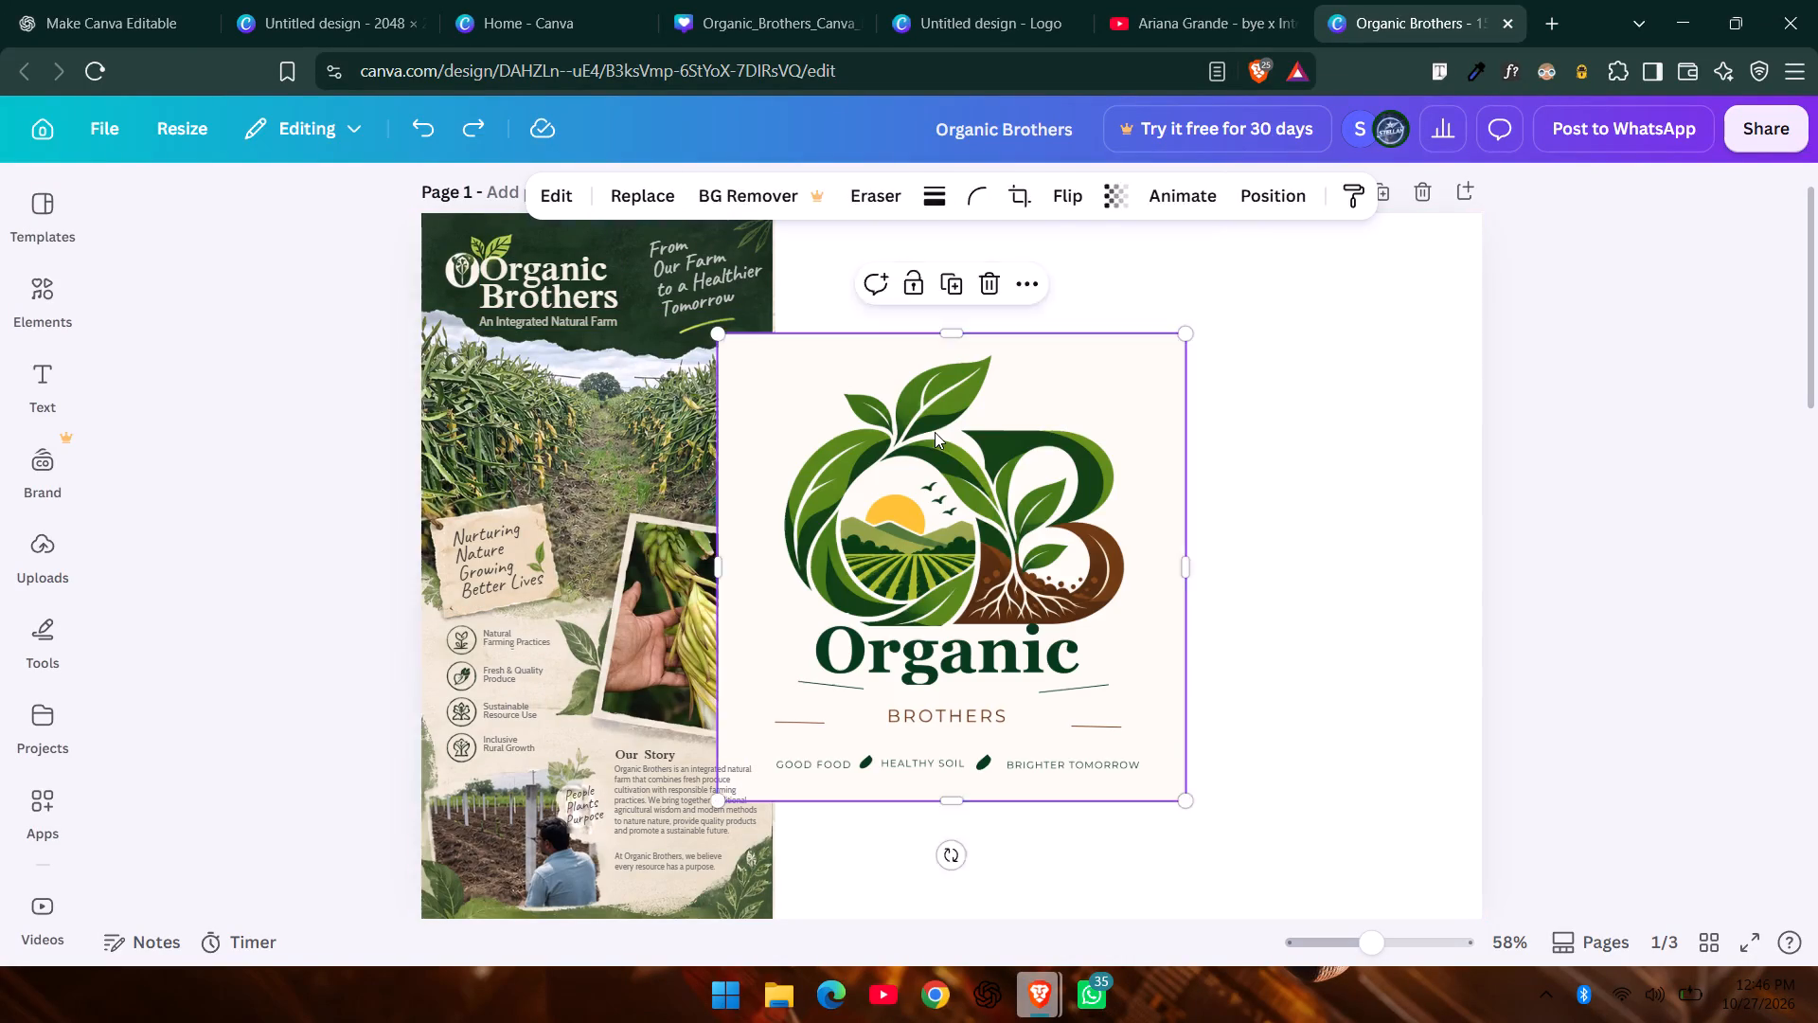
{"action": "left_click", "coordinate": [1039, 556]}
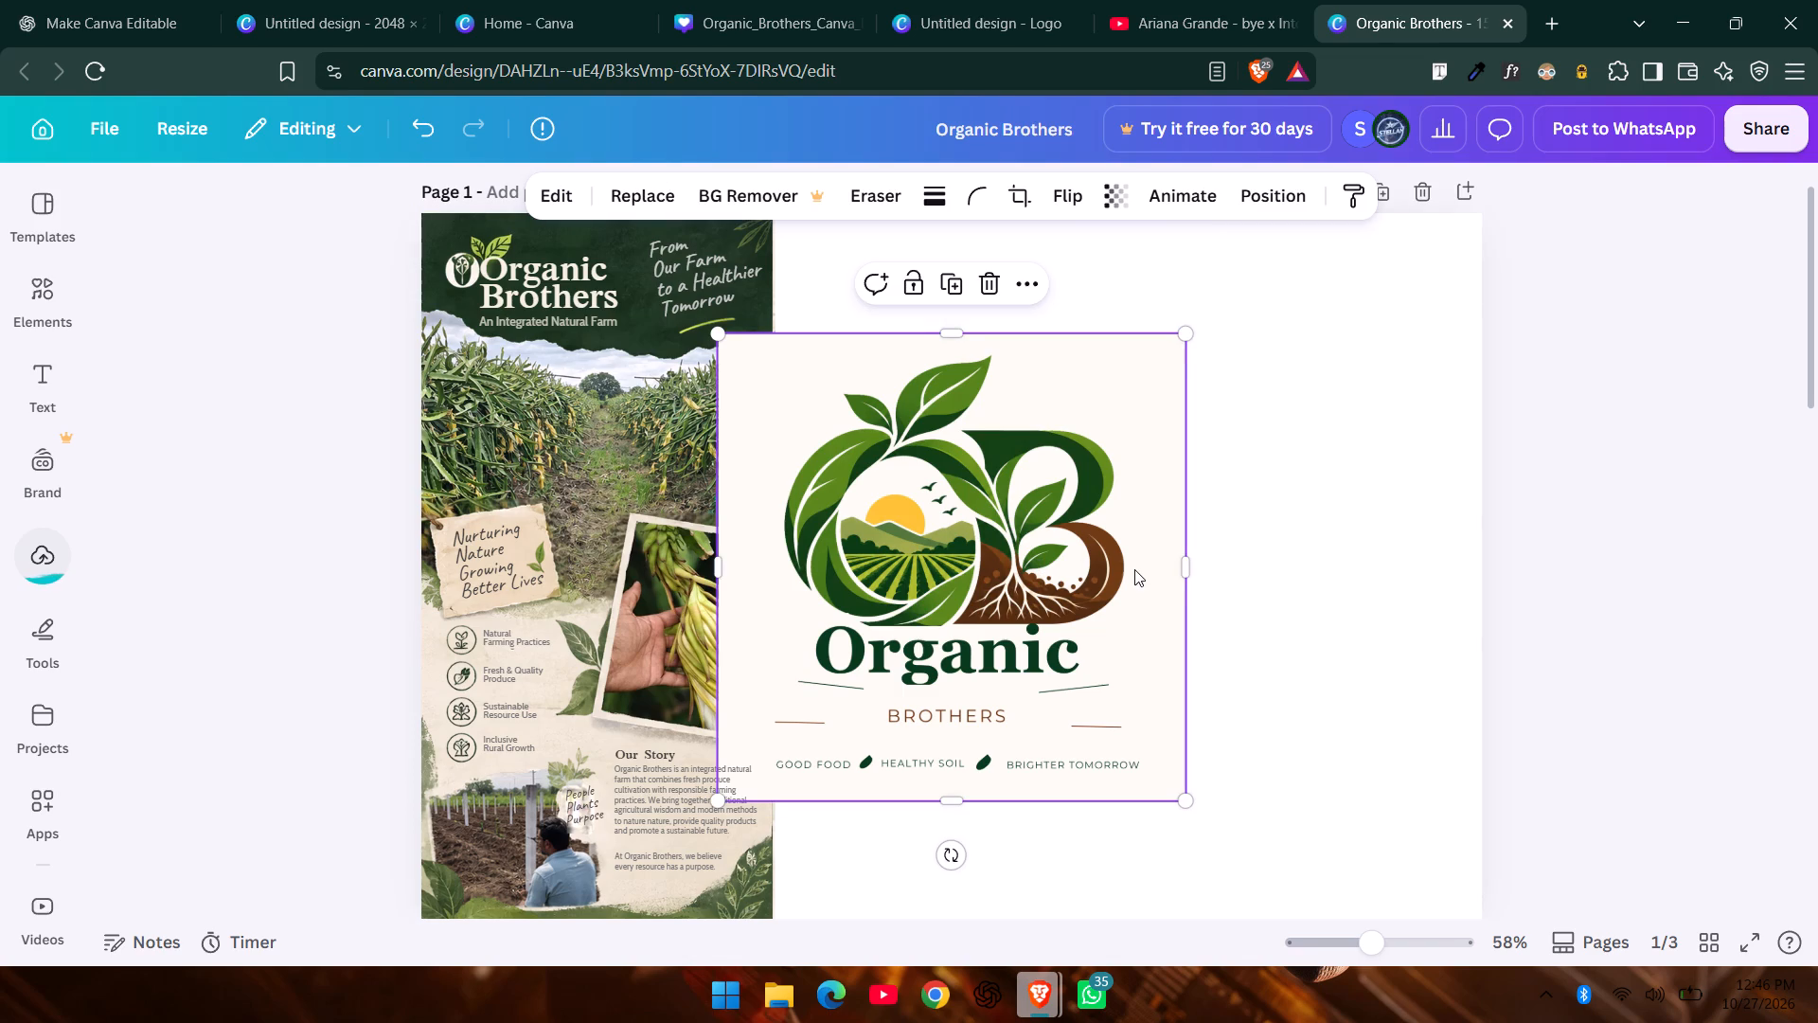
Move one pasted logo copy over into the blank area of page 1 and shrink another to a small square.
{"action": "left_click_drag", "start_coordinate": [844, 458], "coordinate": [999, 433]}
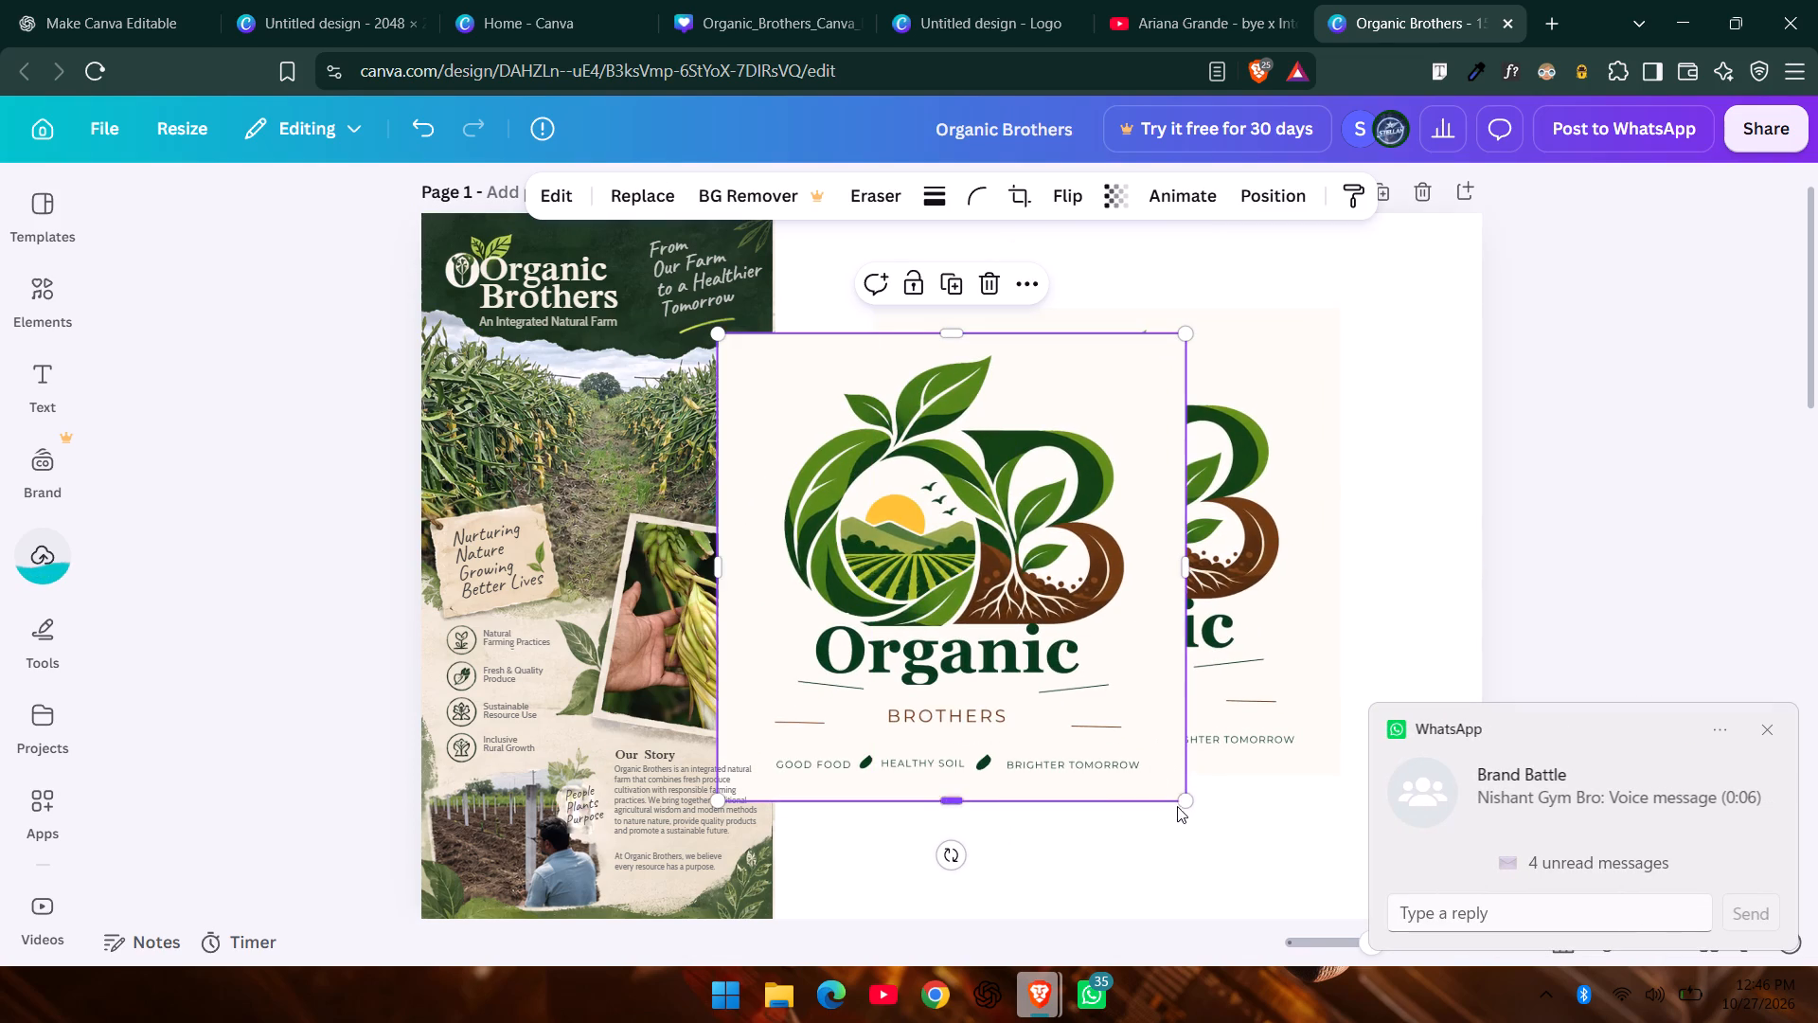
{"action": "left_click_drag", "start_coordinate": [1179, 799], "coordinate": [987, 494]}
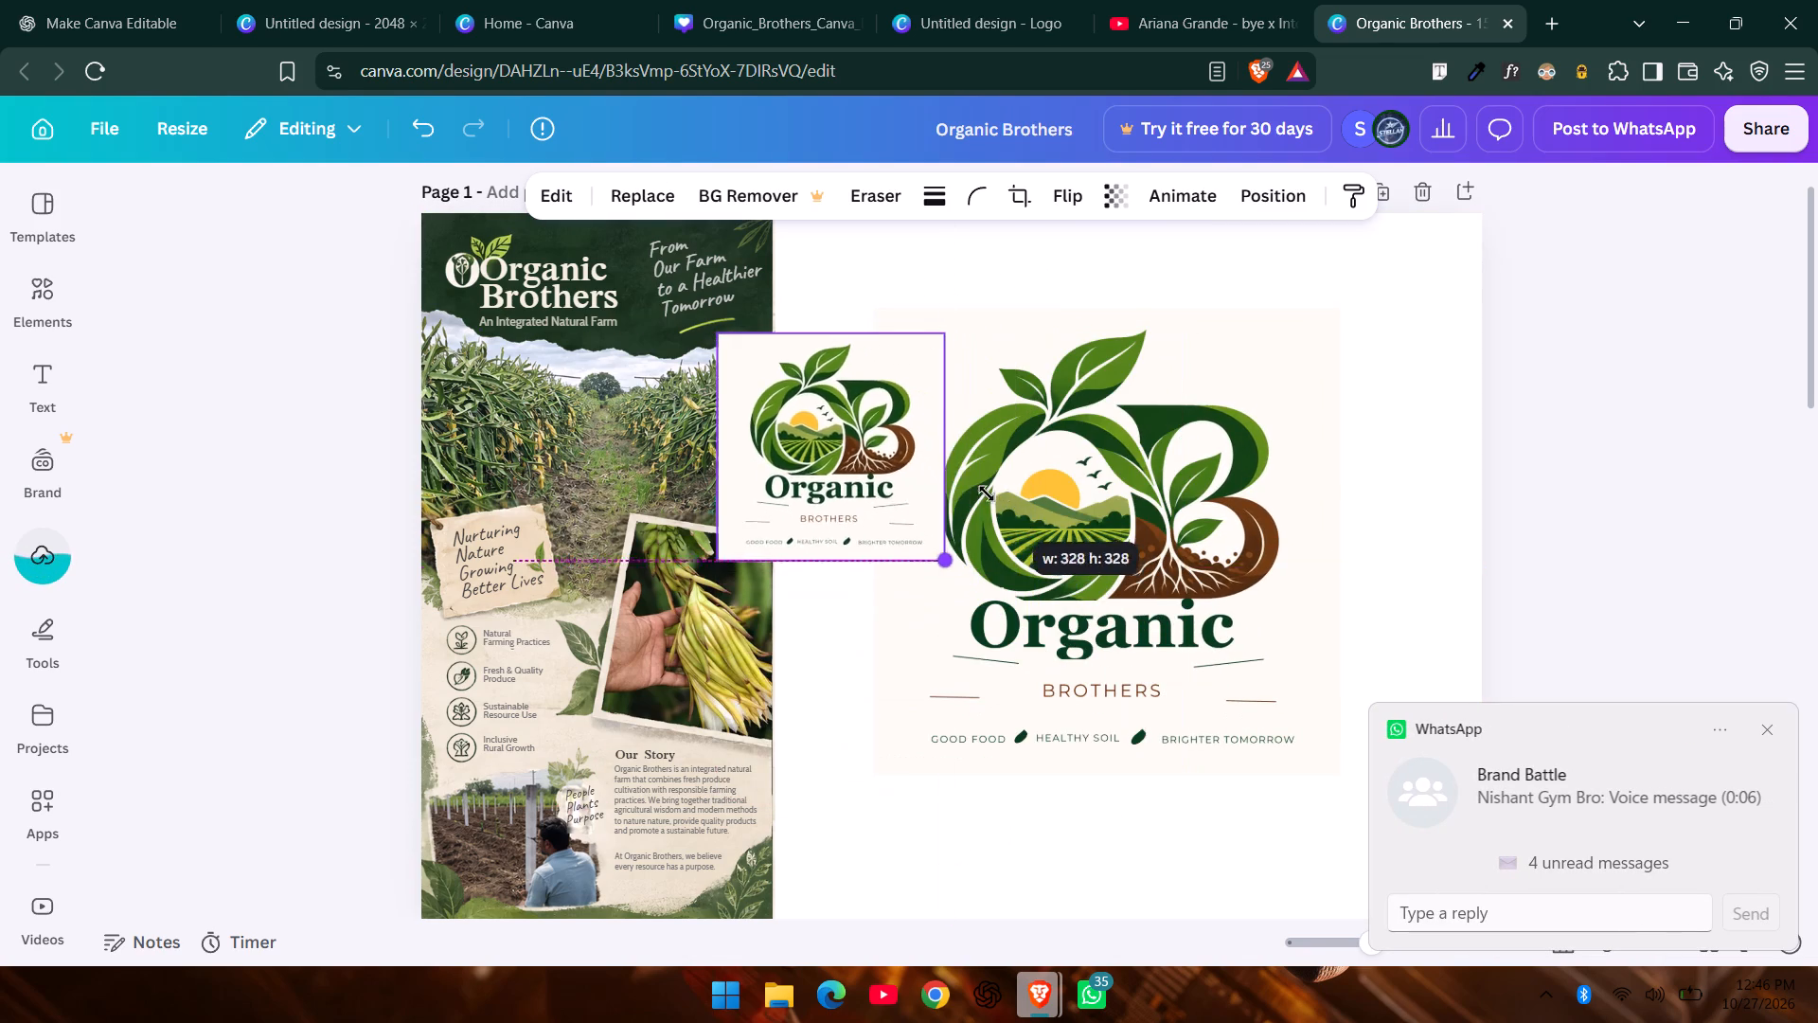
{"action": "left_click_drag", "start_coordinate": [987, 494], "coordinate": [862, 386]}
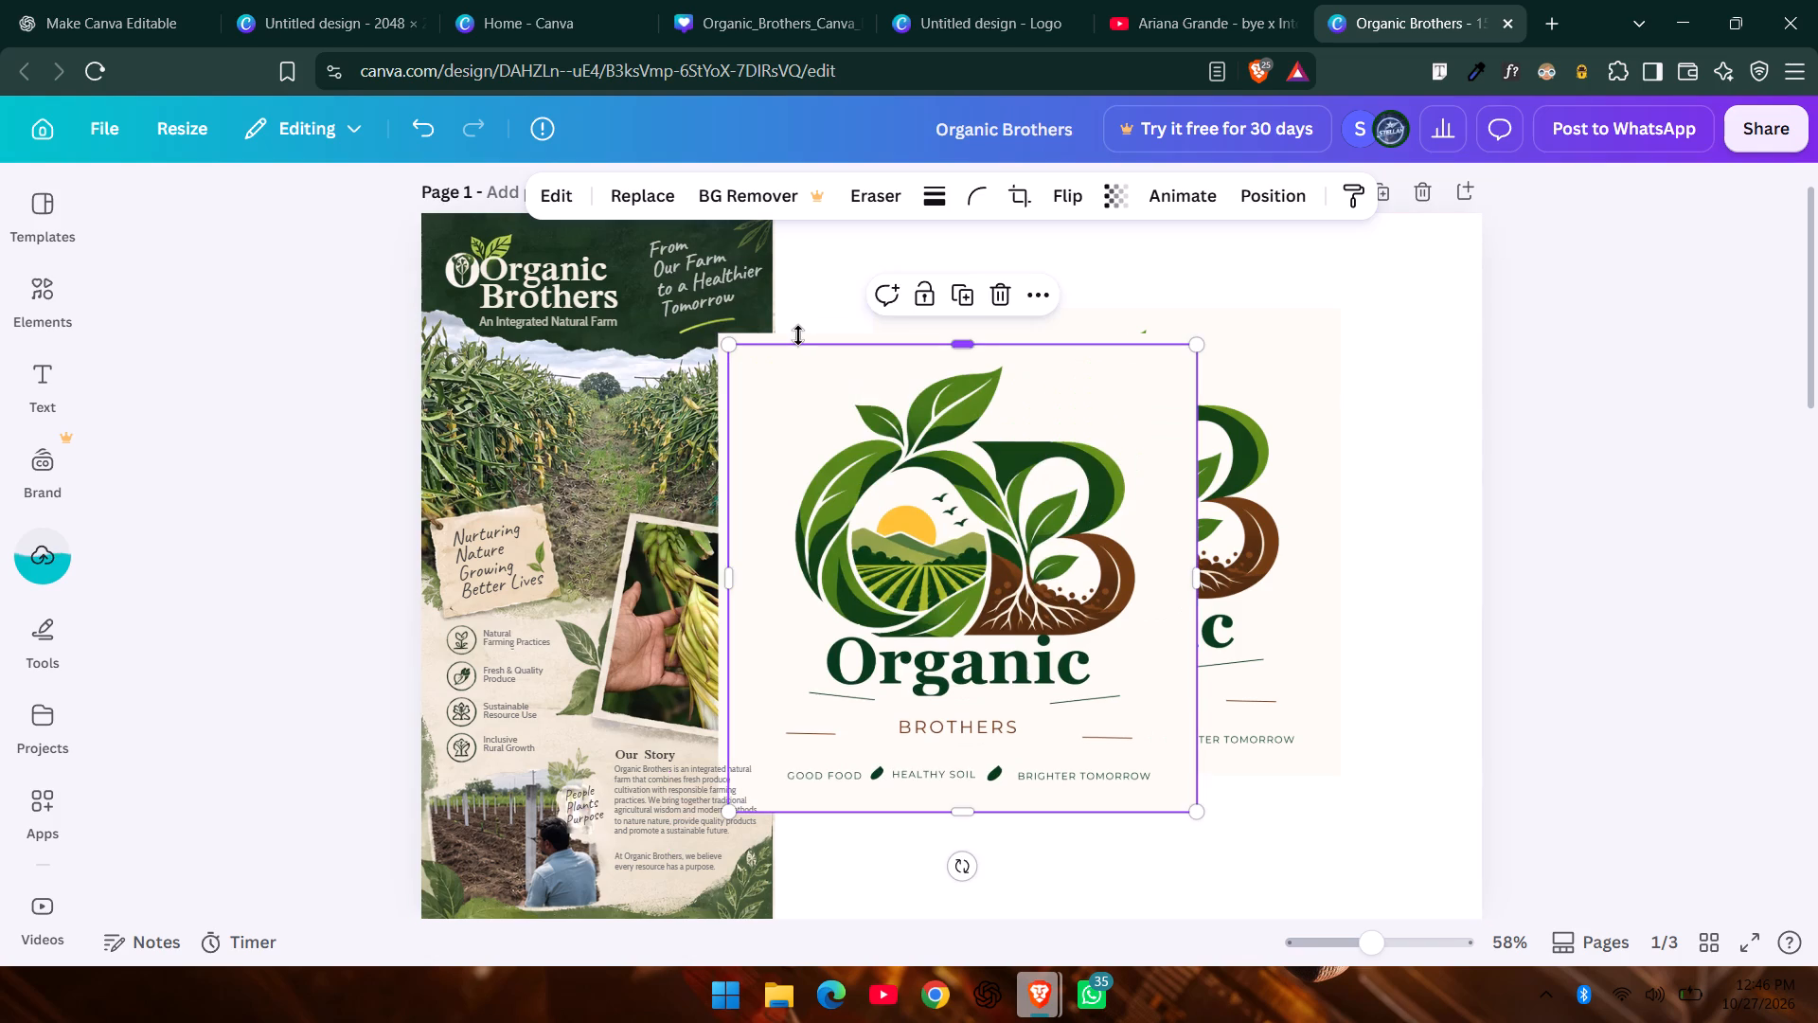
{"action": "left_click_drag", "start_coordinate": [1122, 488], "coordinate": [1207, 504]}
{"action": "left_click", "coordinate": [1083, 317]}
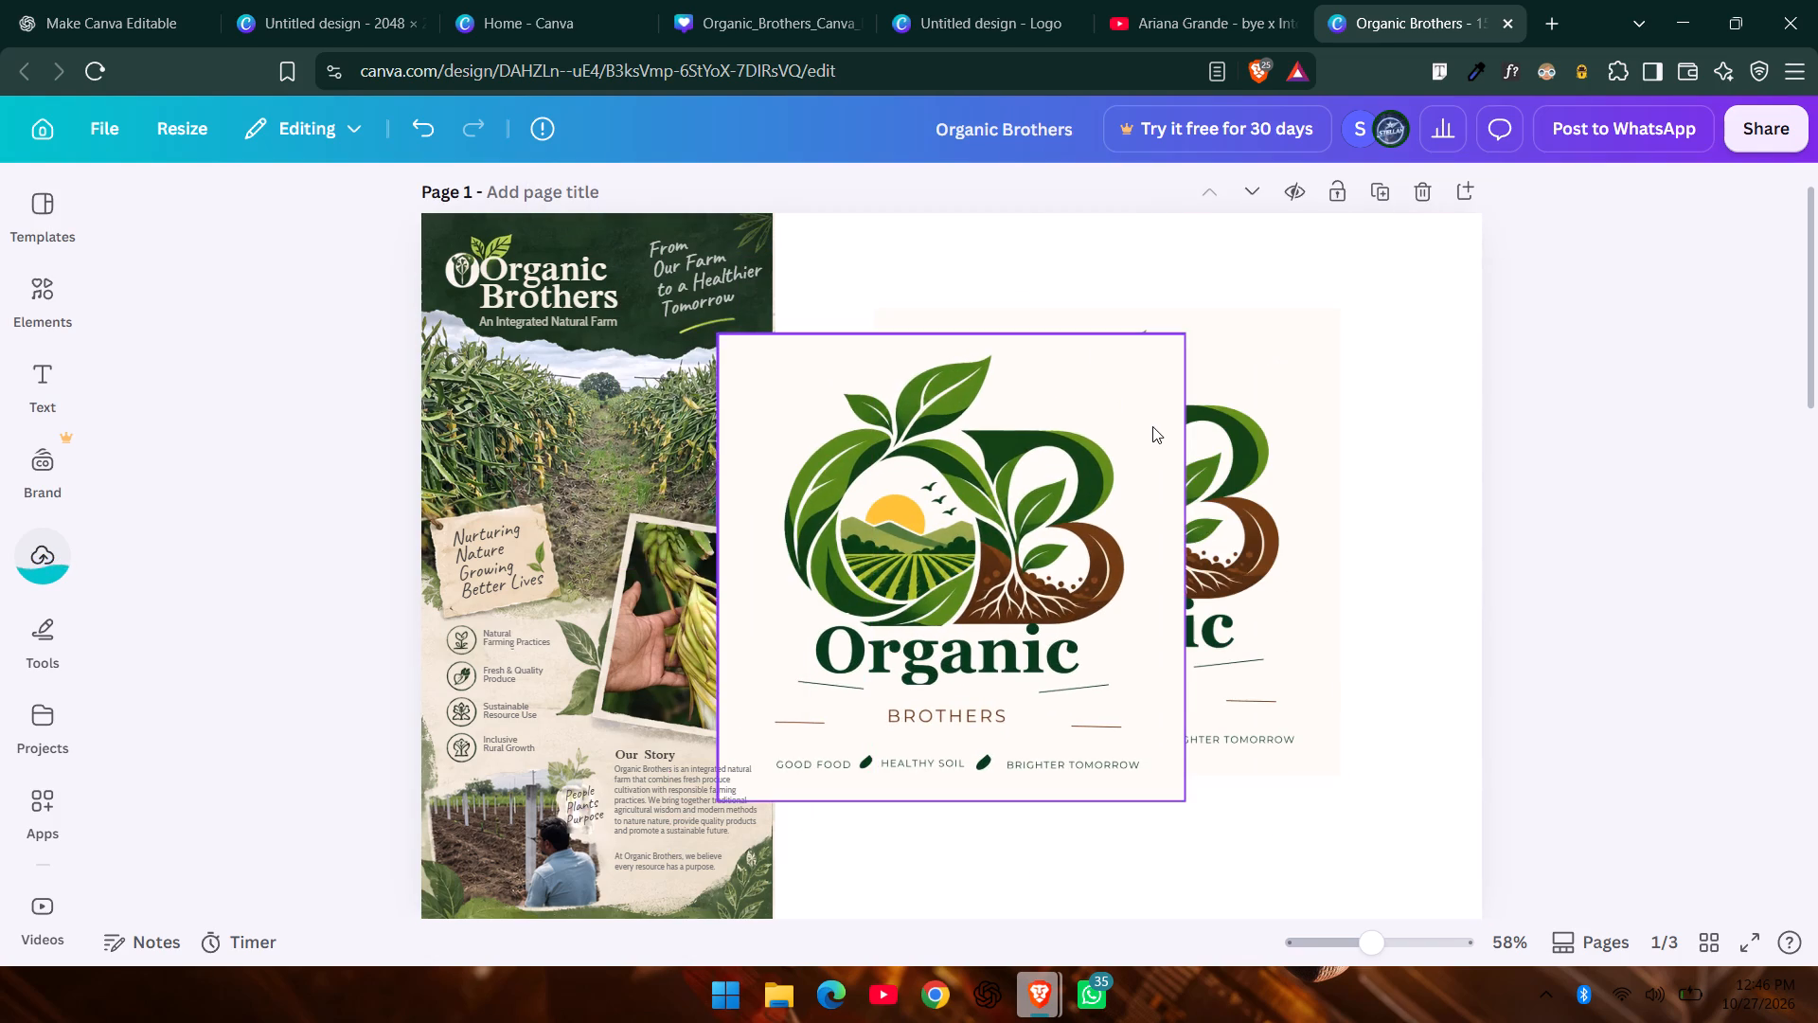
{"action": "left_click", "coordinate": [1152, 426]}
{"action": "left_click", "coordinate": [990, 270]}
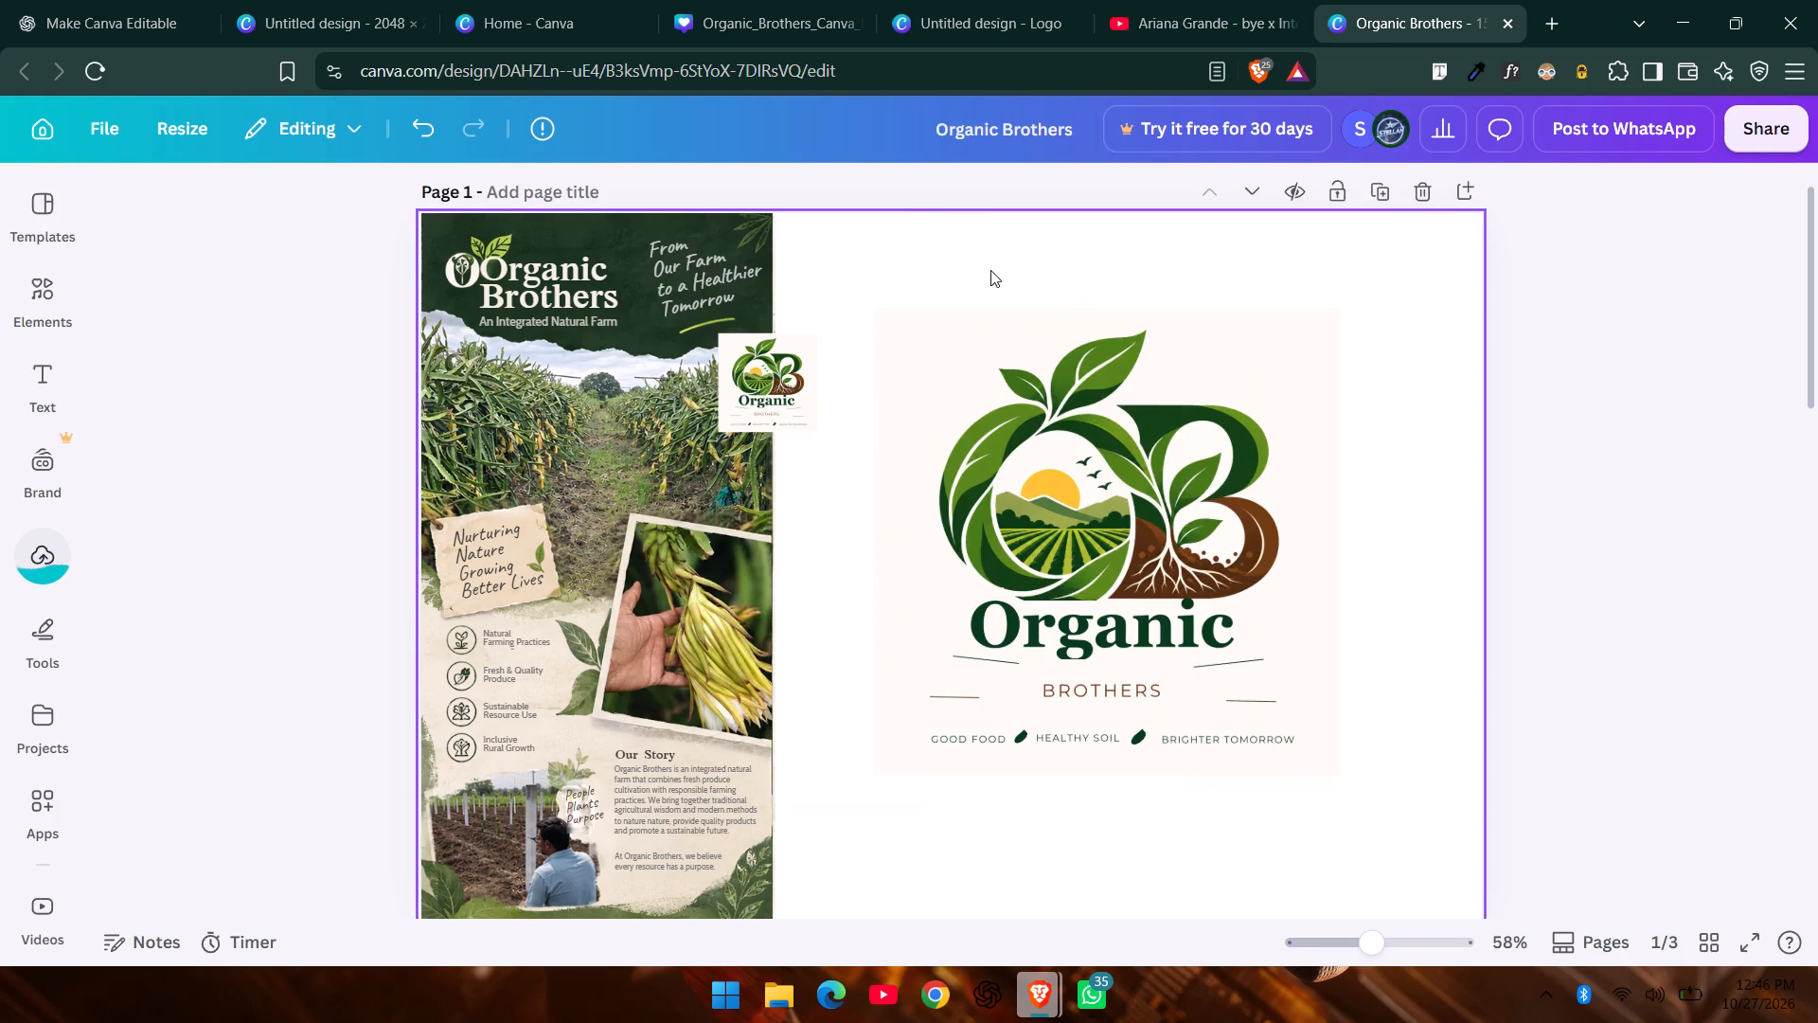
Delete the large leftover logo copy from the blank area of page 1.
{"action": "left_click", "coordinate": [1138, 443]}
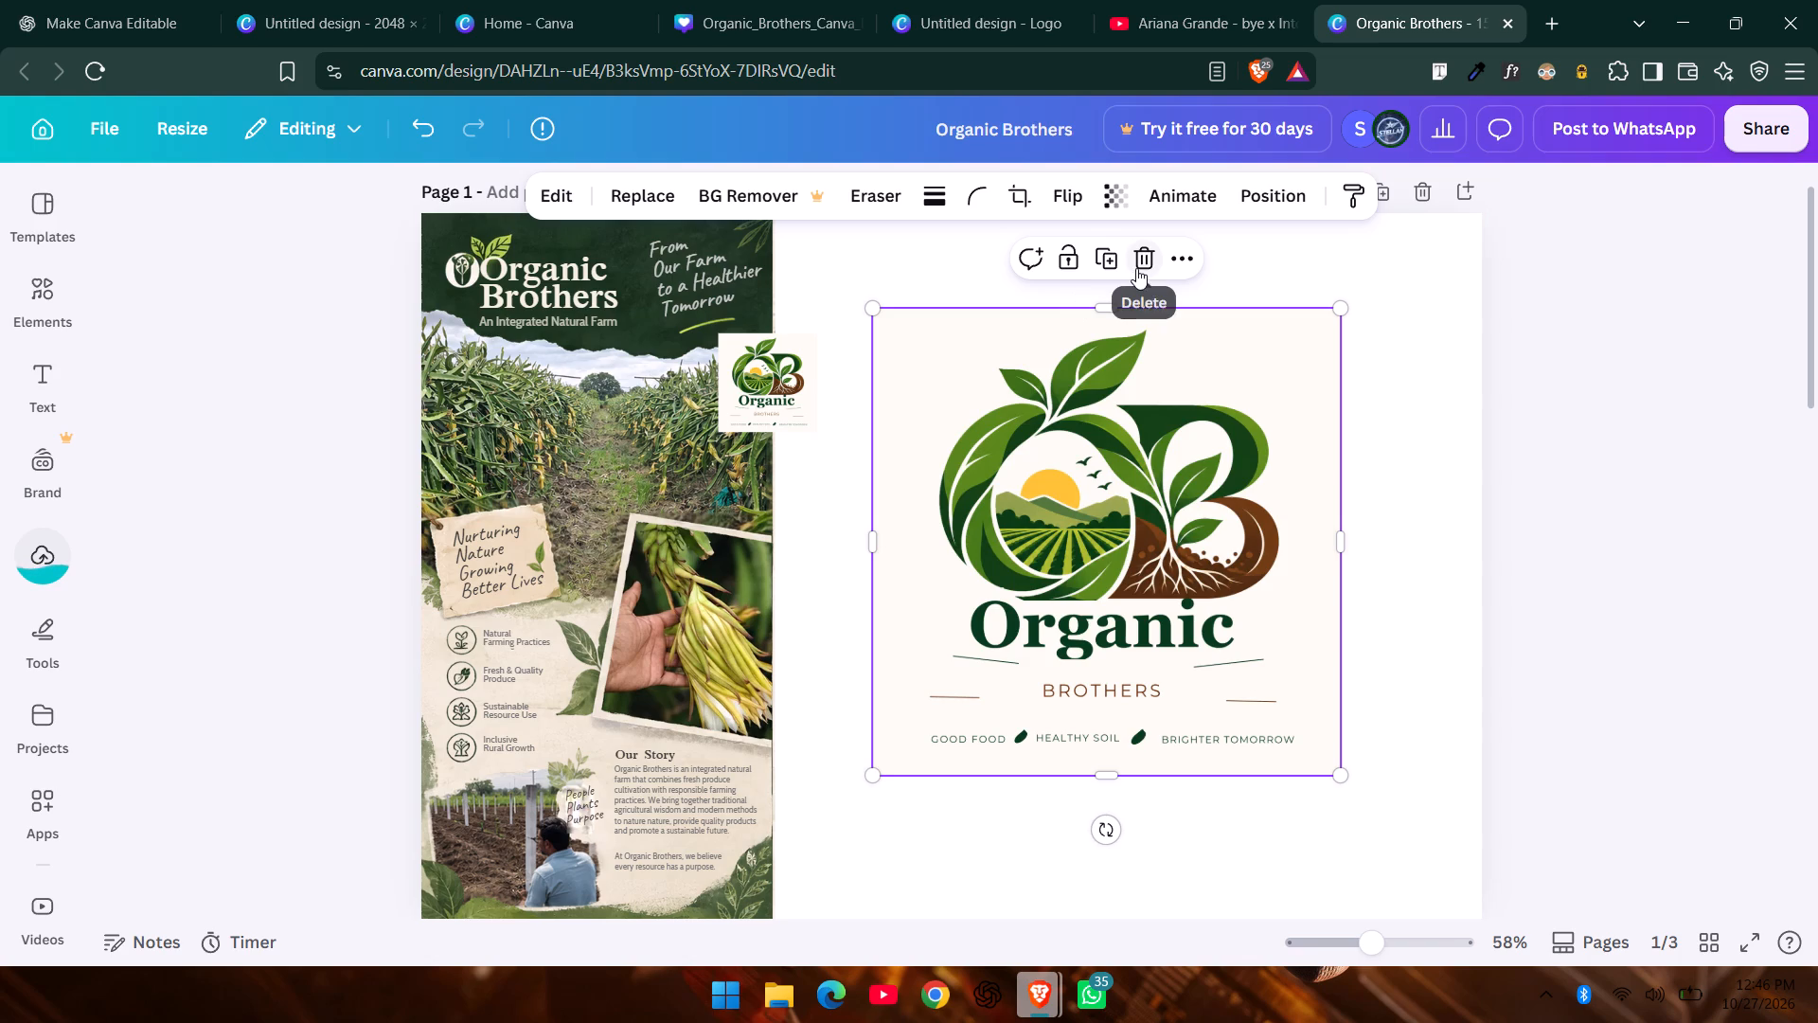
{"action": "left_click", "coordinate": [1137, 267]}
Set the small logo aside in the blank area and move the "Organic Brothers" text and round plant icon out of the green header.
{"action": "left_click_drag", "start_coordinate": [769, 380], "coordinate": [597, 292]}
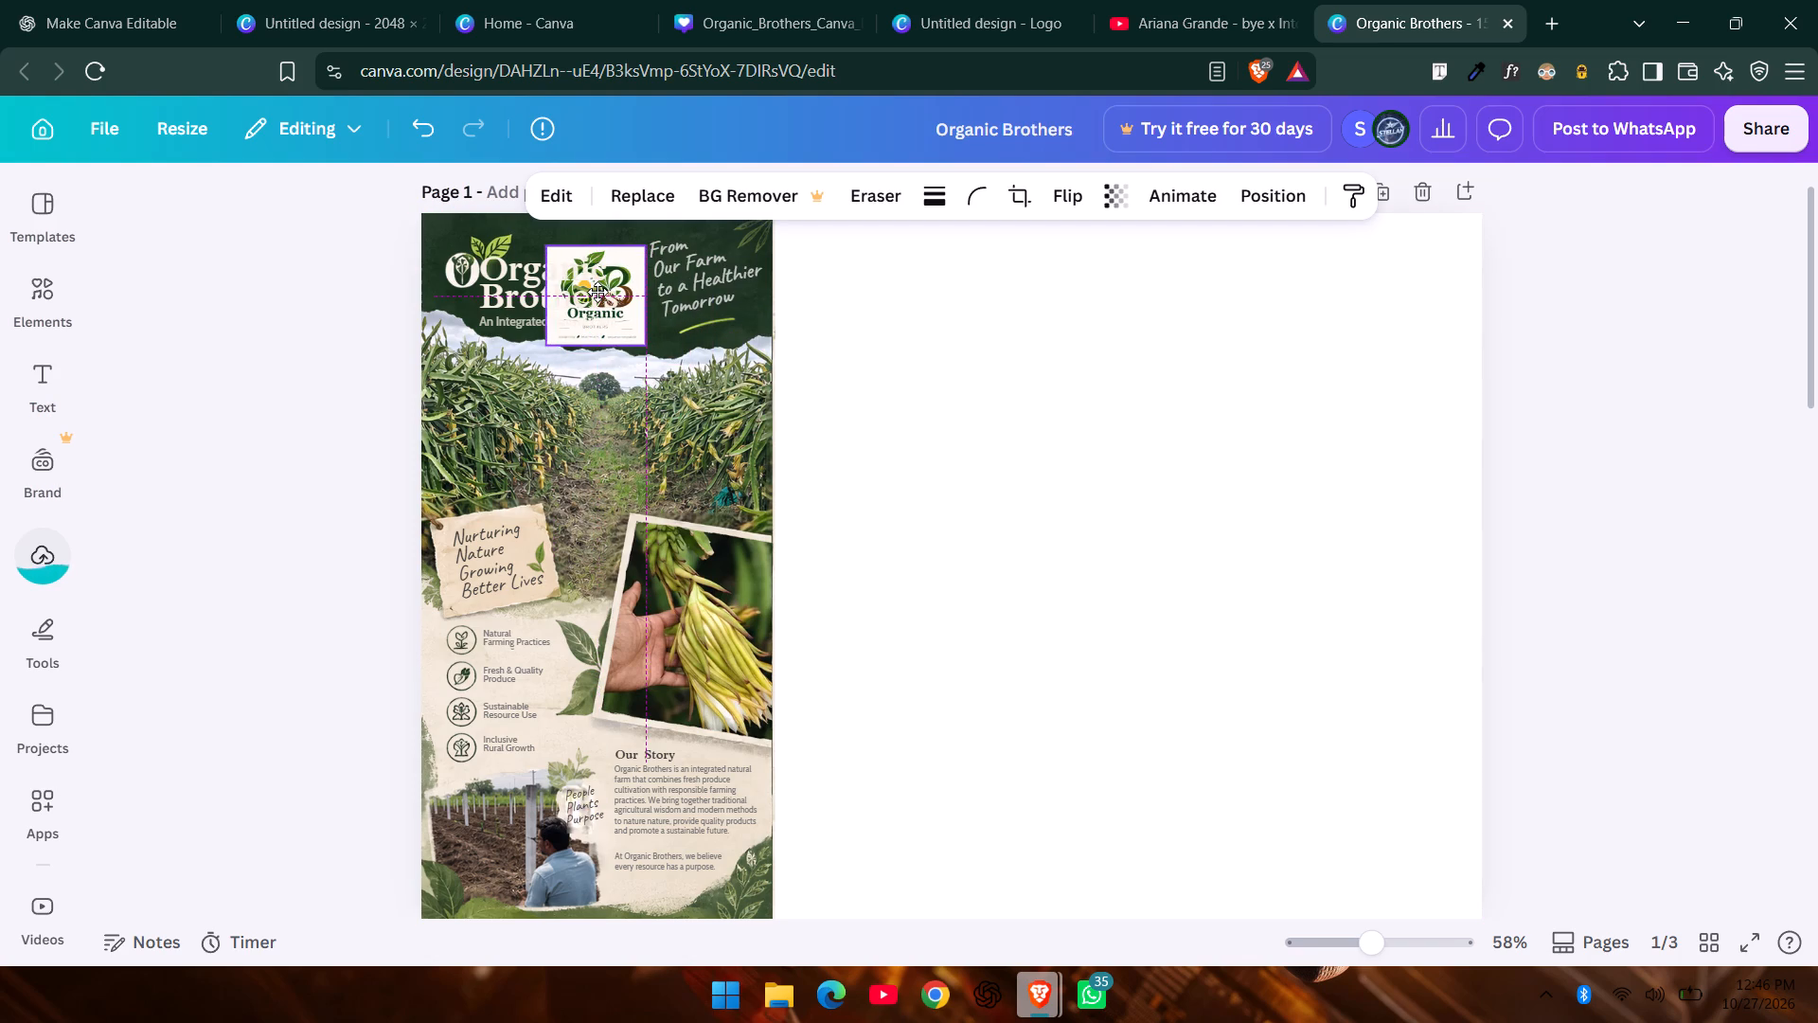
{"action": "left_click_drag", "start_coordinate": [597, 292], "coordinate": [1070, 426]}
{"action": "left_click_drag", "start_coordinate": [536, 283], "coordinate": [912, 326]}
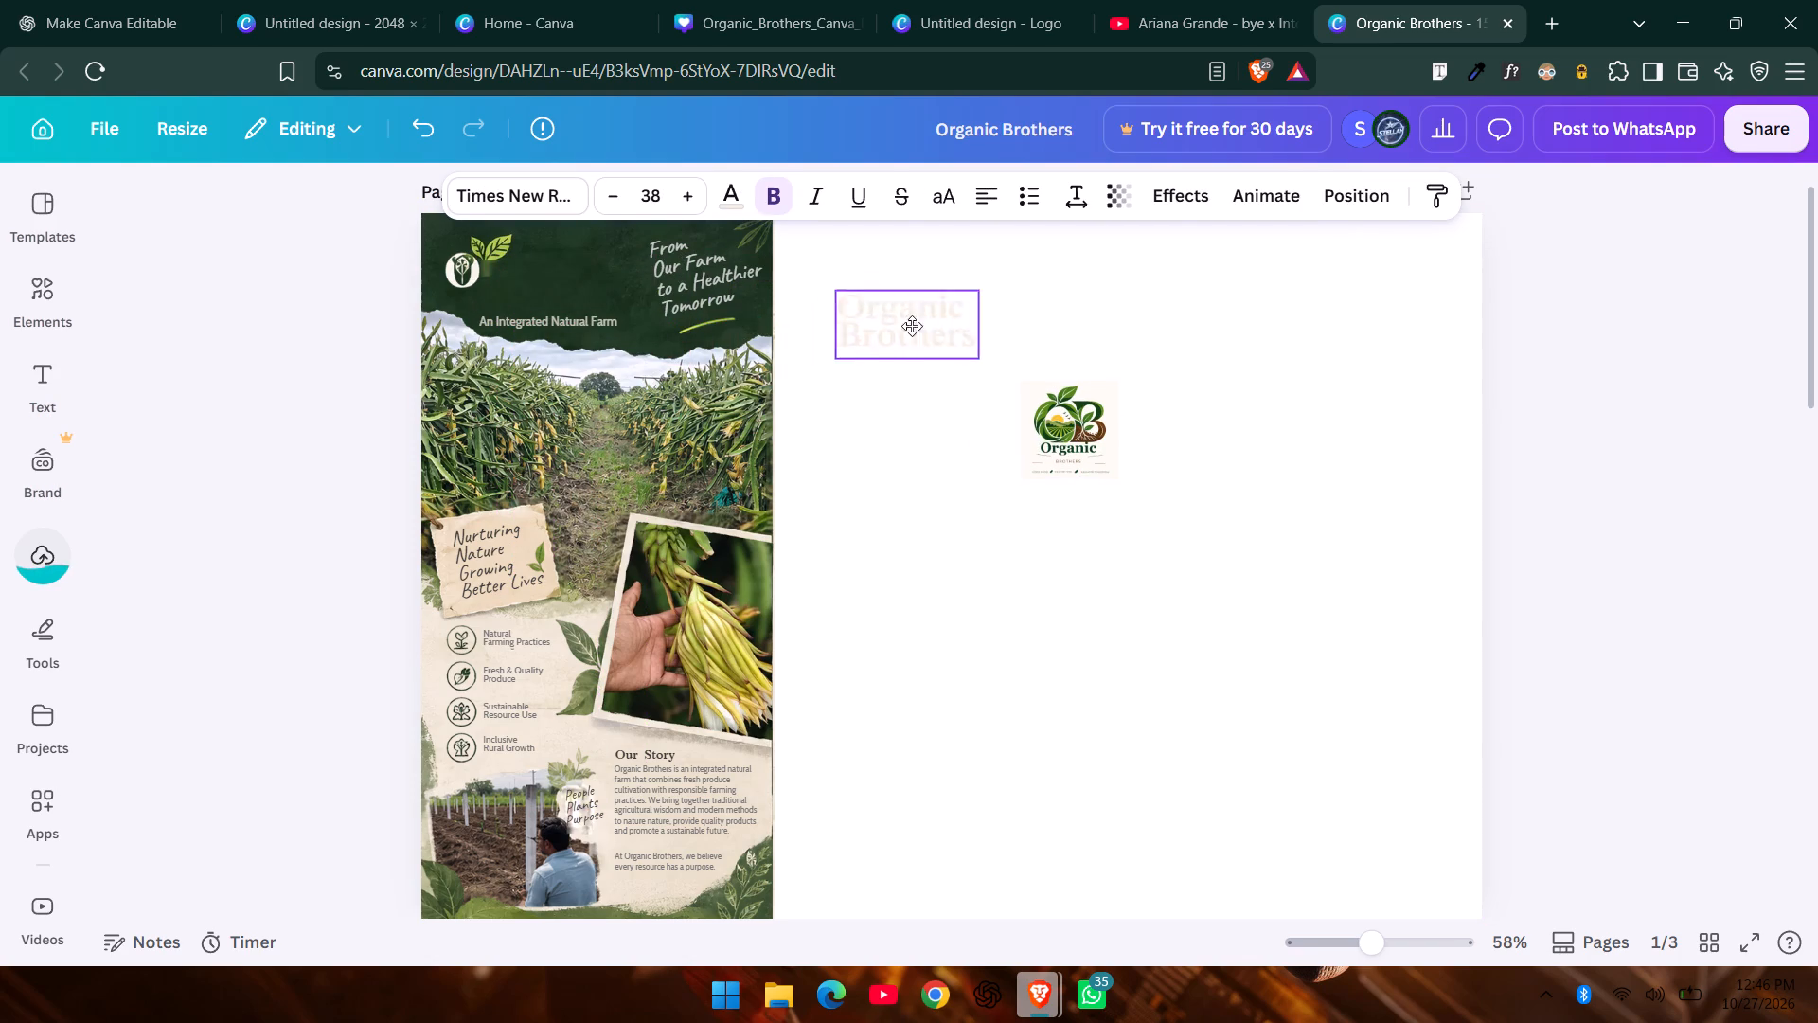
{"action": "left_click_drag", "start_coordinate": [912, 326], "coordinate": [955, 333]}
{"action": "scroll", "coordinate": [931, 338], "scroll_direction": "right", "scroll_amount": 1}
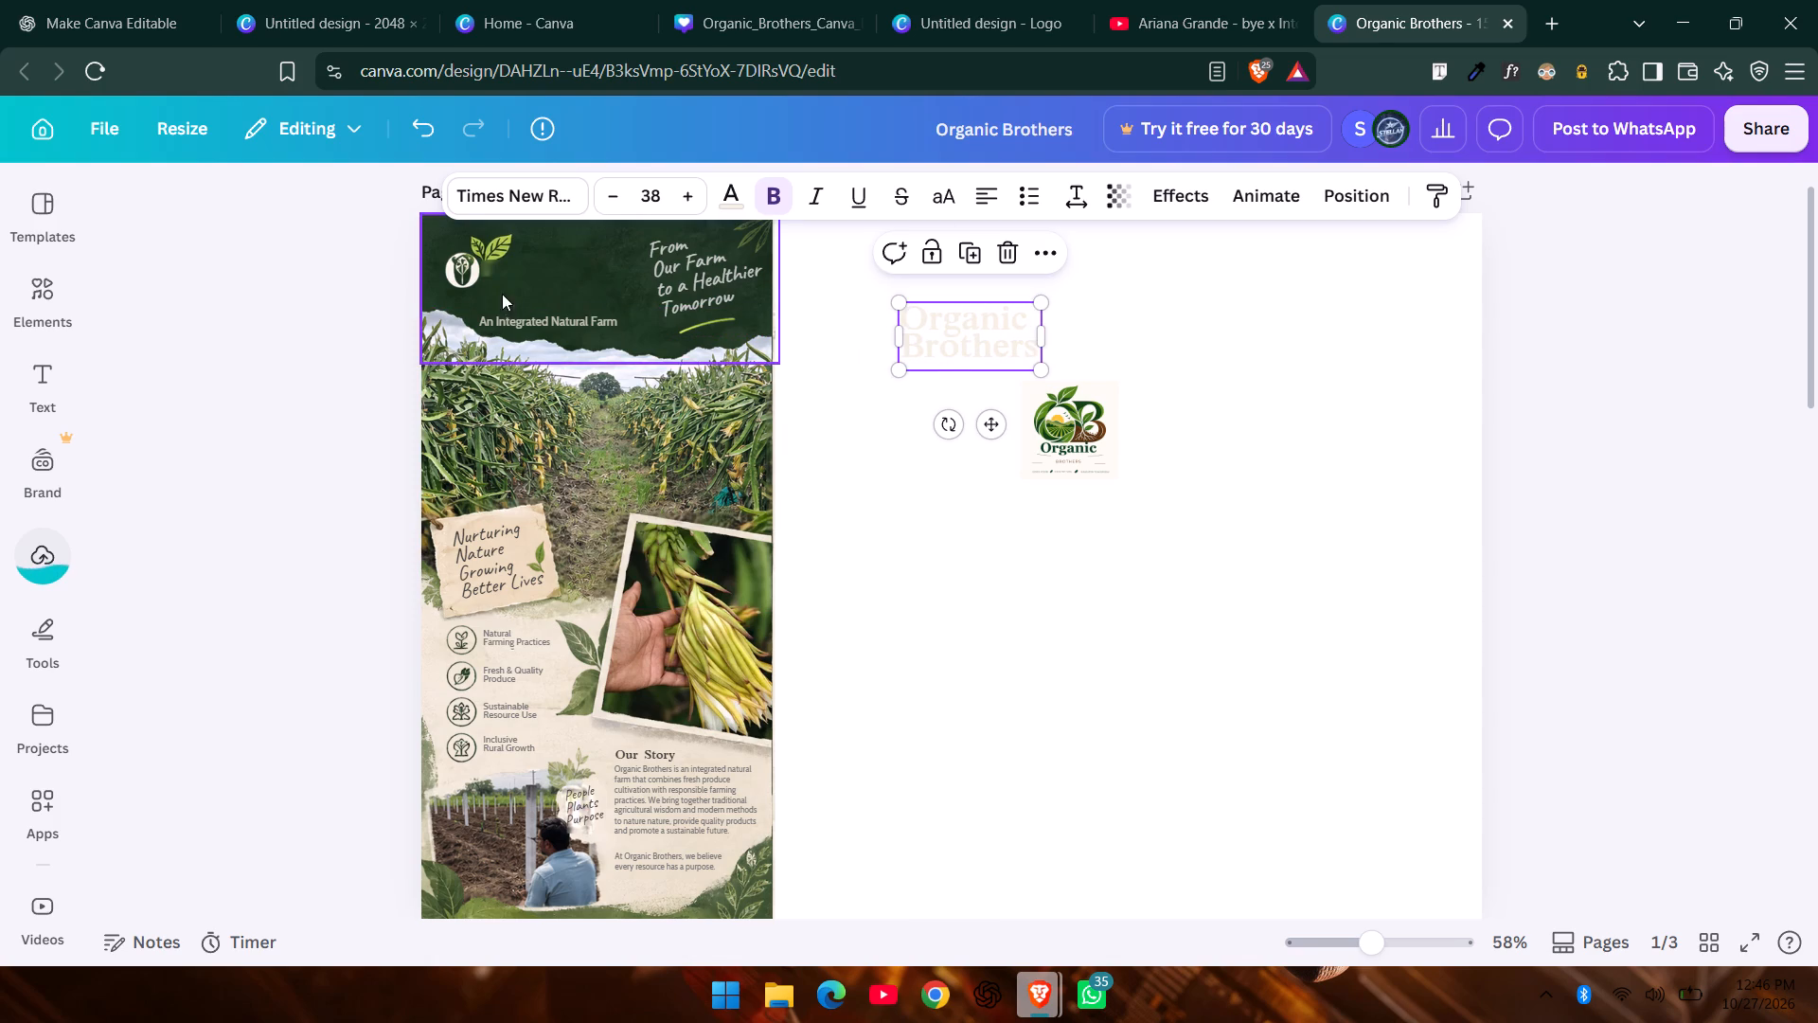
{"action": "left_click_drag", "start_coordinate": [469, 265], "coordinate": [887, 409]}
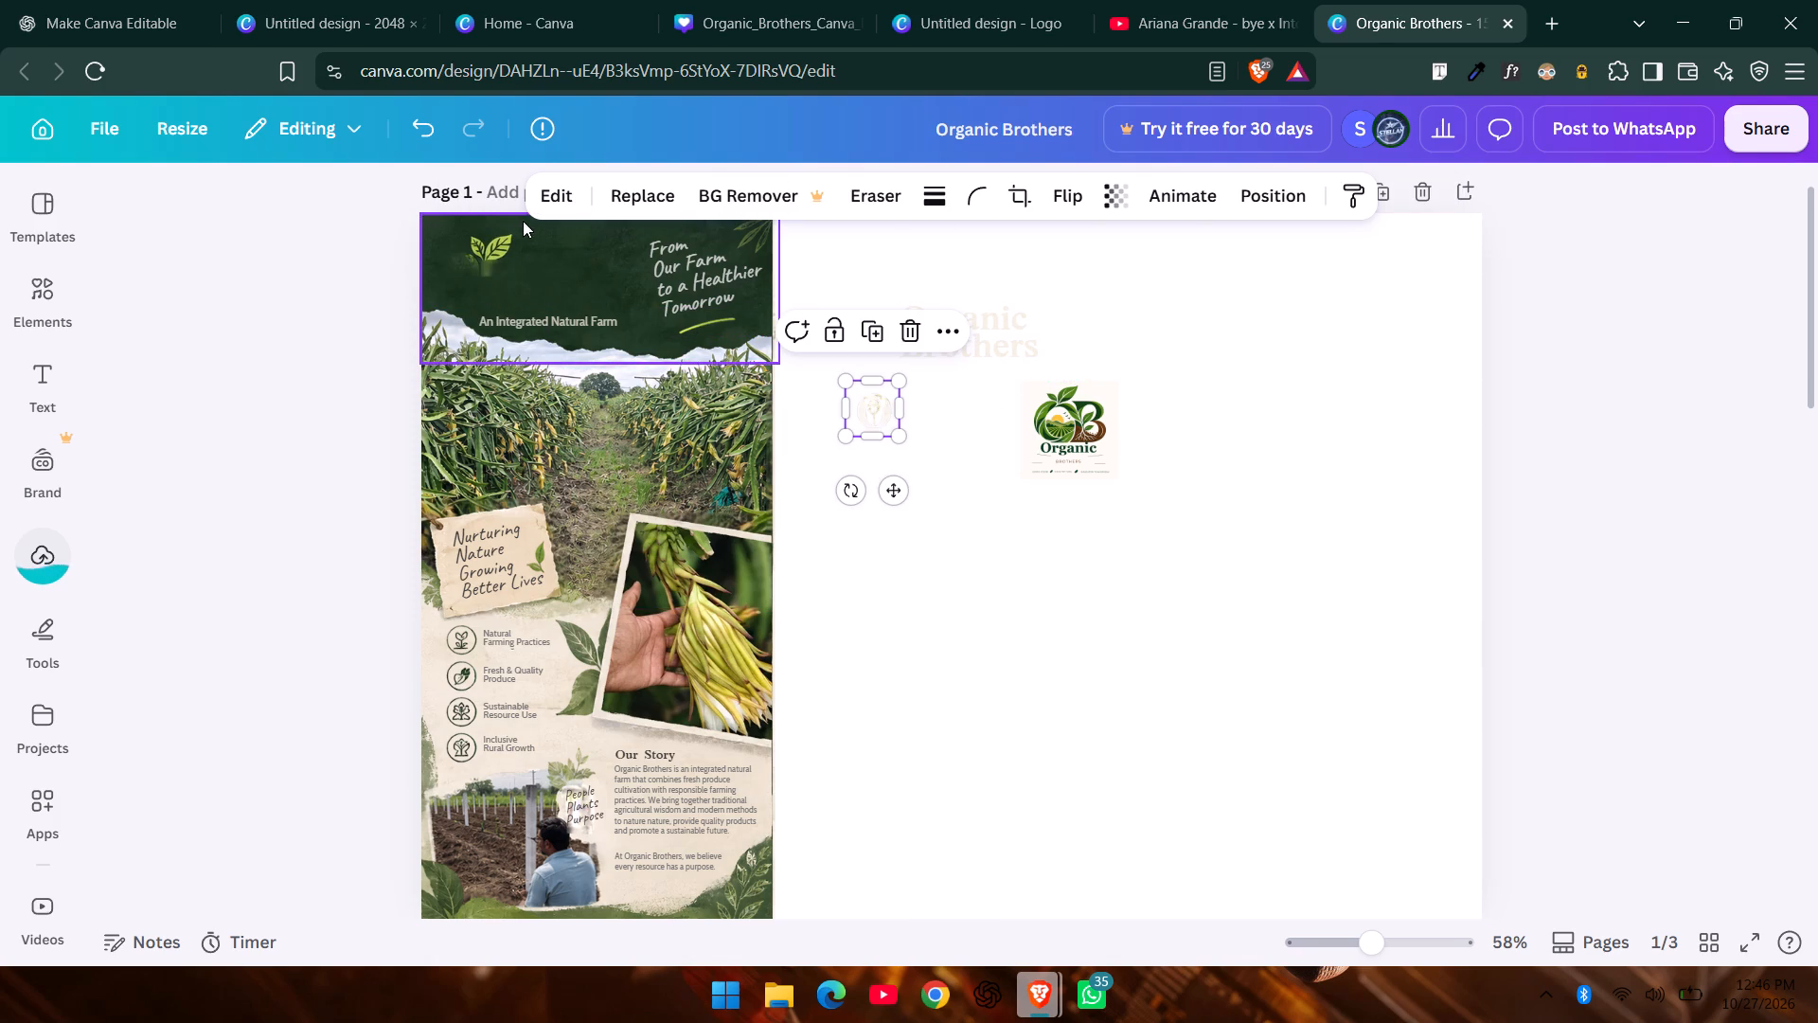
{"action": "left_click", "coordinate": [479, 257]}
Place the small OB logo in the first panel's green header above the "An Integrated Natural Farm" line and reduce it to fit there.
{"action": "left_click_drag", "start_coordinate": [1074, 415], "coordinate": [1001, 401]}
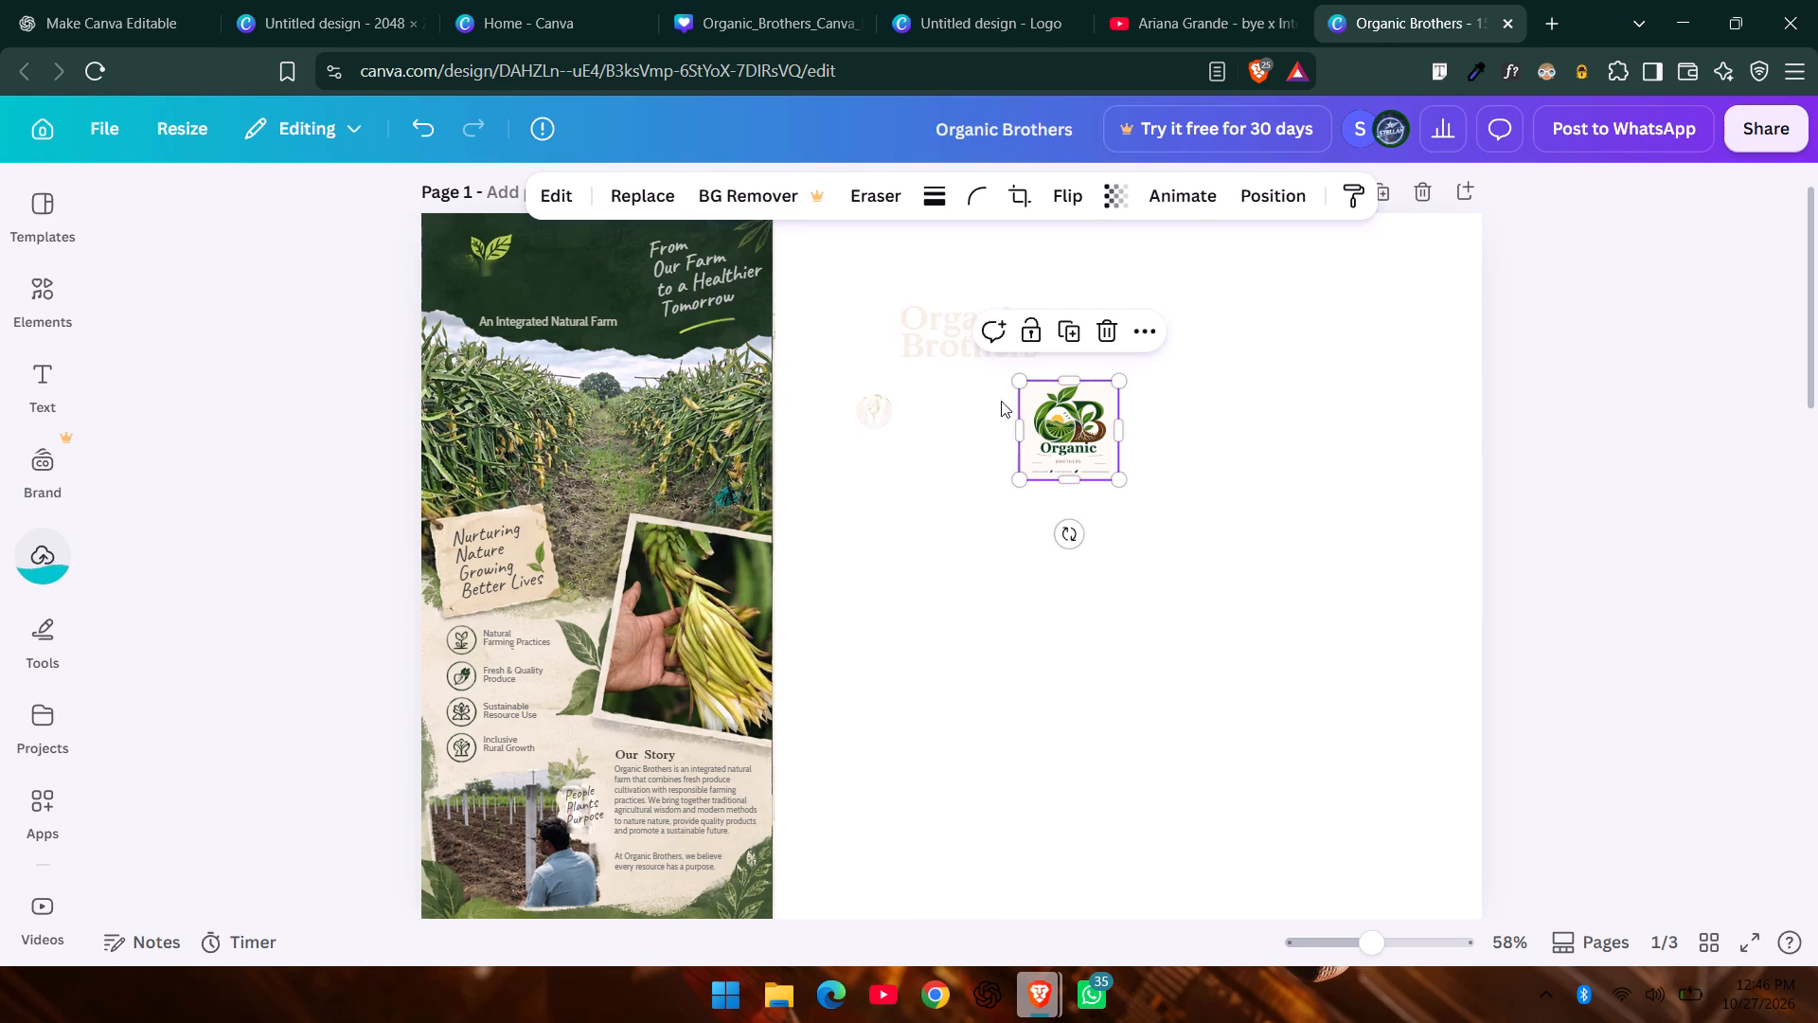
{"action": "left_click_drag", "start_coordinate": [1001, 401], "coordinate": [544, 266]}
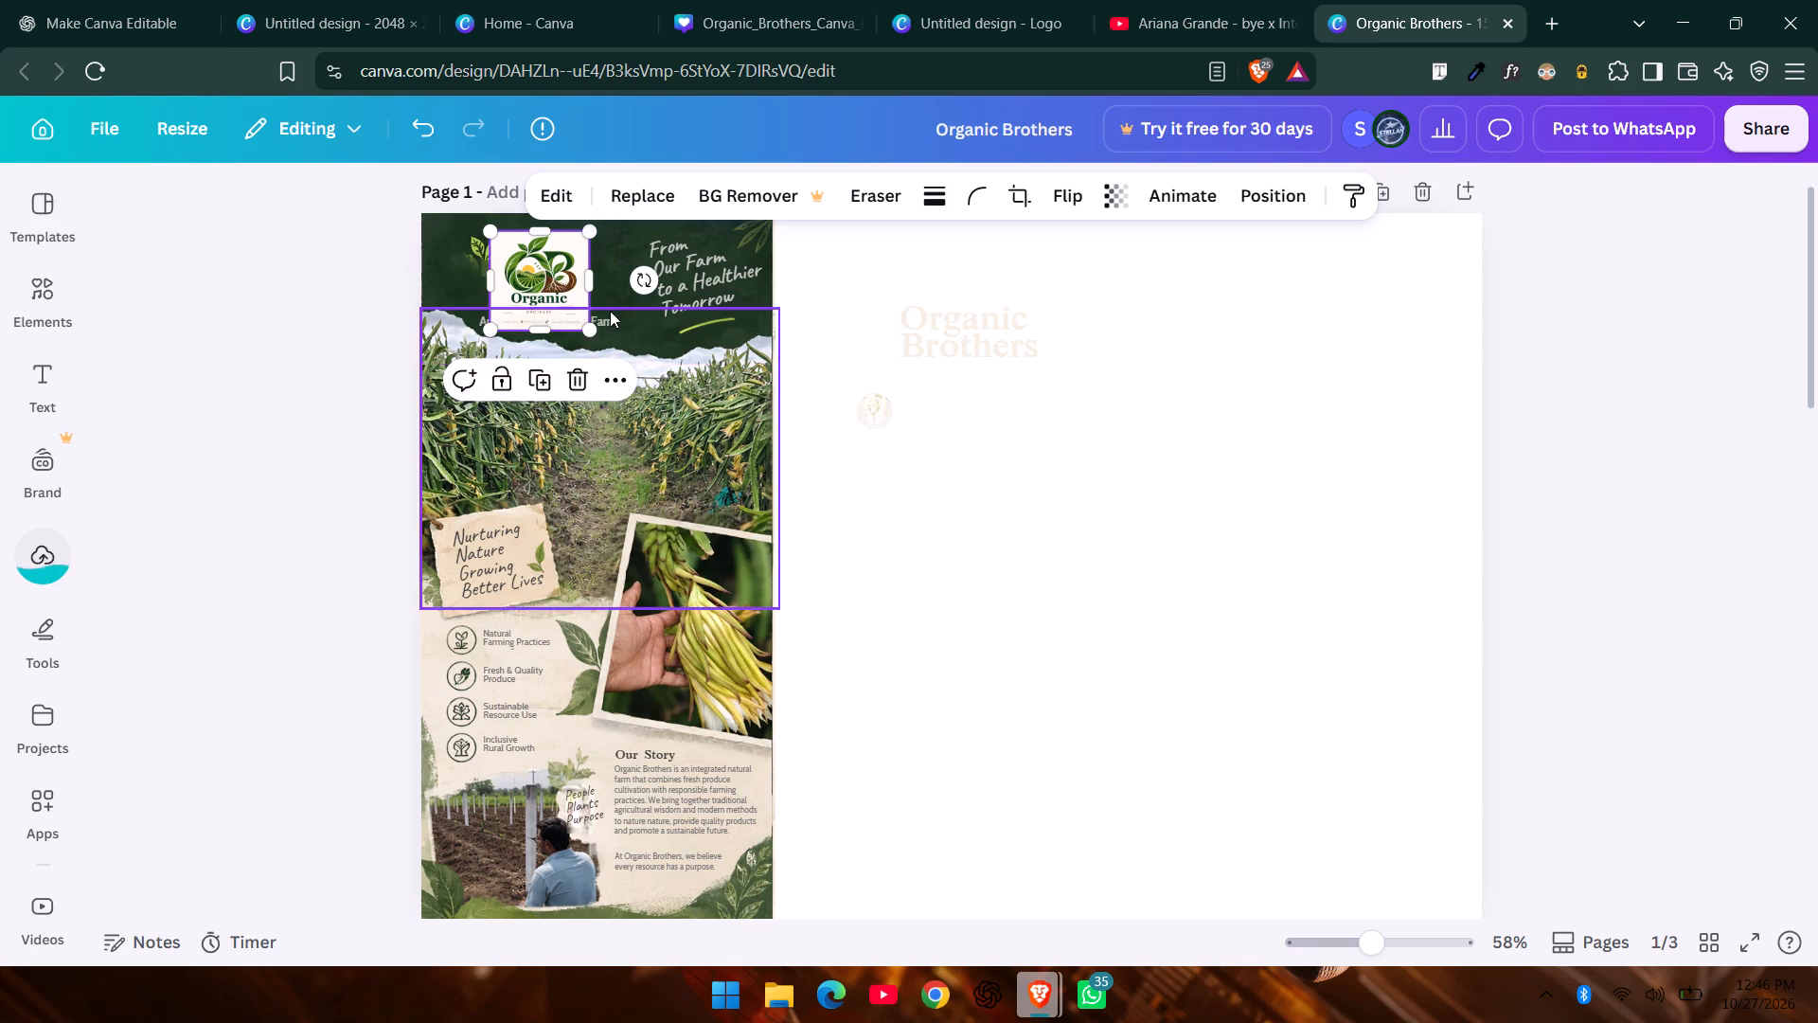
{"action": "left_click_drag", "start_coordinate": [586, 326], "coordinate": [694, 356]}
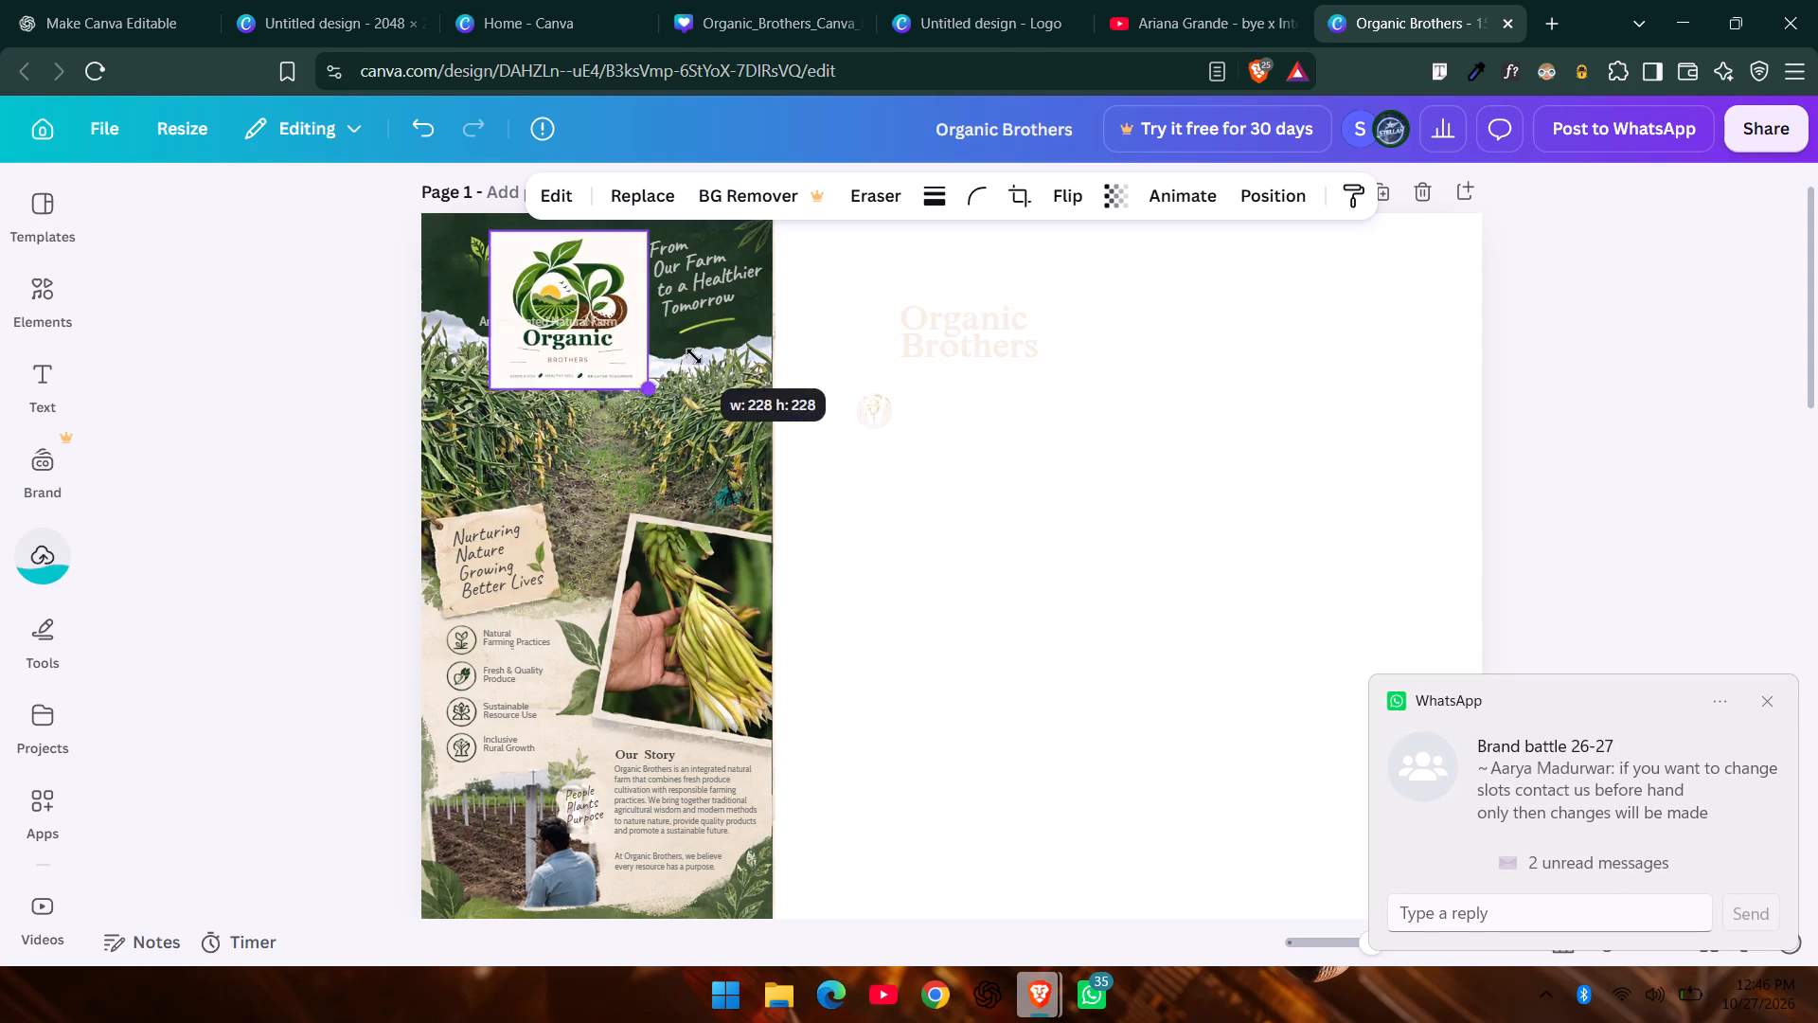
{"action": "left_click_drag", "start_coordinate": [694, 356], "coordinate": [546, 260]}
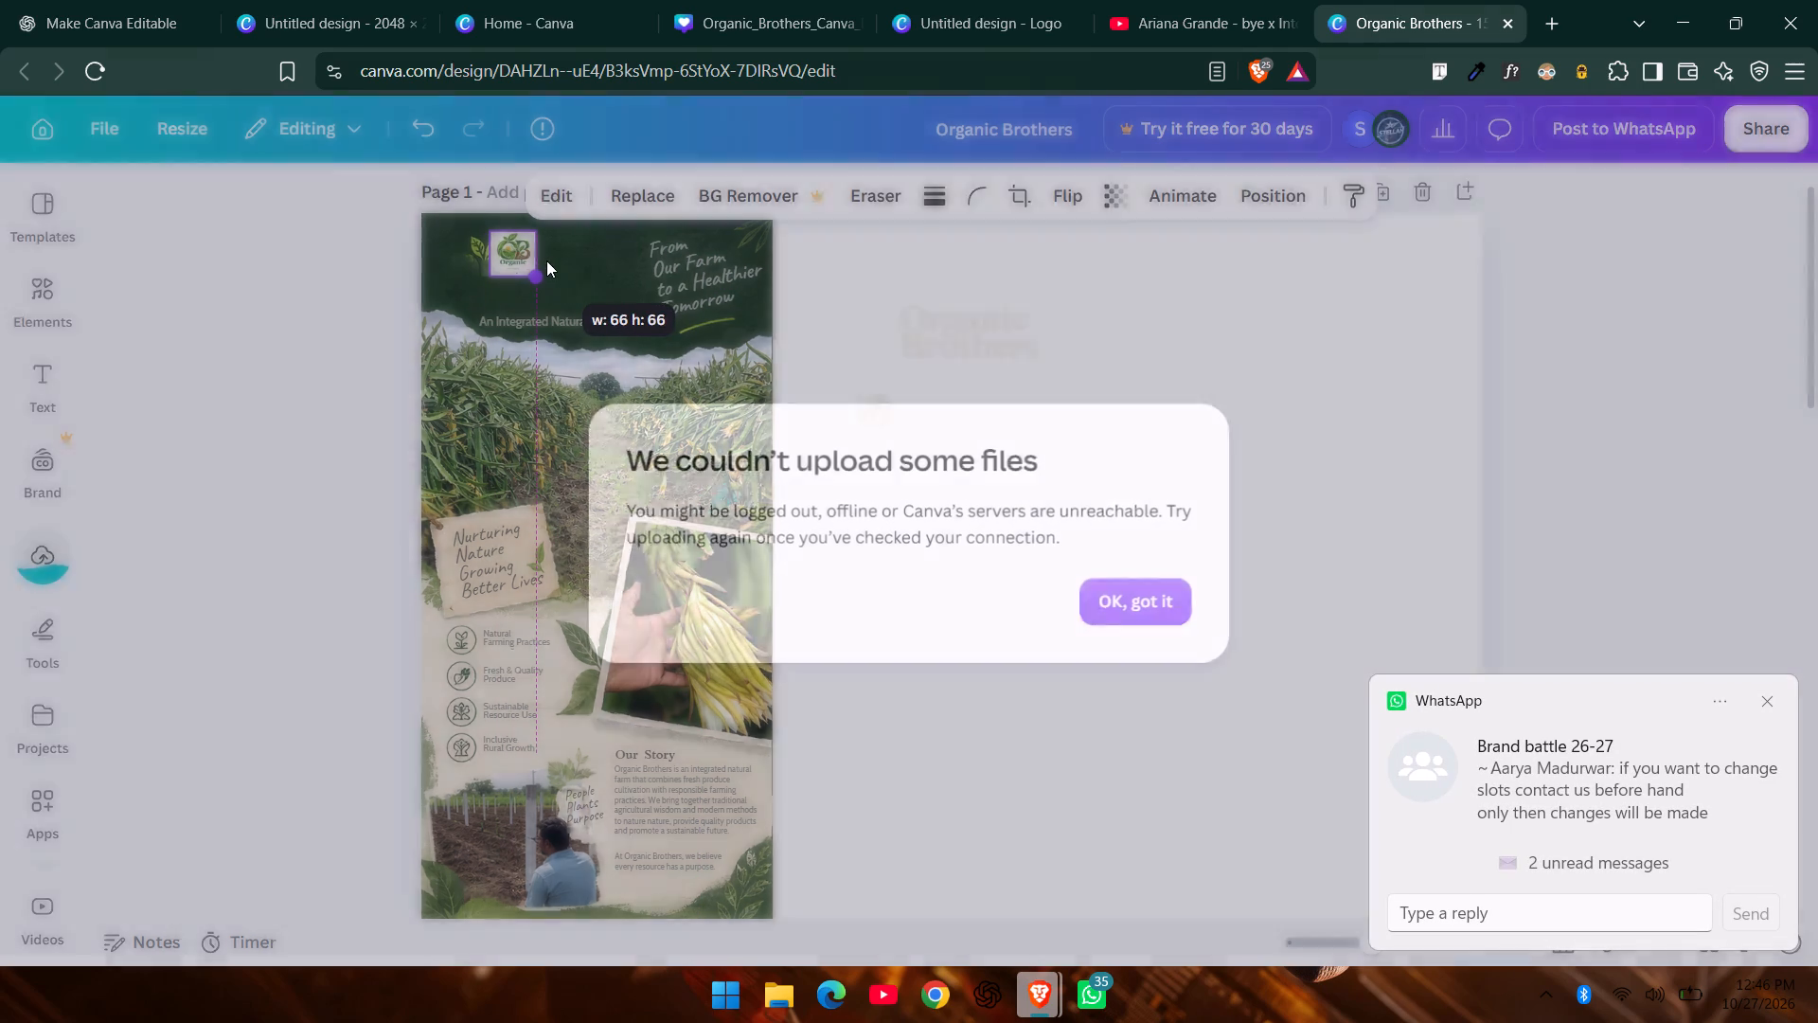
{"action": "left_click_drag", "start_coordinate": [546, 260], "coordinate": [569, 260]}
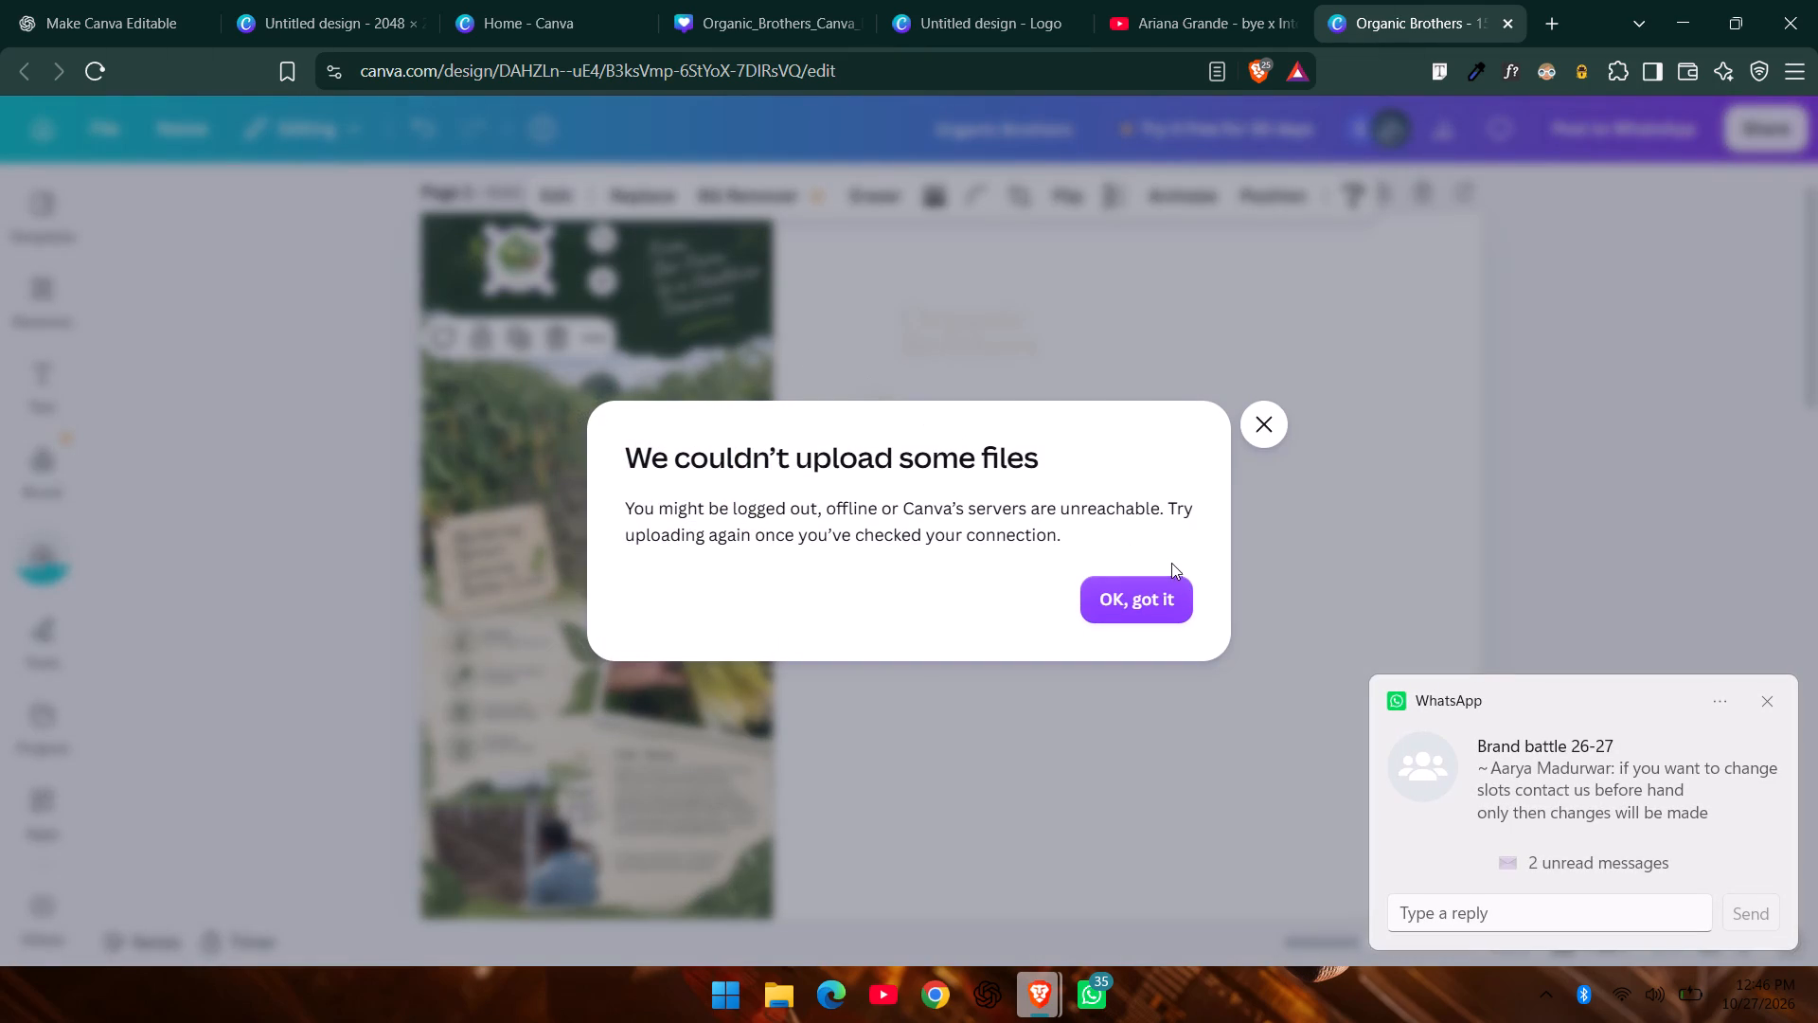
{"action": "left_click", "coordinate": [1171, 587]}
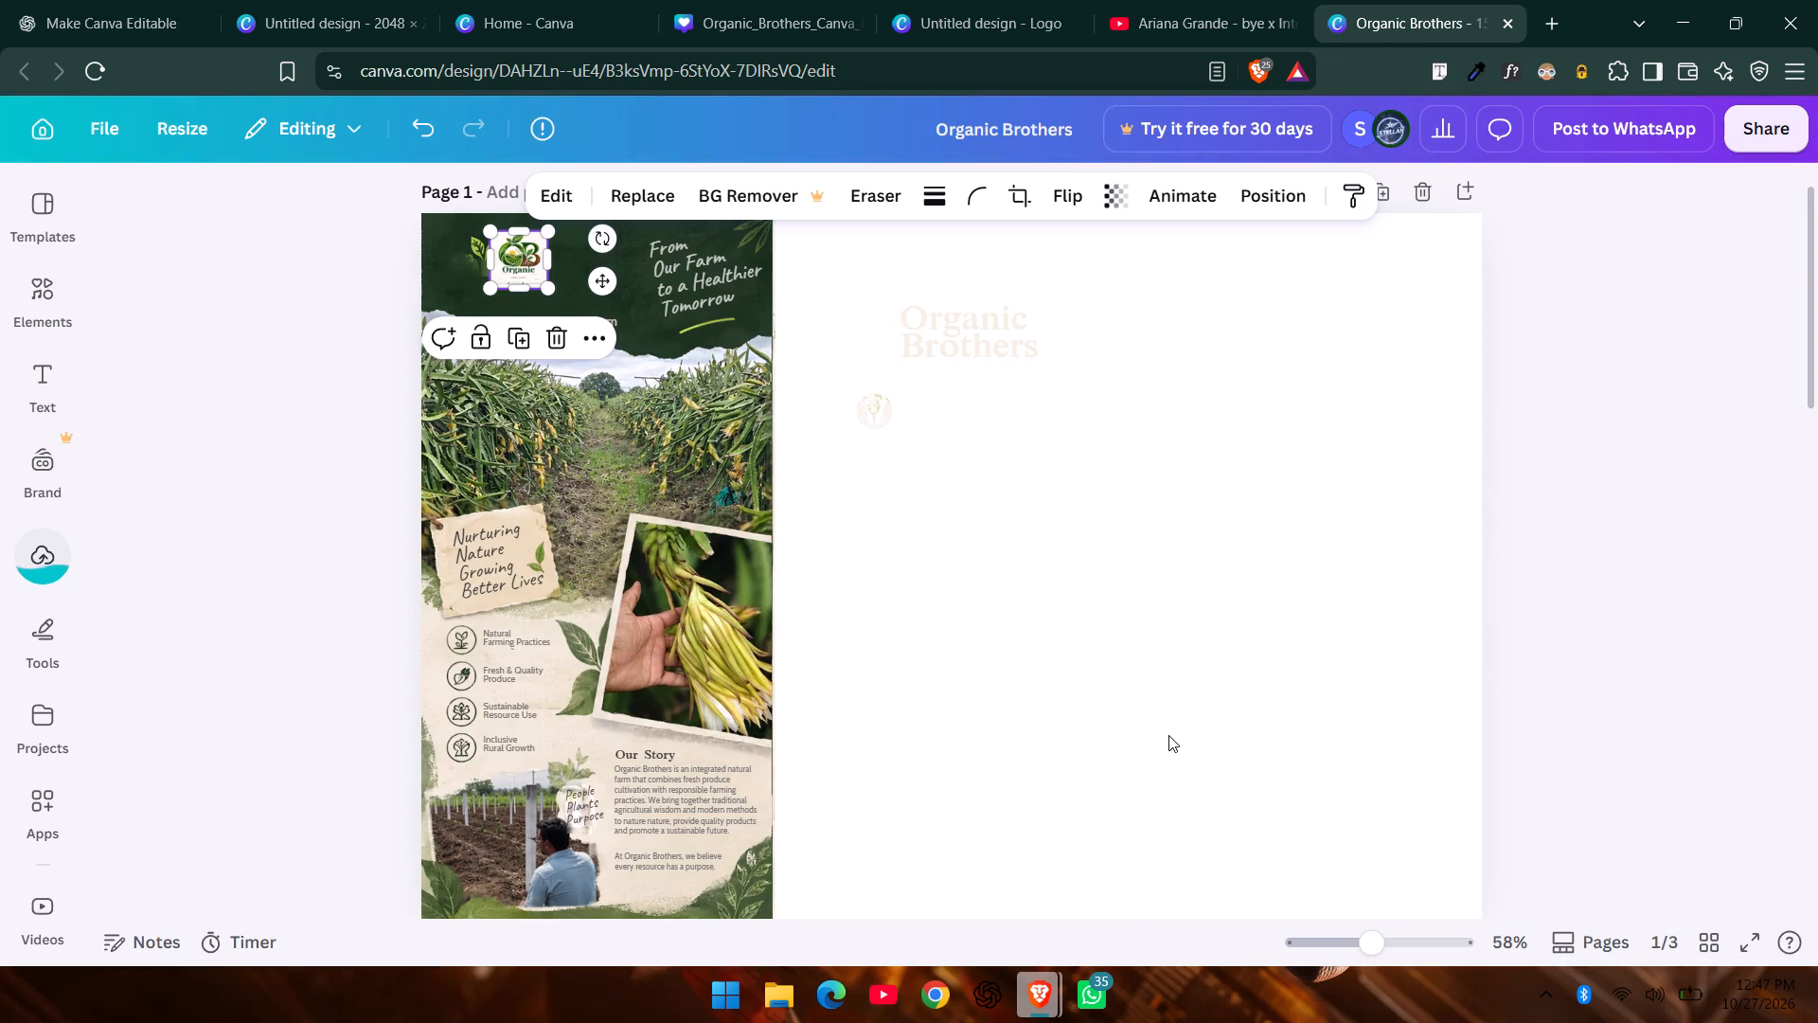
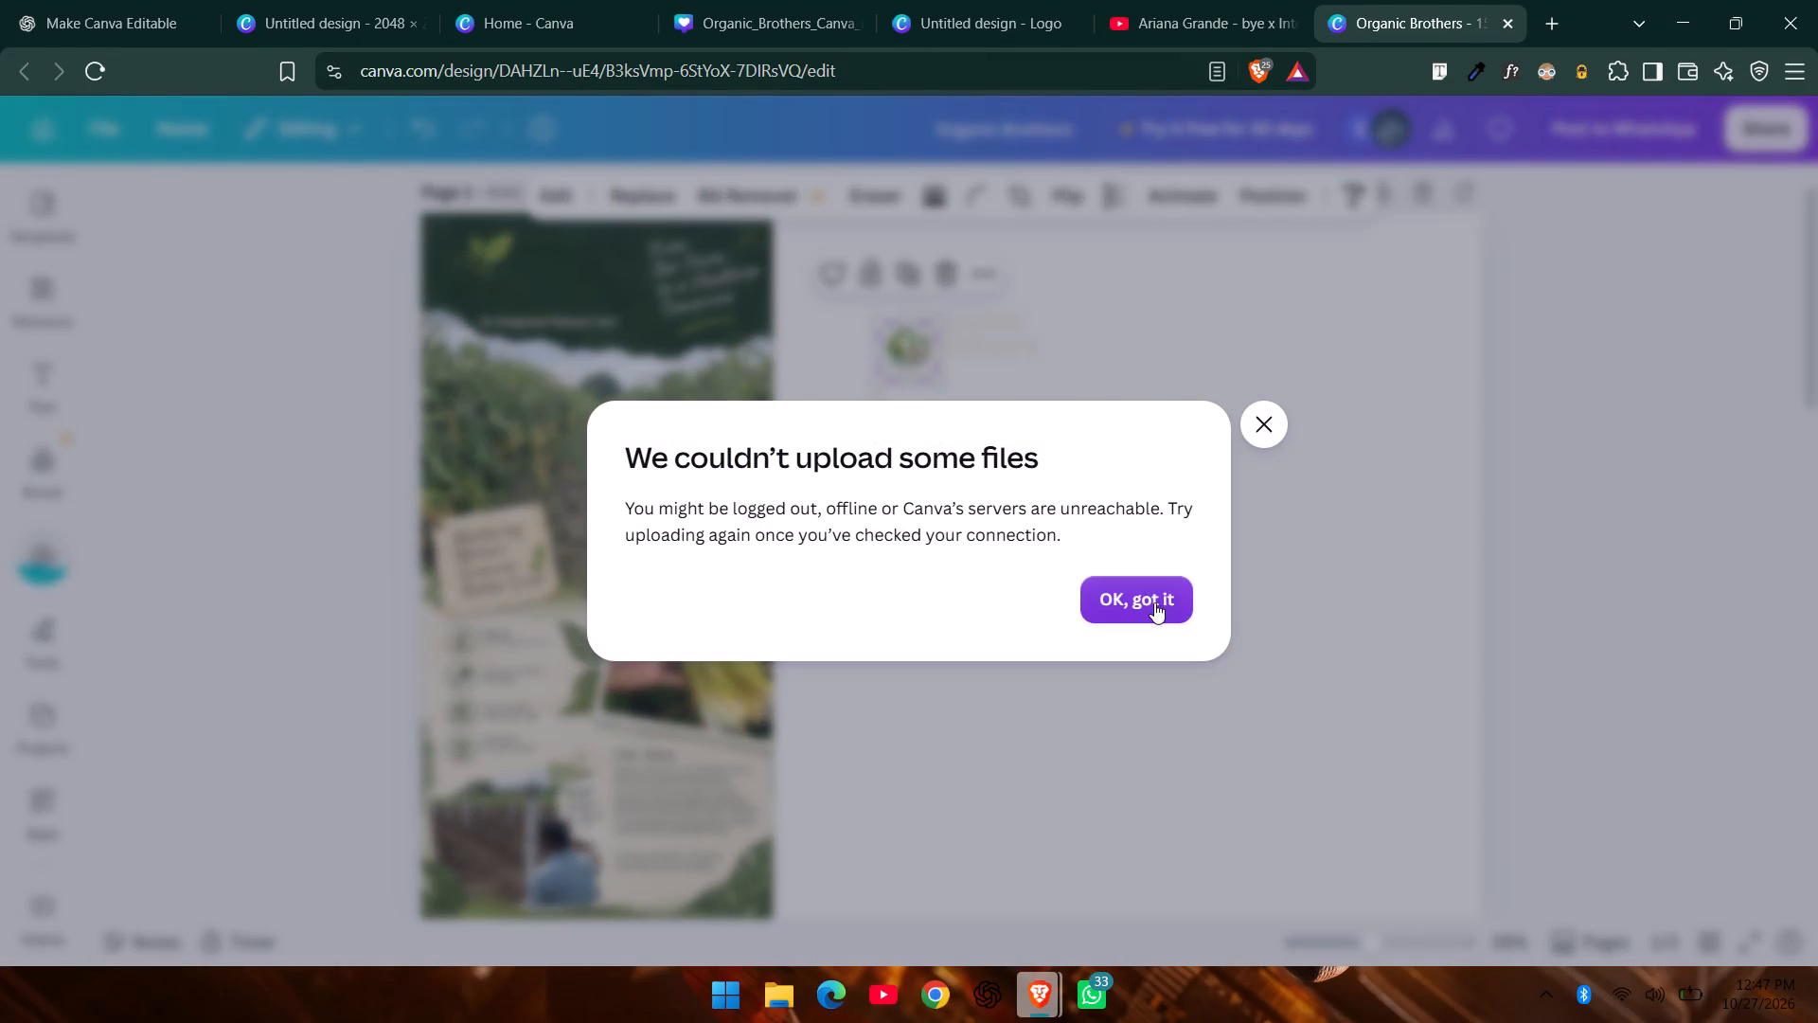
Dismiss the upload error and search the web for "remove bg" in a new browser tab.
{"action": "left_click", "coordinate": [1154, 602]}
{"action": "left_click", "coordinate": [1552, 27]}
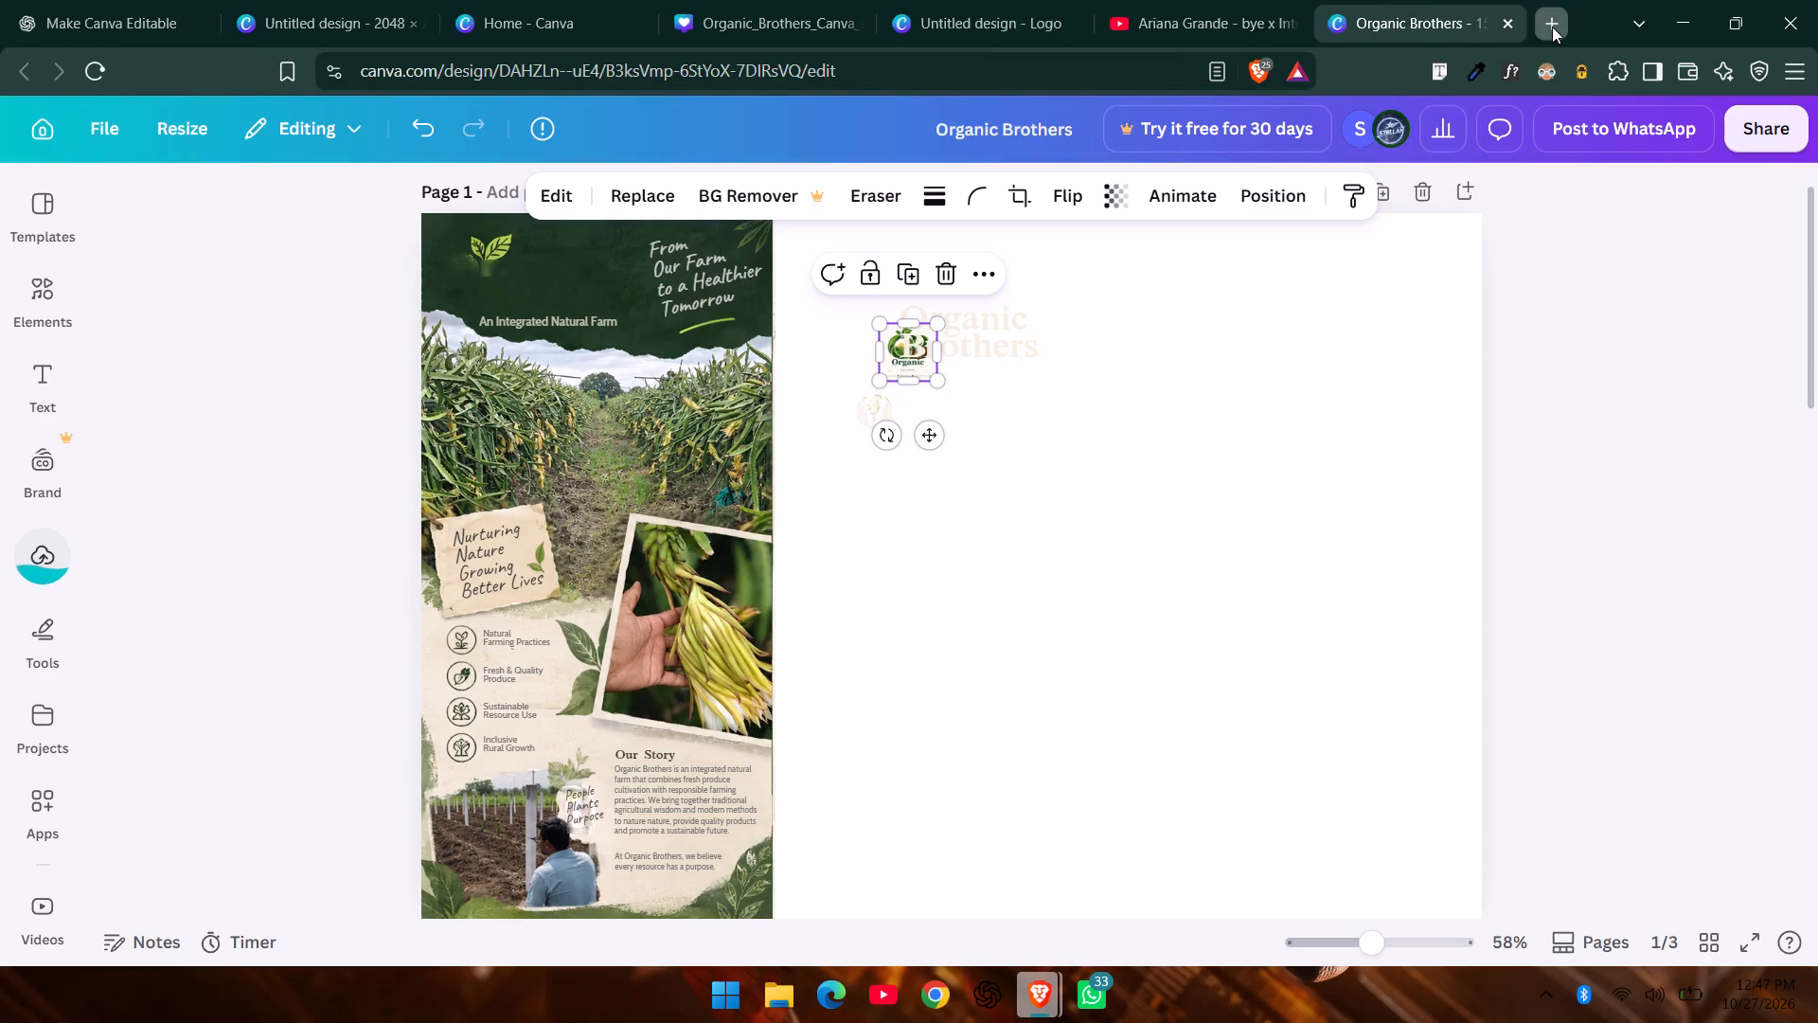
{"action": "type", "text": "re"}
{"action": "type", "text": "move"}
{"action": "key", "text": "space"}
{"action": "left_click", "coordinate": [1089, 187]}
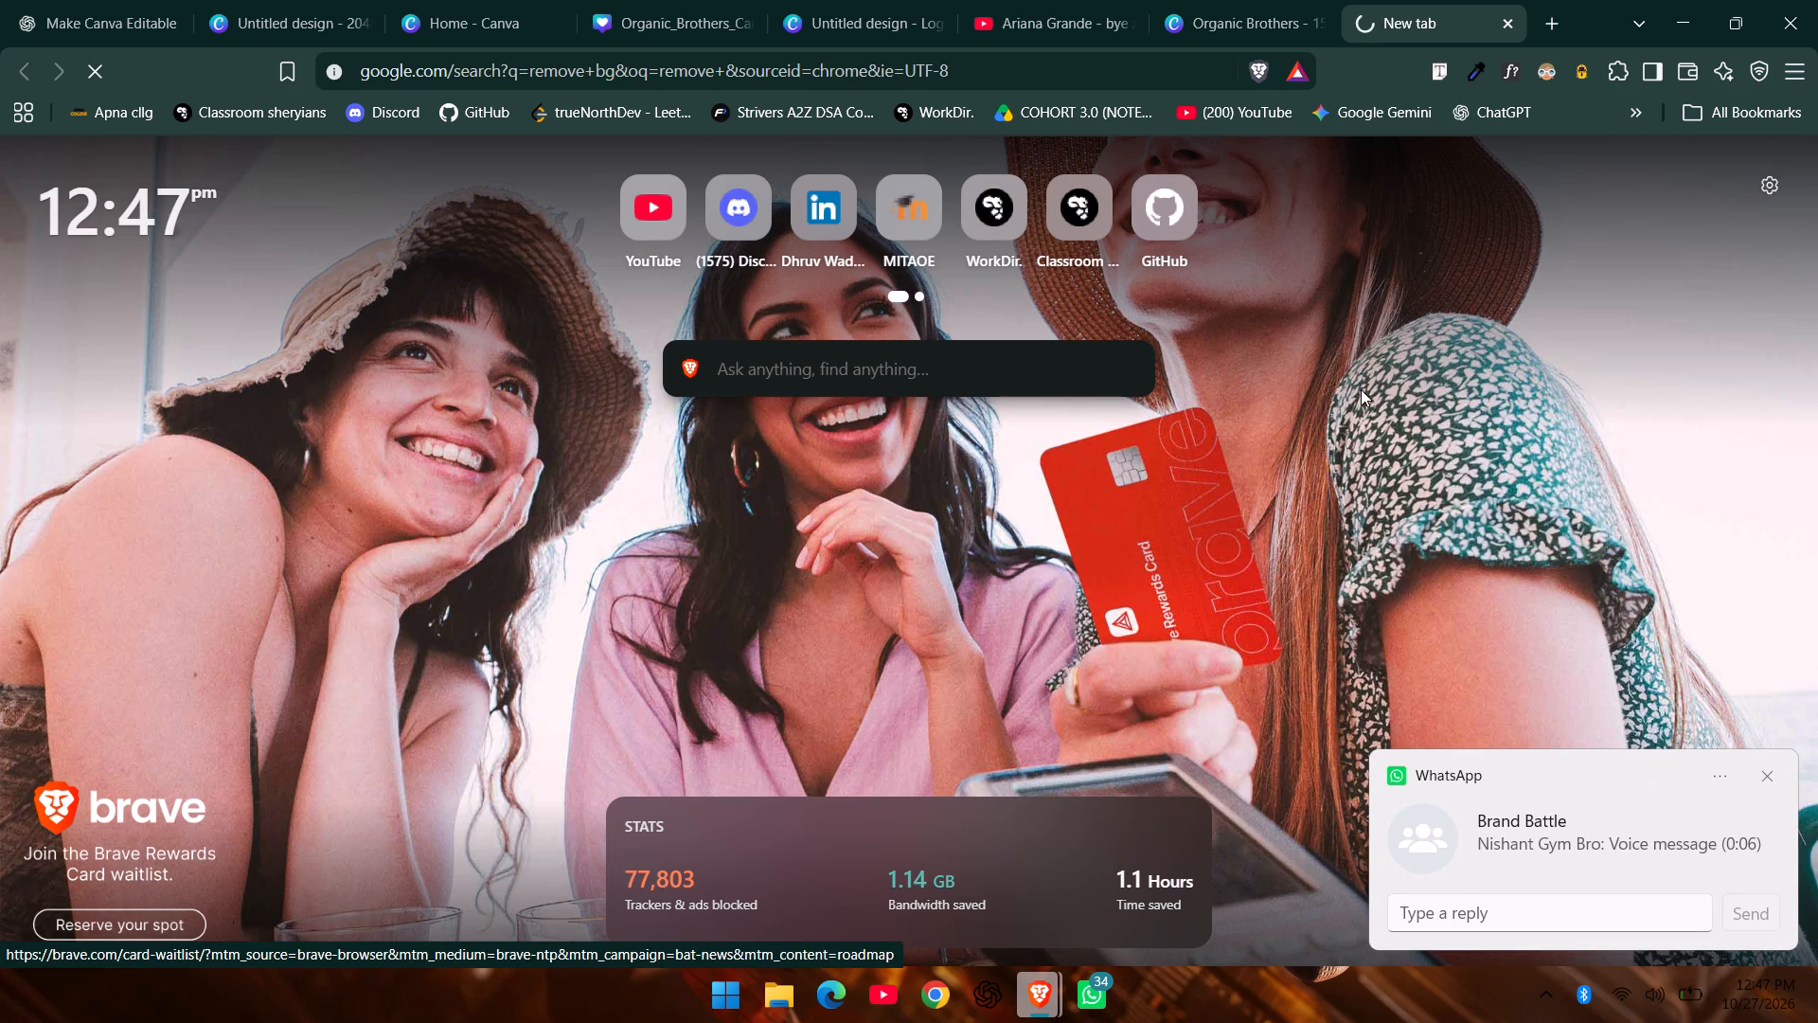
{"action": "left_click", "coordinate": [1783, 779]}
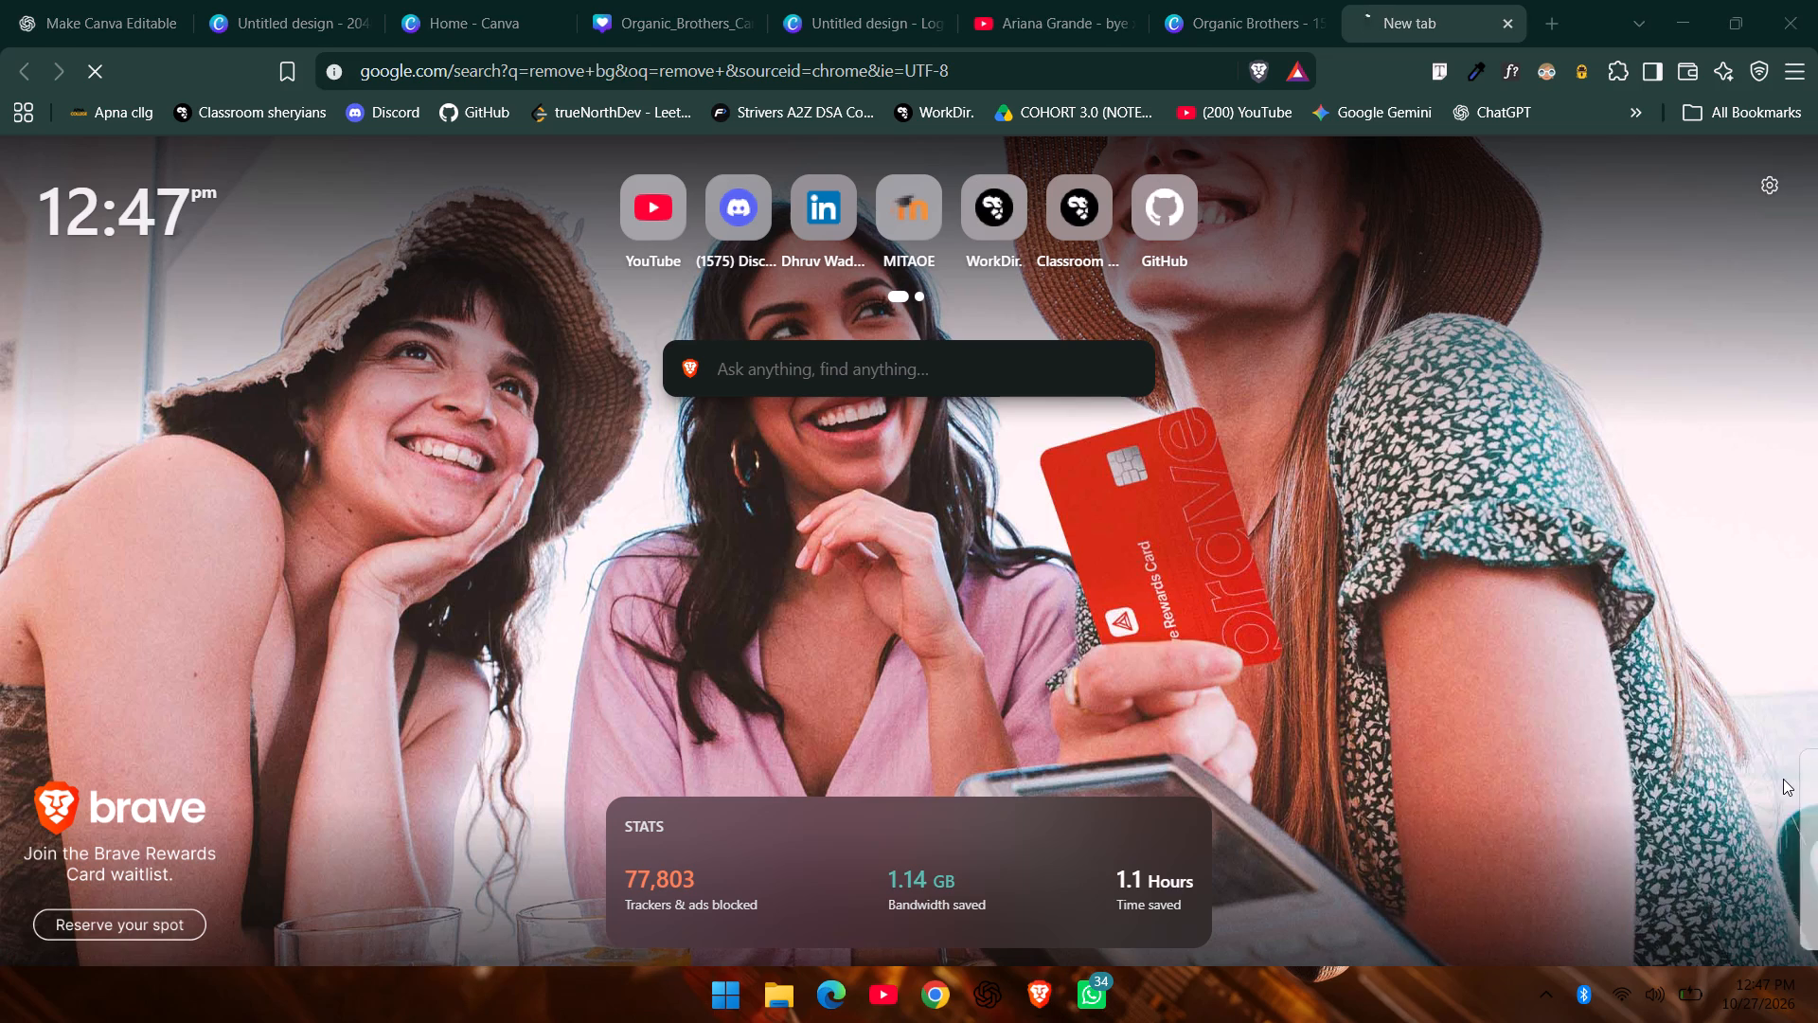
Return to the Organic Brothers design and open the font choices for the "Nurturing Nature Growing Better Lives" text in the first panel.
{"action": "left_click", "coordinate": [1187, 0]}
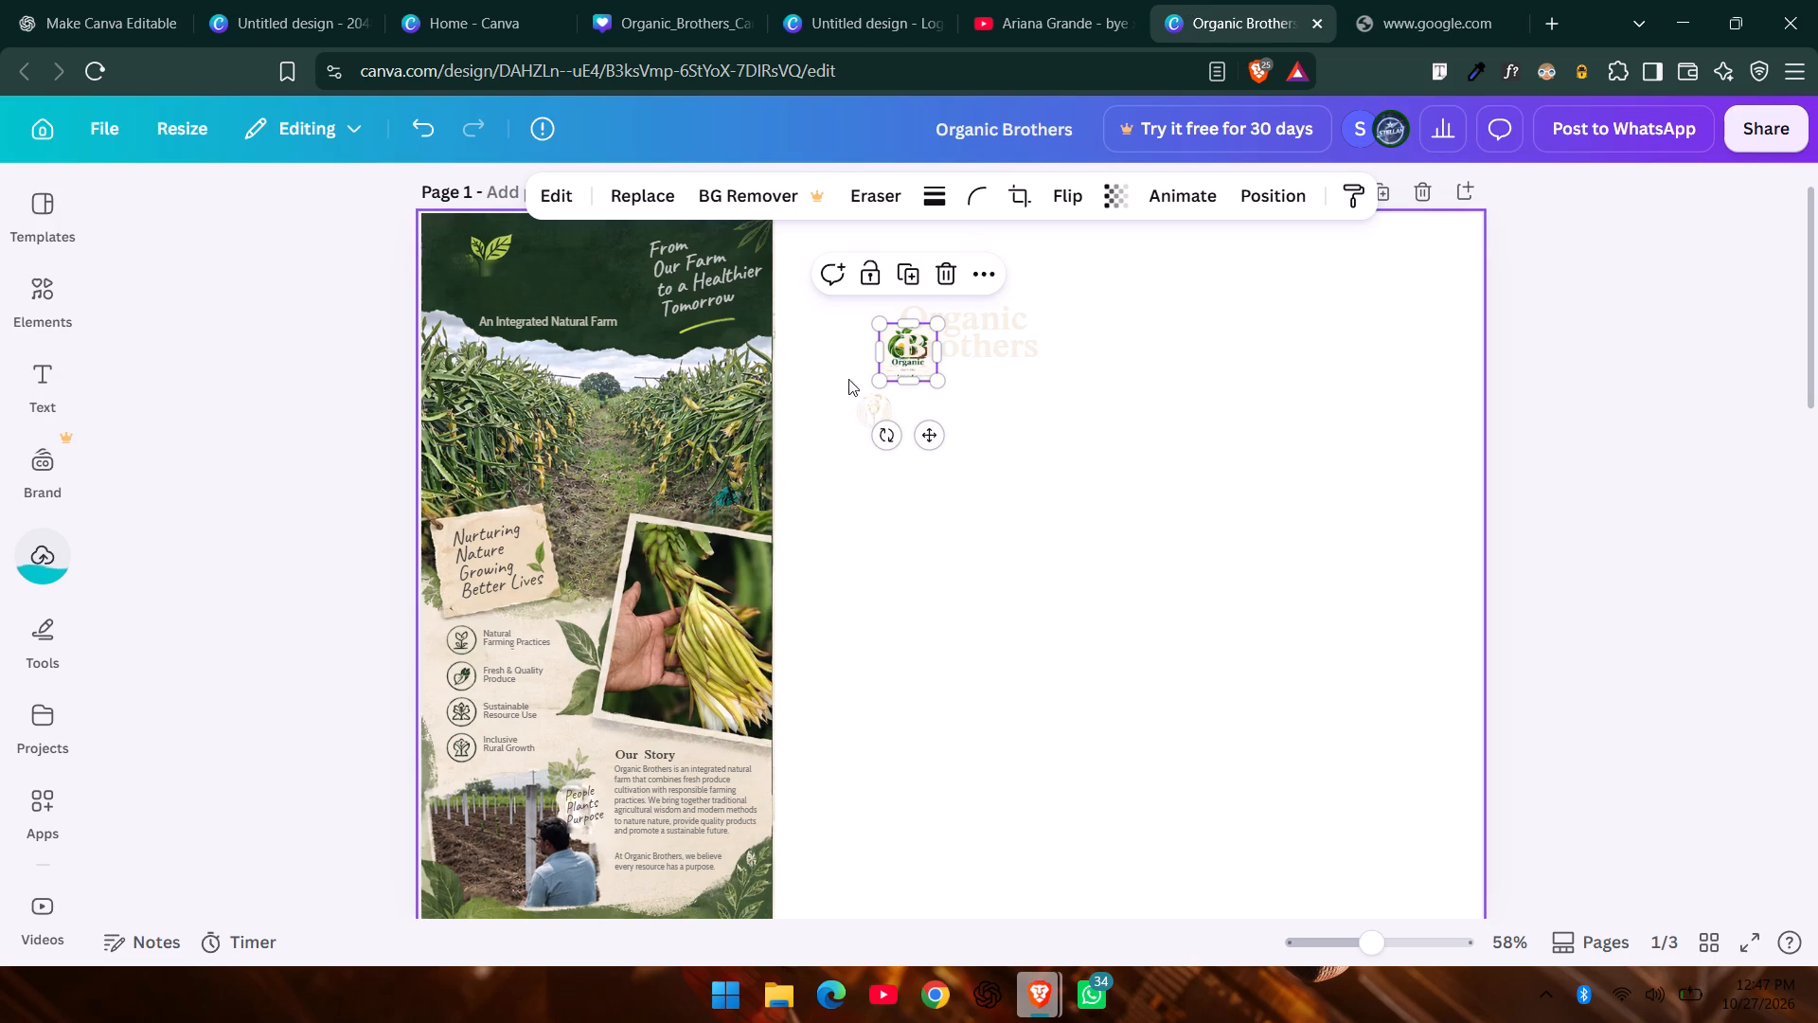
{"action": "left_click", "coordinate": [481, 556]}
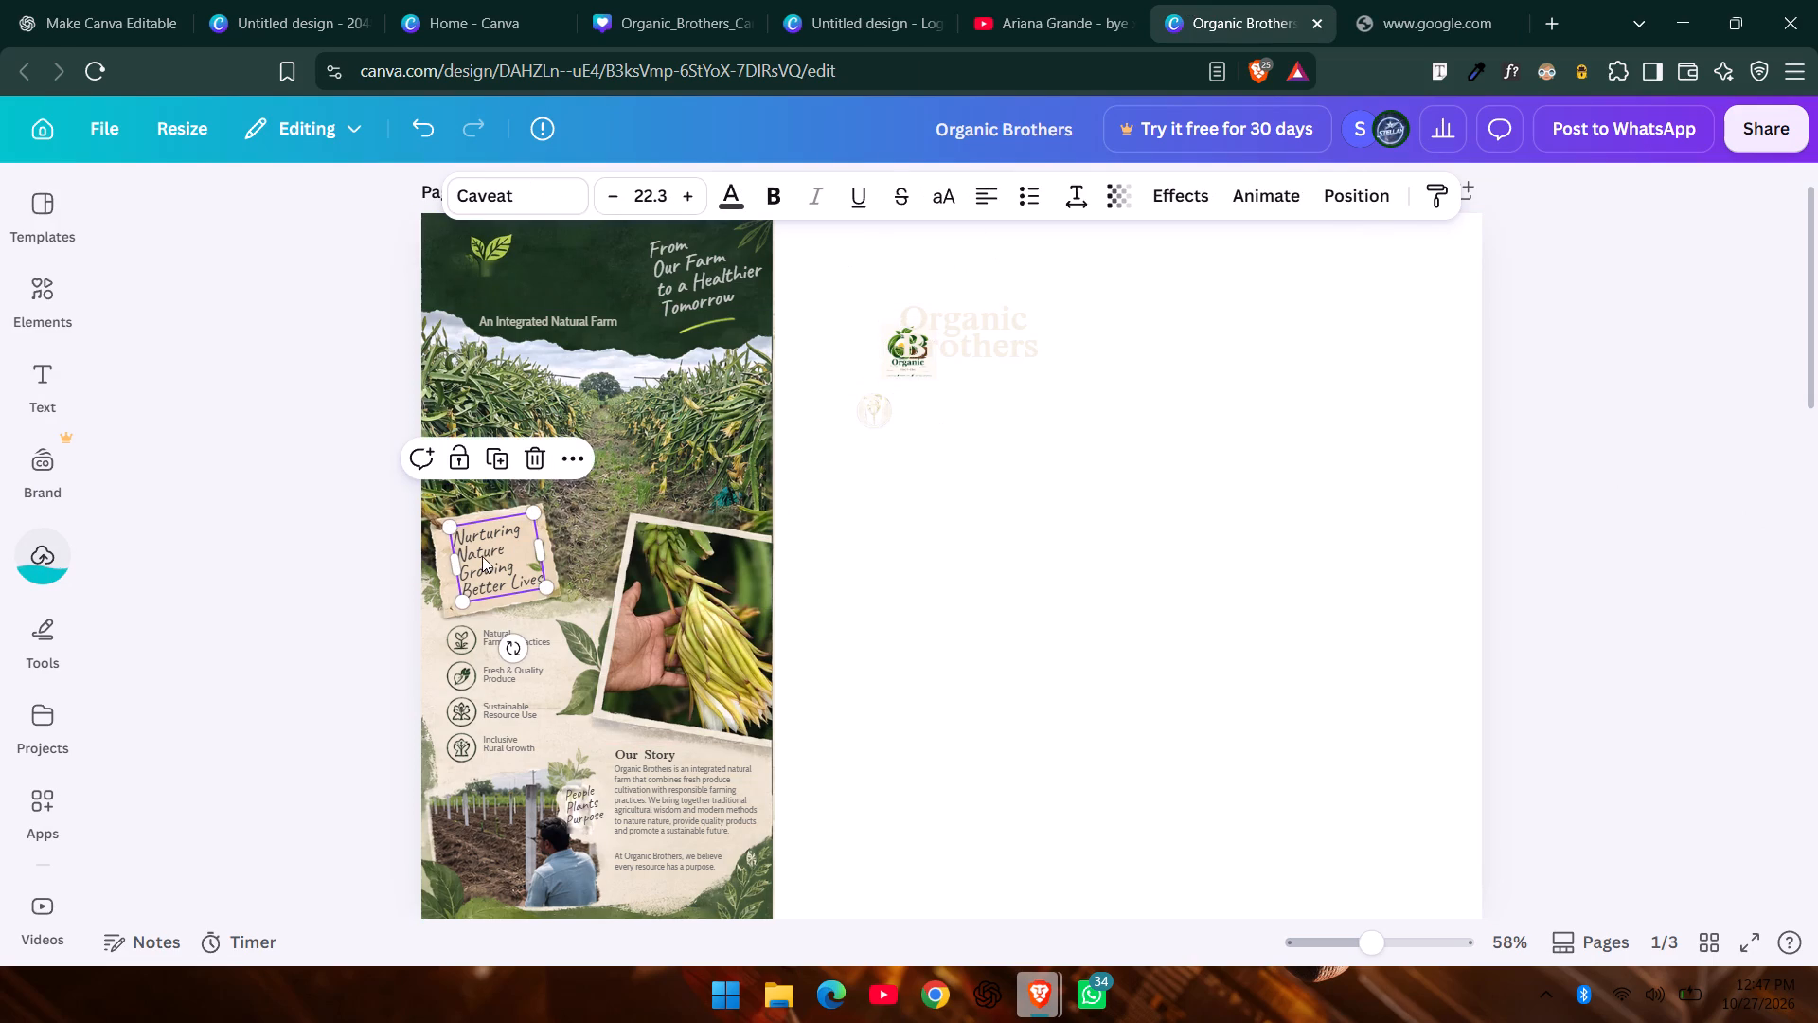
{"action": "left_click", "coordinate": [509, 186]}
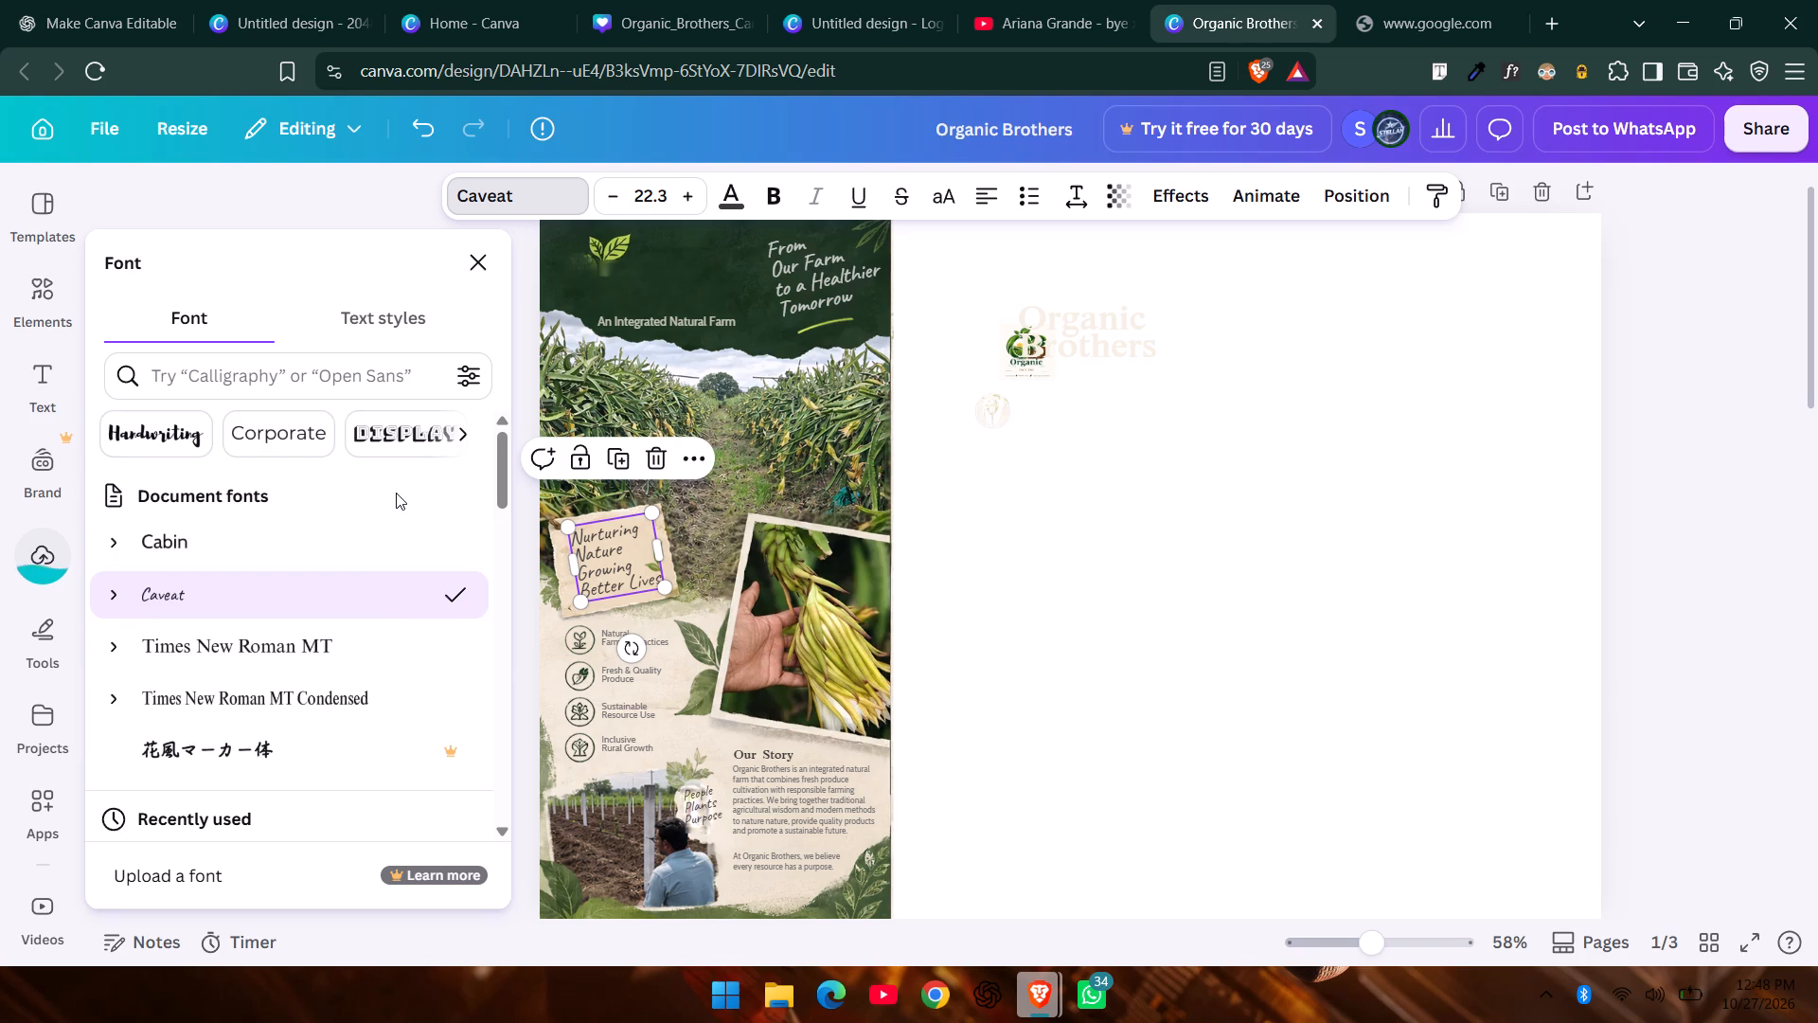
Try Cabin and Times New Roman MT on the "Nurturing Nature Growing Better Lives" note, settling on Times New Roman MT Condensed.
{"action": "left_click", "coordinate": [256, 552]}
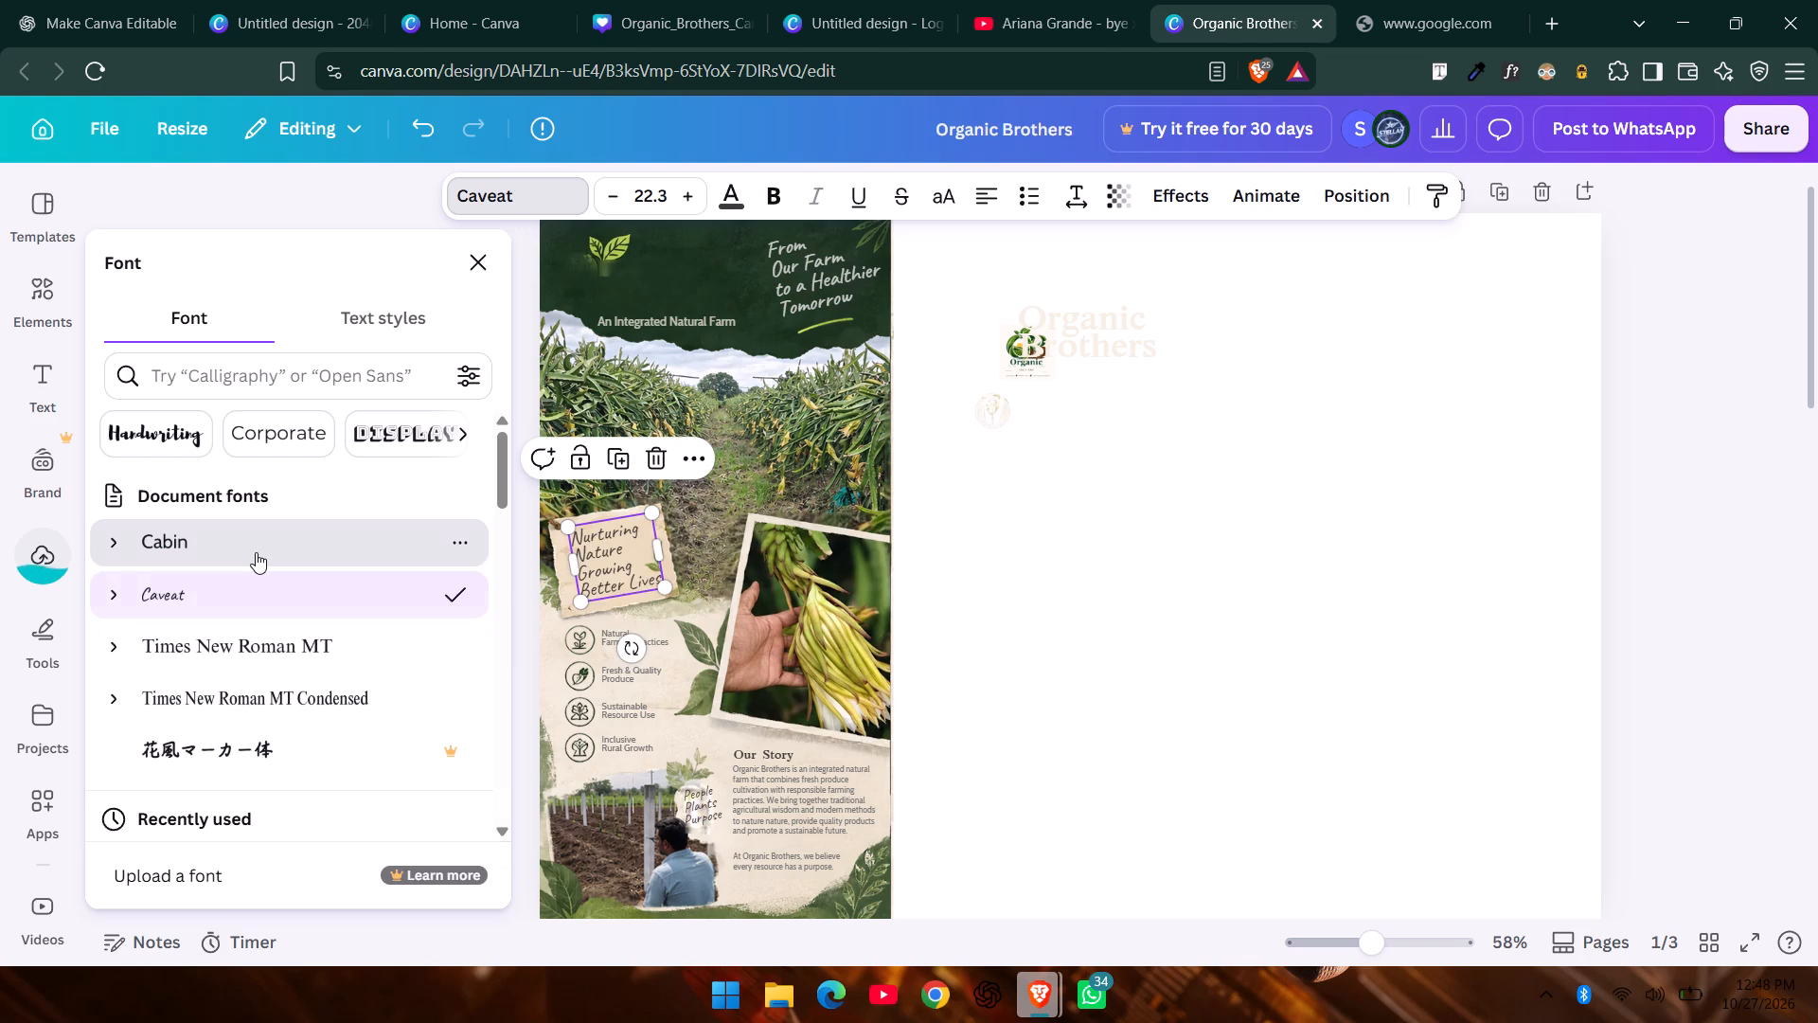
{"action": "left_click", "coordinate": [255, 633]}
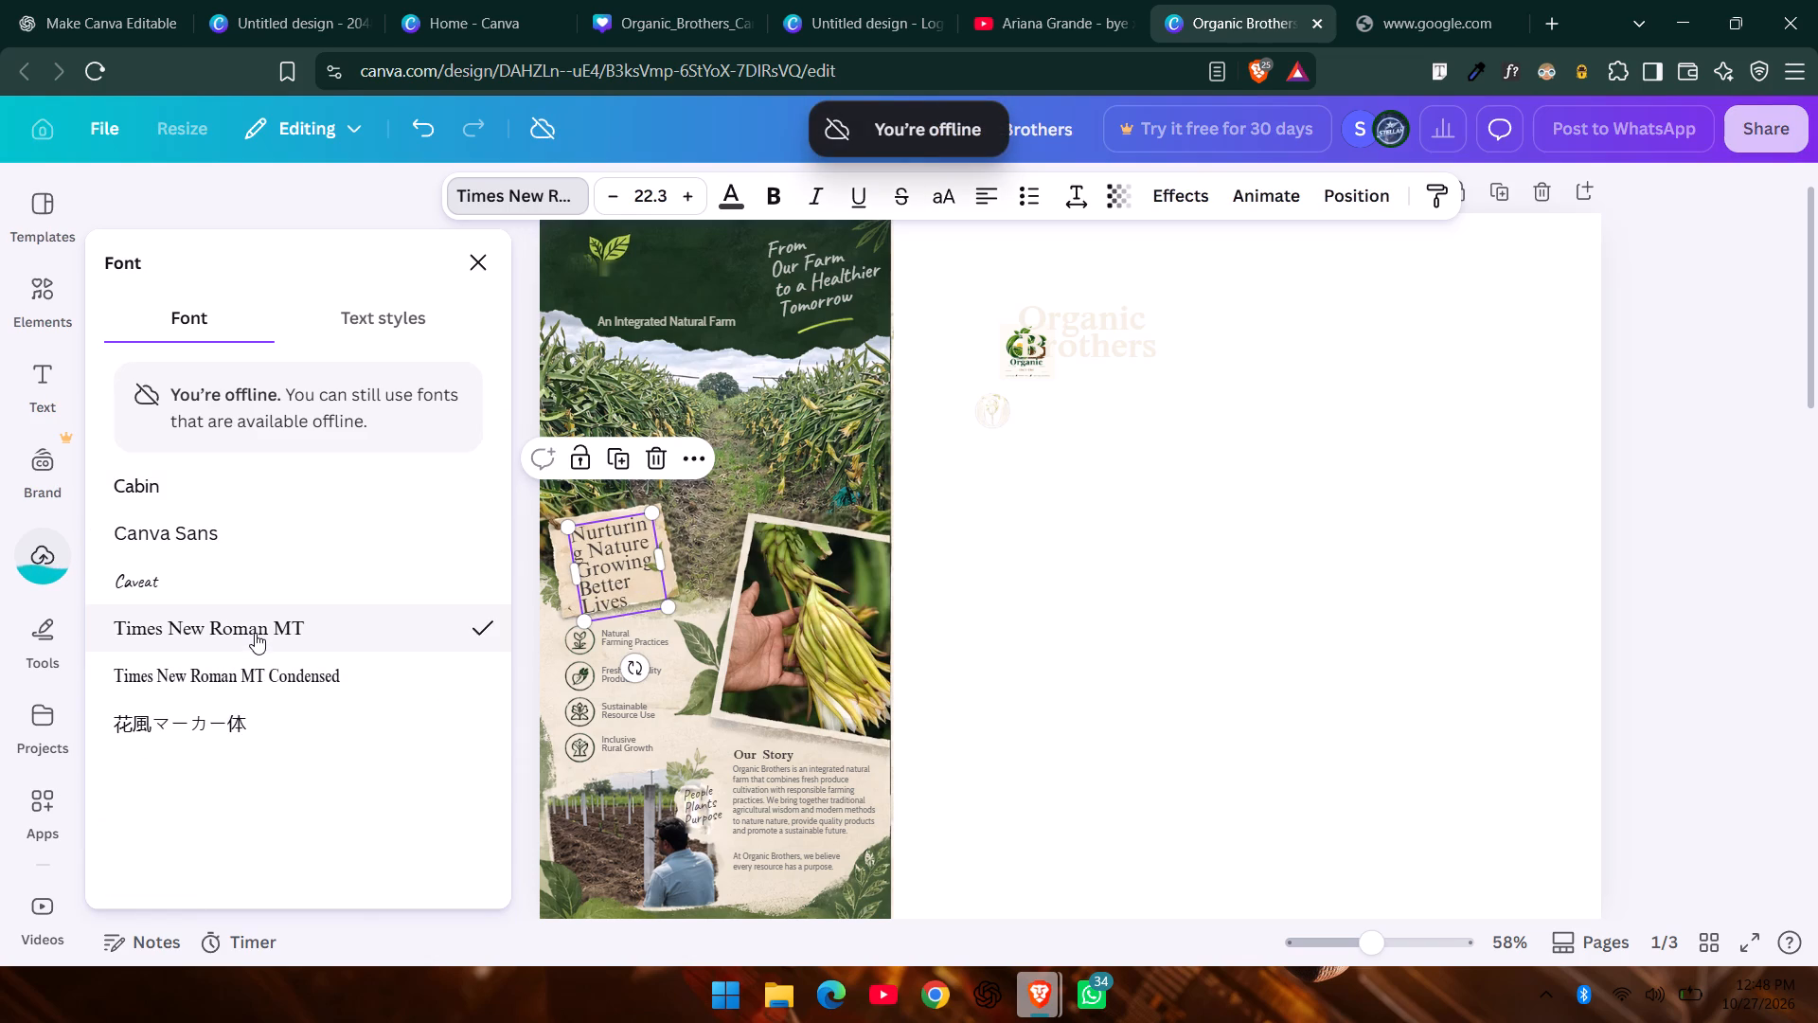
{"action": "left_click", "coordinate": [268, 689]}
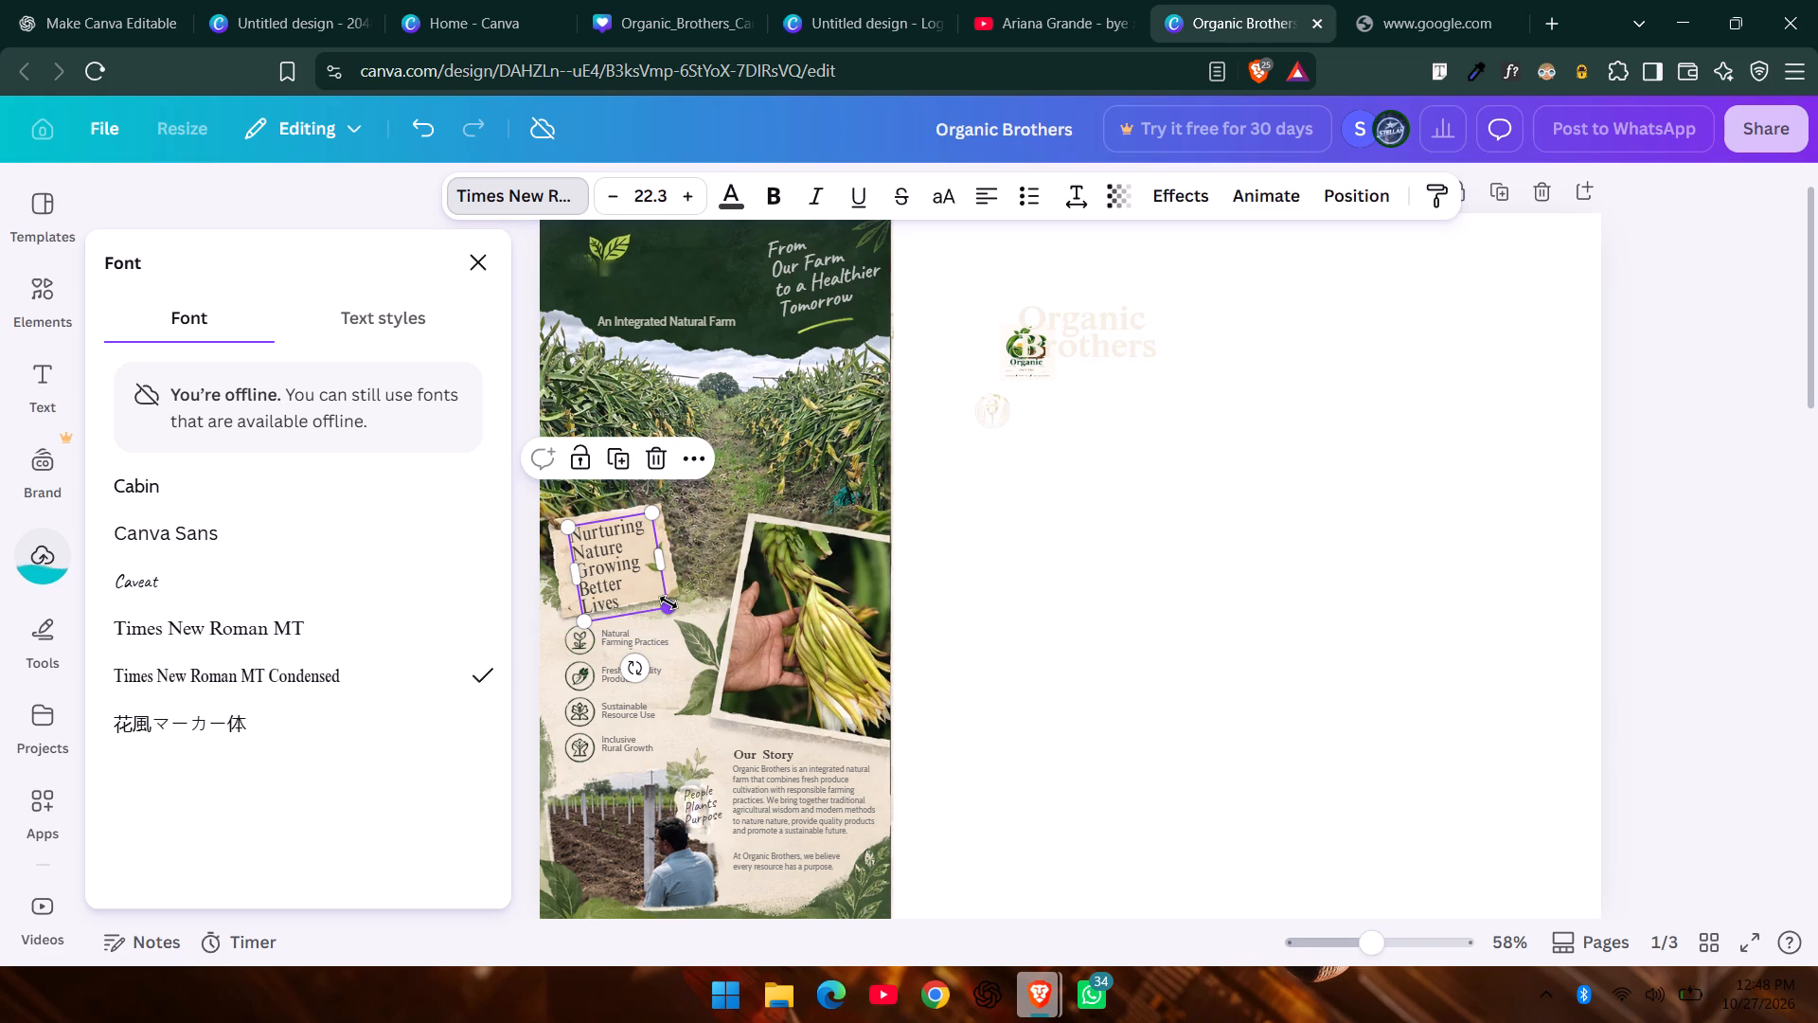
Slightly resize the "Nurturing Nature Growing Better Lives" text and nudge it upward to fit its paper note.
{"action": "left_click_drag", "start_coordinate": [668, 602], "coordinate": [672, 591]}
{"action": "key", "text": "Up"}
{"action": "key", "text": "Up"}
{"action": "key", "text": "Up"}
{"action": "key", "text": "Up"}
{"action": "key", "text": "Up"}
{"action": "key", "text": "Up"}
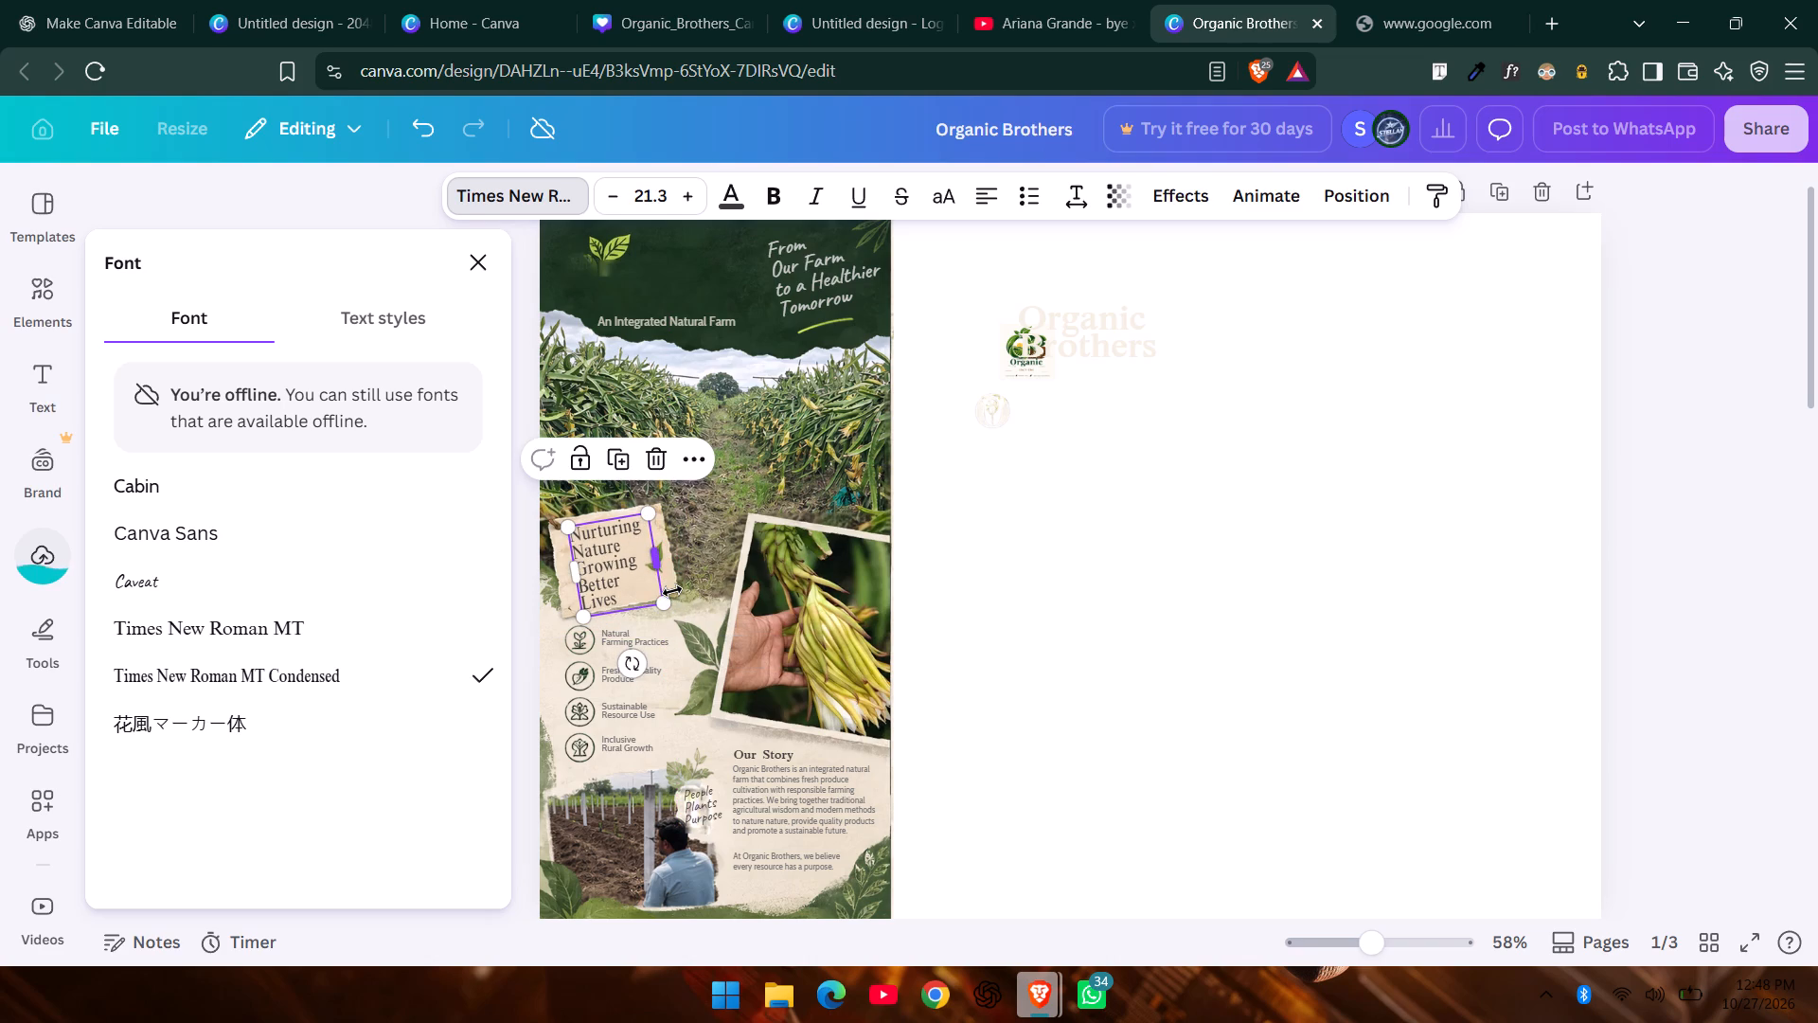
Reduce the font size of the "Nurturing Nature Growing Better Lives" note to 19.3.
{"action": "left_click", "coordinate": [1343, 610]}
{"action": "left_click", "coordinate": [492, 577]}
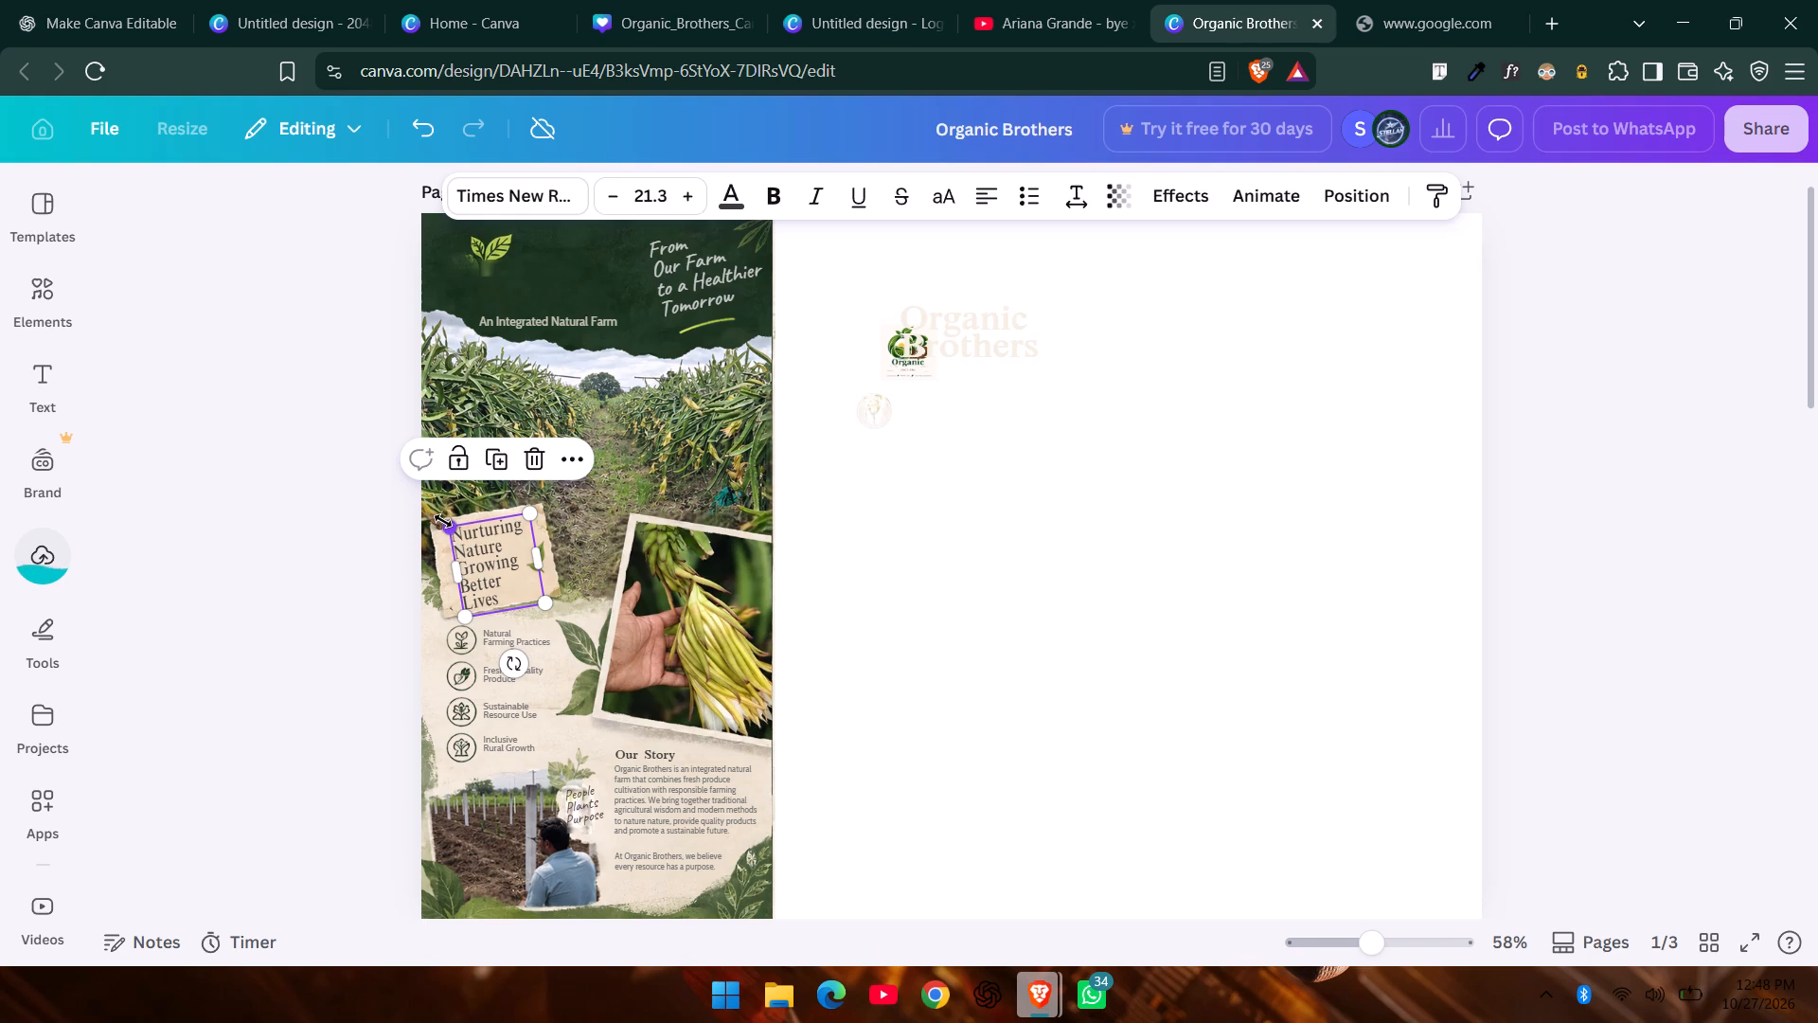
{"action": "double_click", "coordinate": [613, 197]}
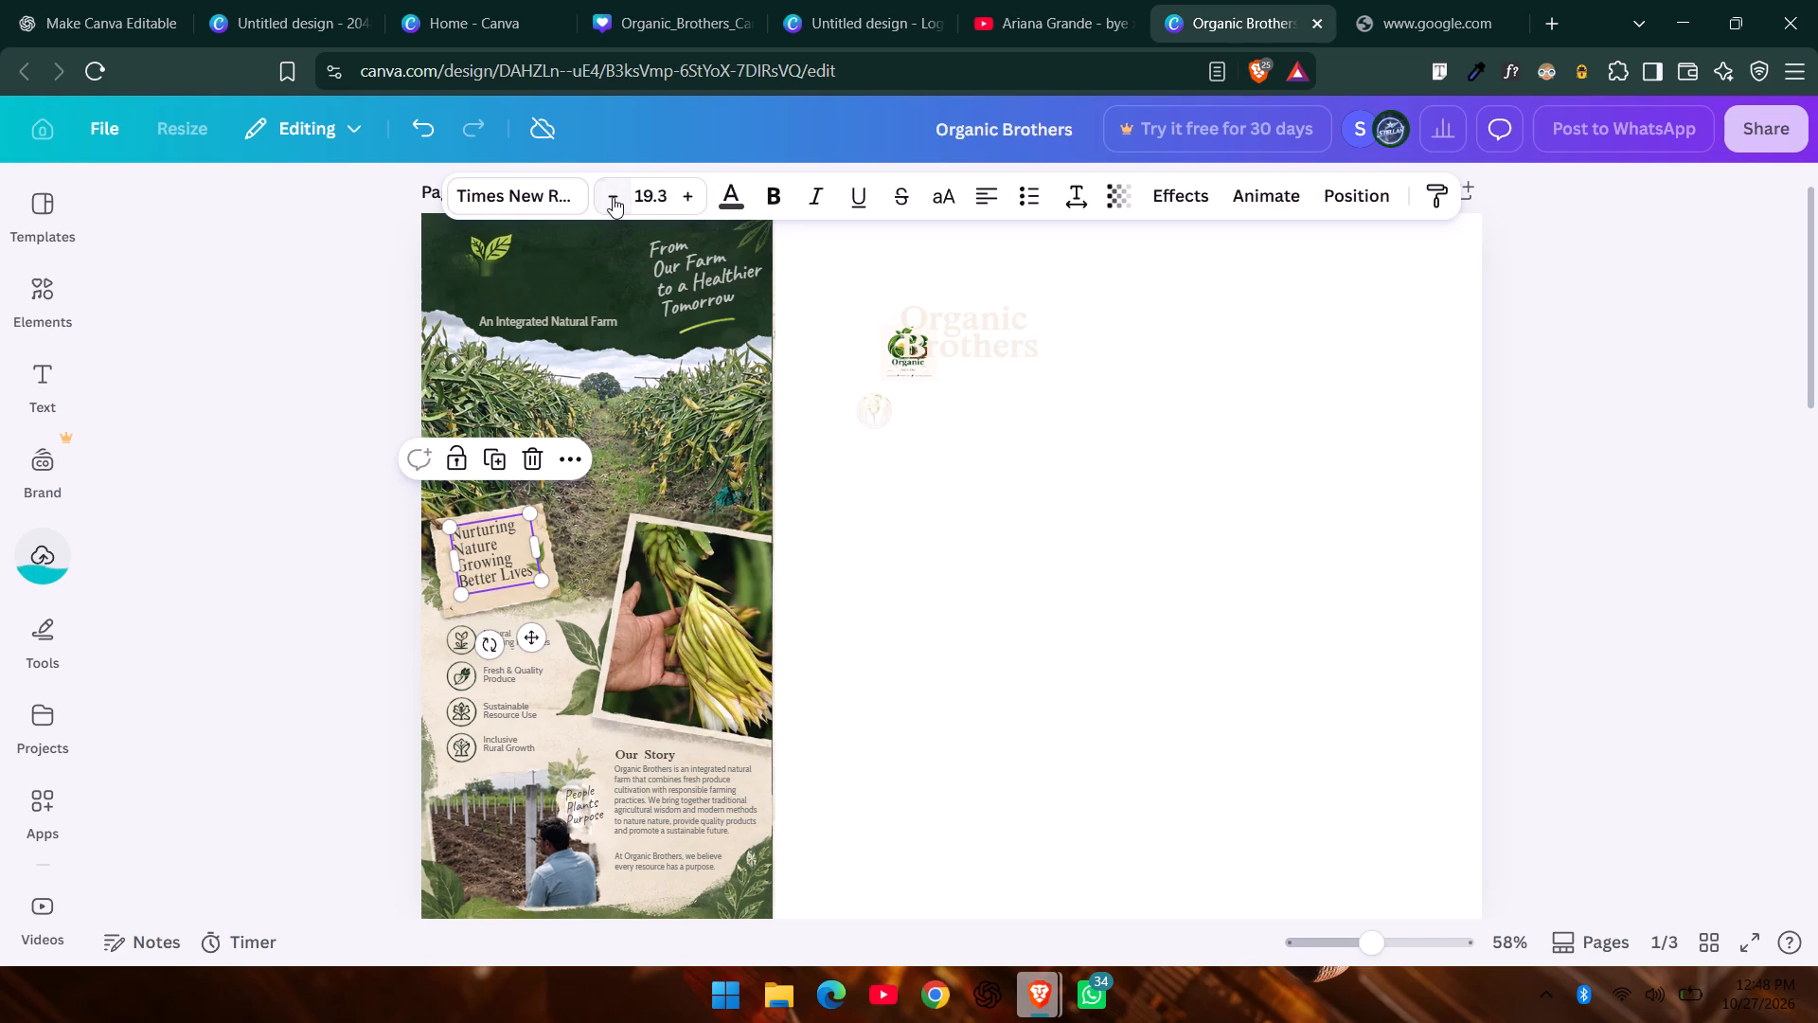
{"action": "left_click", "coordinate": [995, 592]}
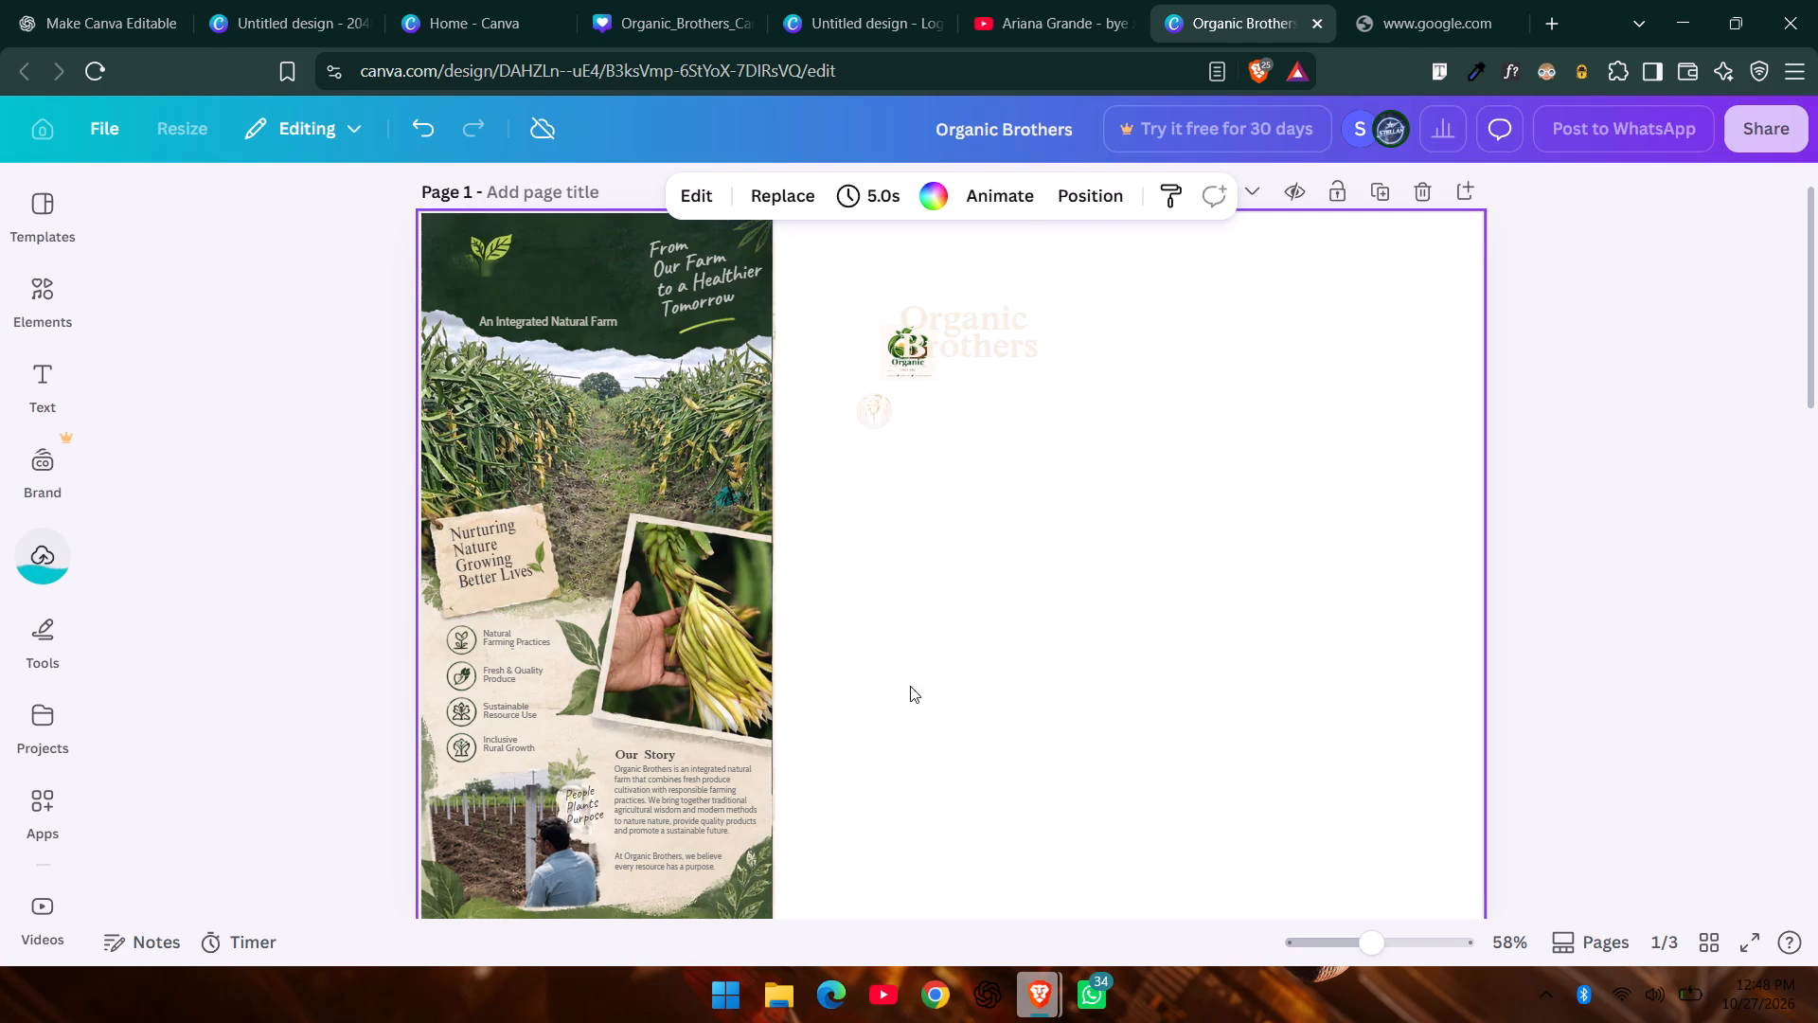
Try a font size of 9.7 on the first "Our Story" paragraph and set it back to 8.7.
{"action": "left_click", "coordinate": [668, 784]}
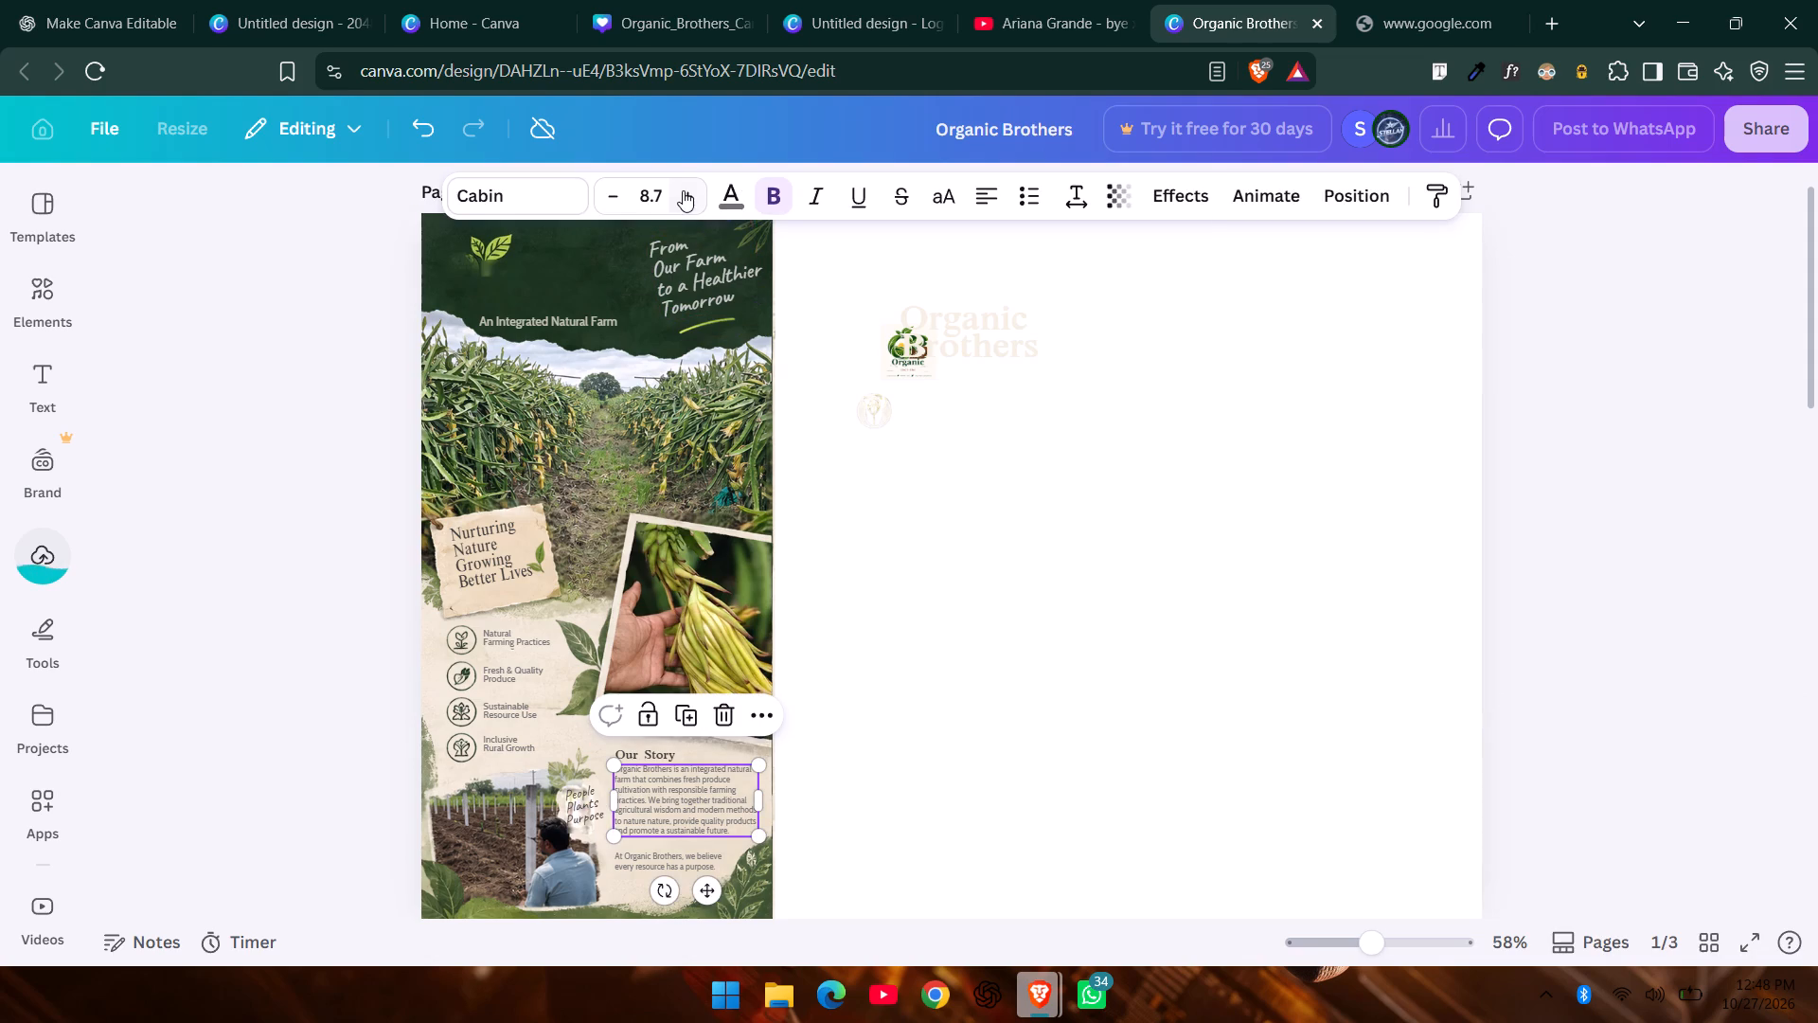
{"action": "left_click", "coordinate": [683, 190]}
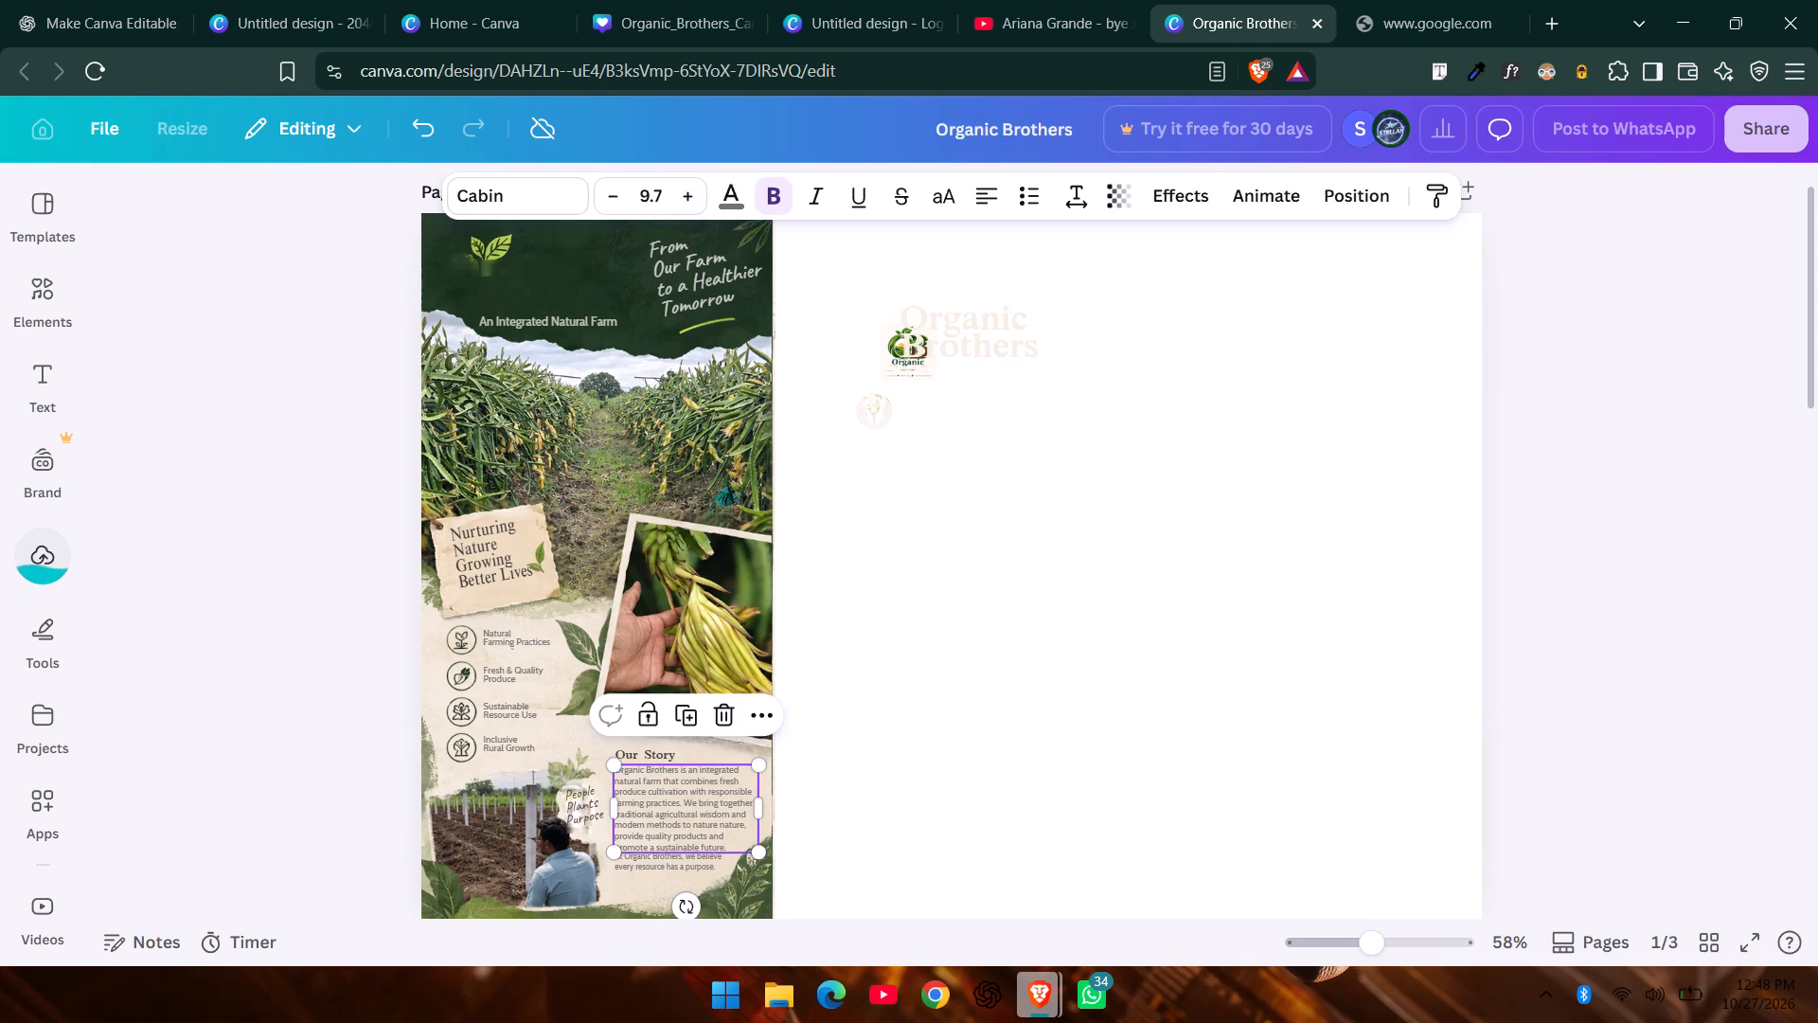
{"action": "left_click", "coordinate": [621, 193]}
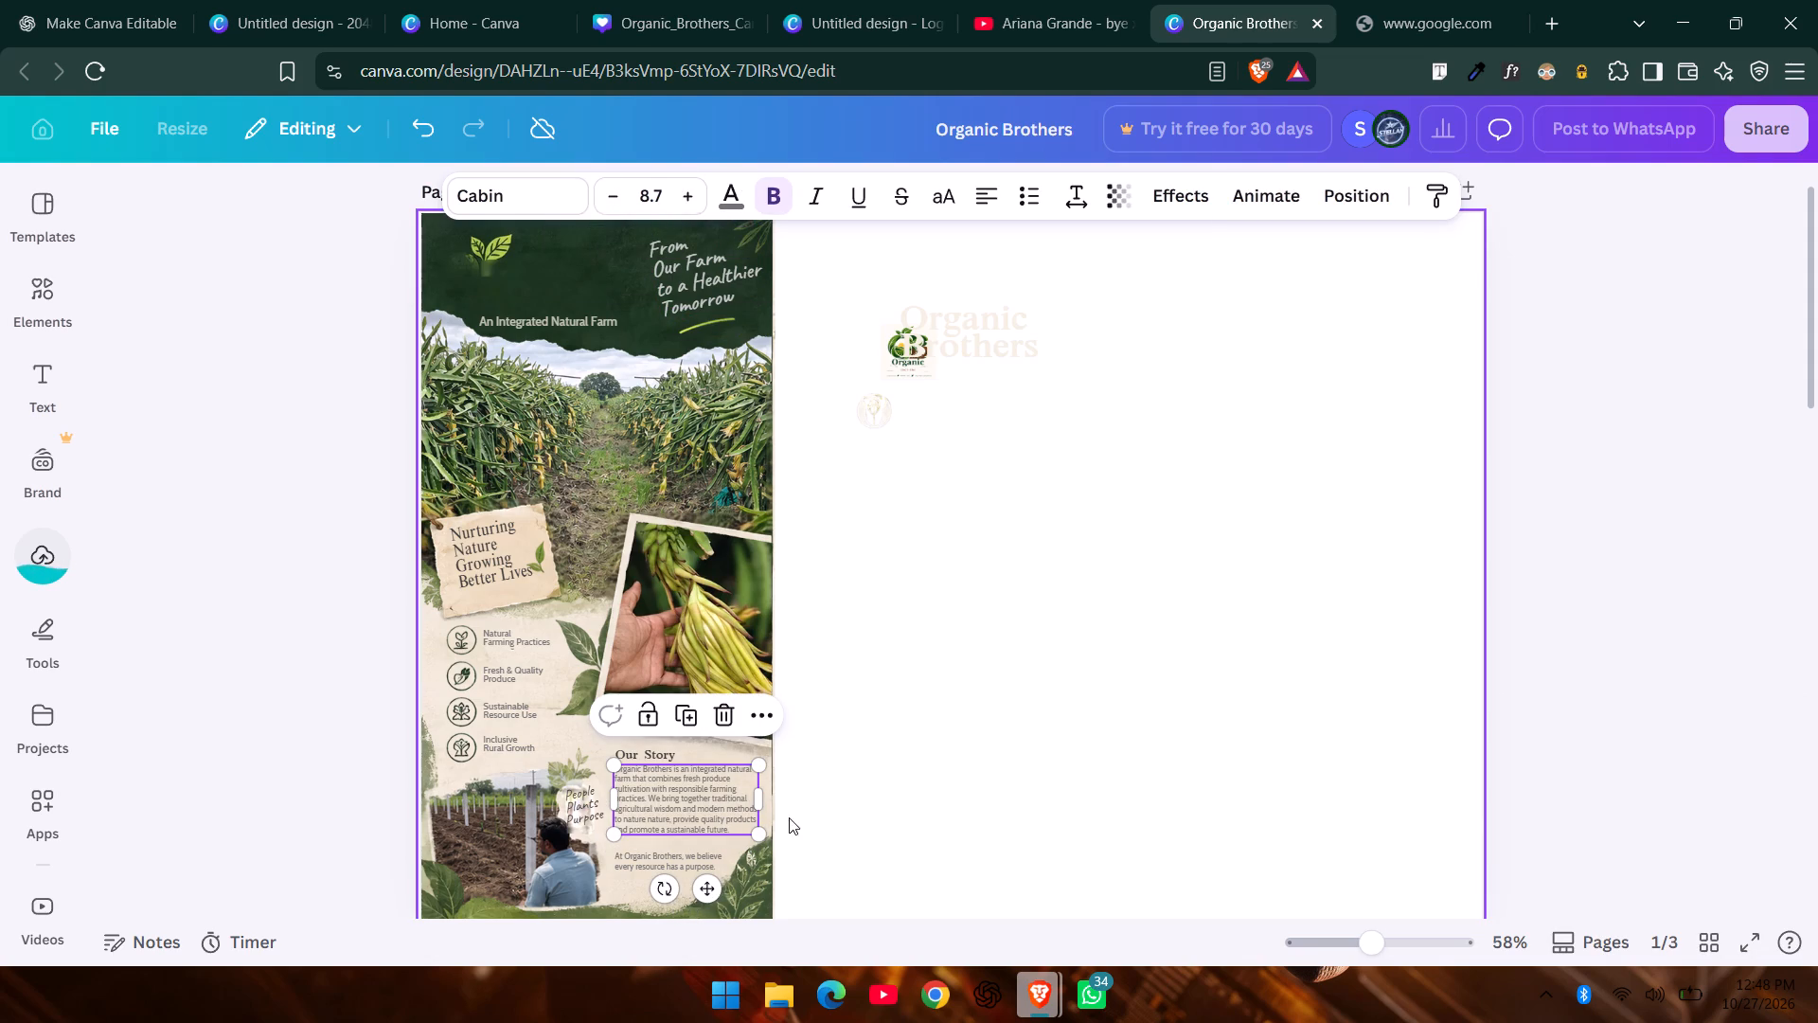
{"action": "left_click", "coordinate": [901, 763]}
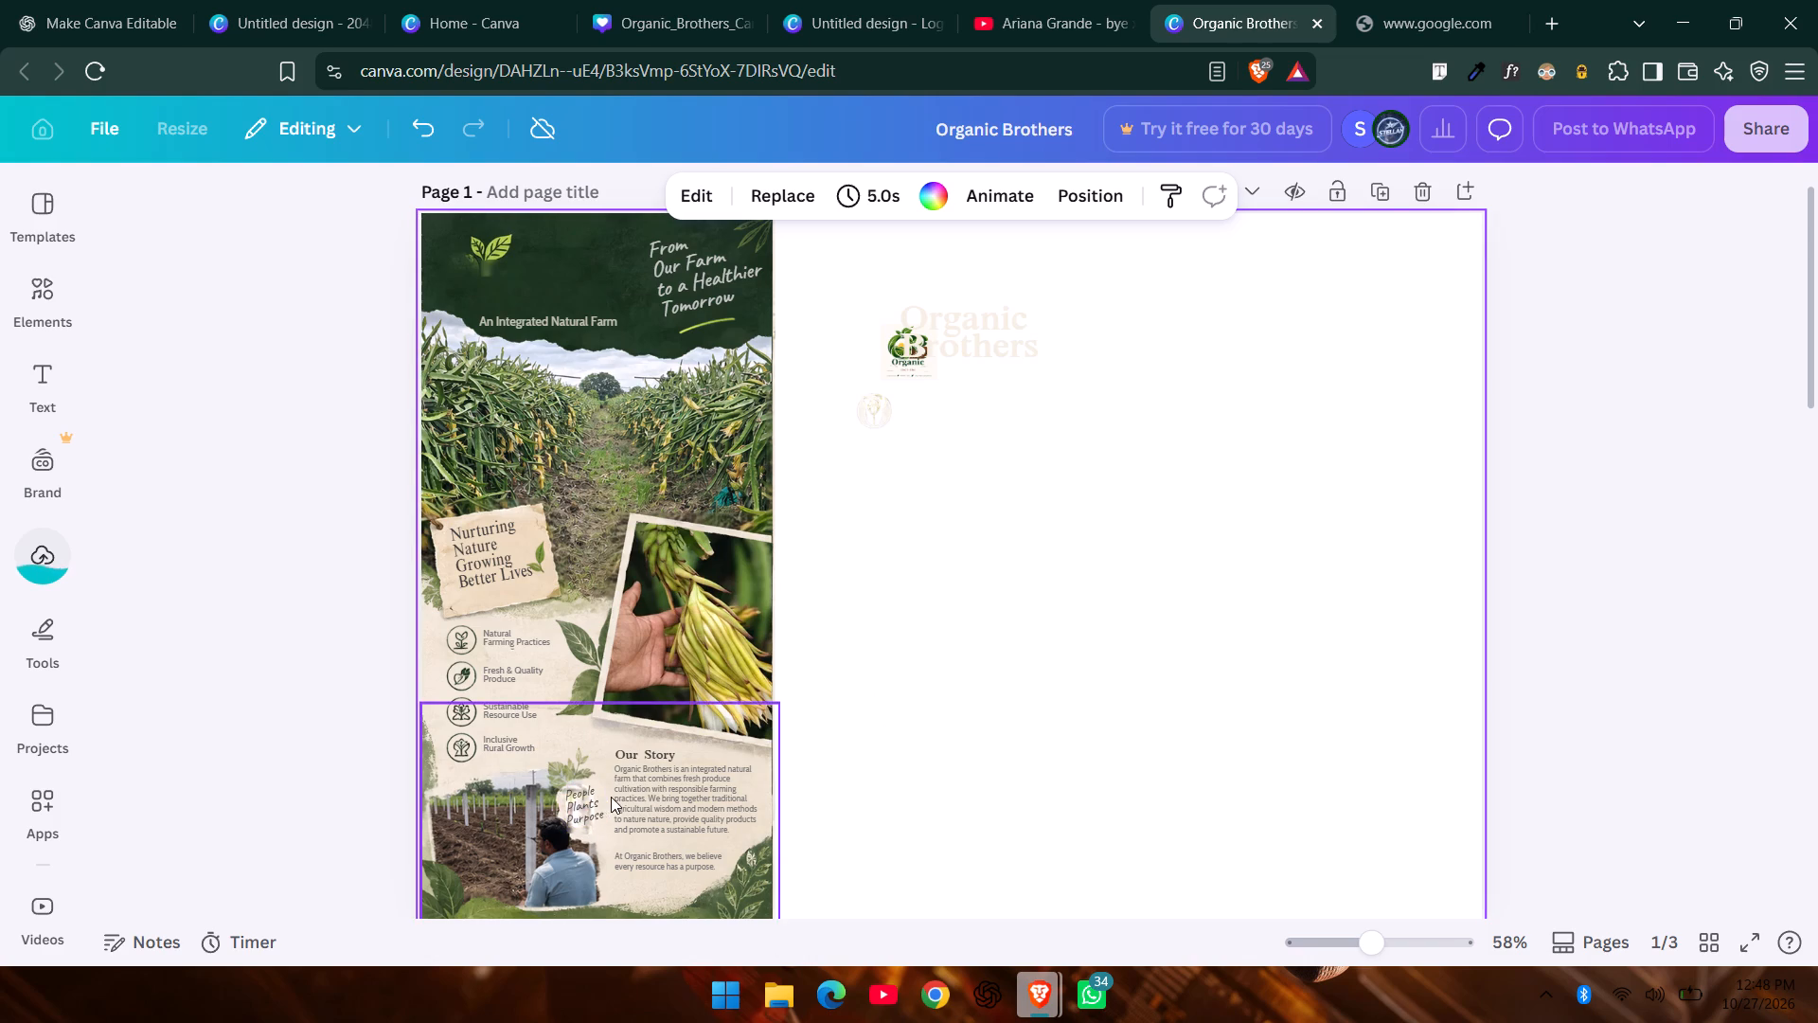
Nudge the farmer photo beside "Our Story" slightly left, away from the paragraph text.
{"action": "left_click", "coordinate": [525, 814]}
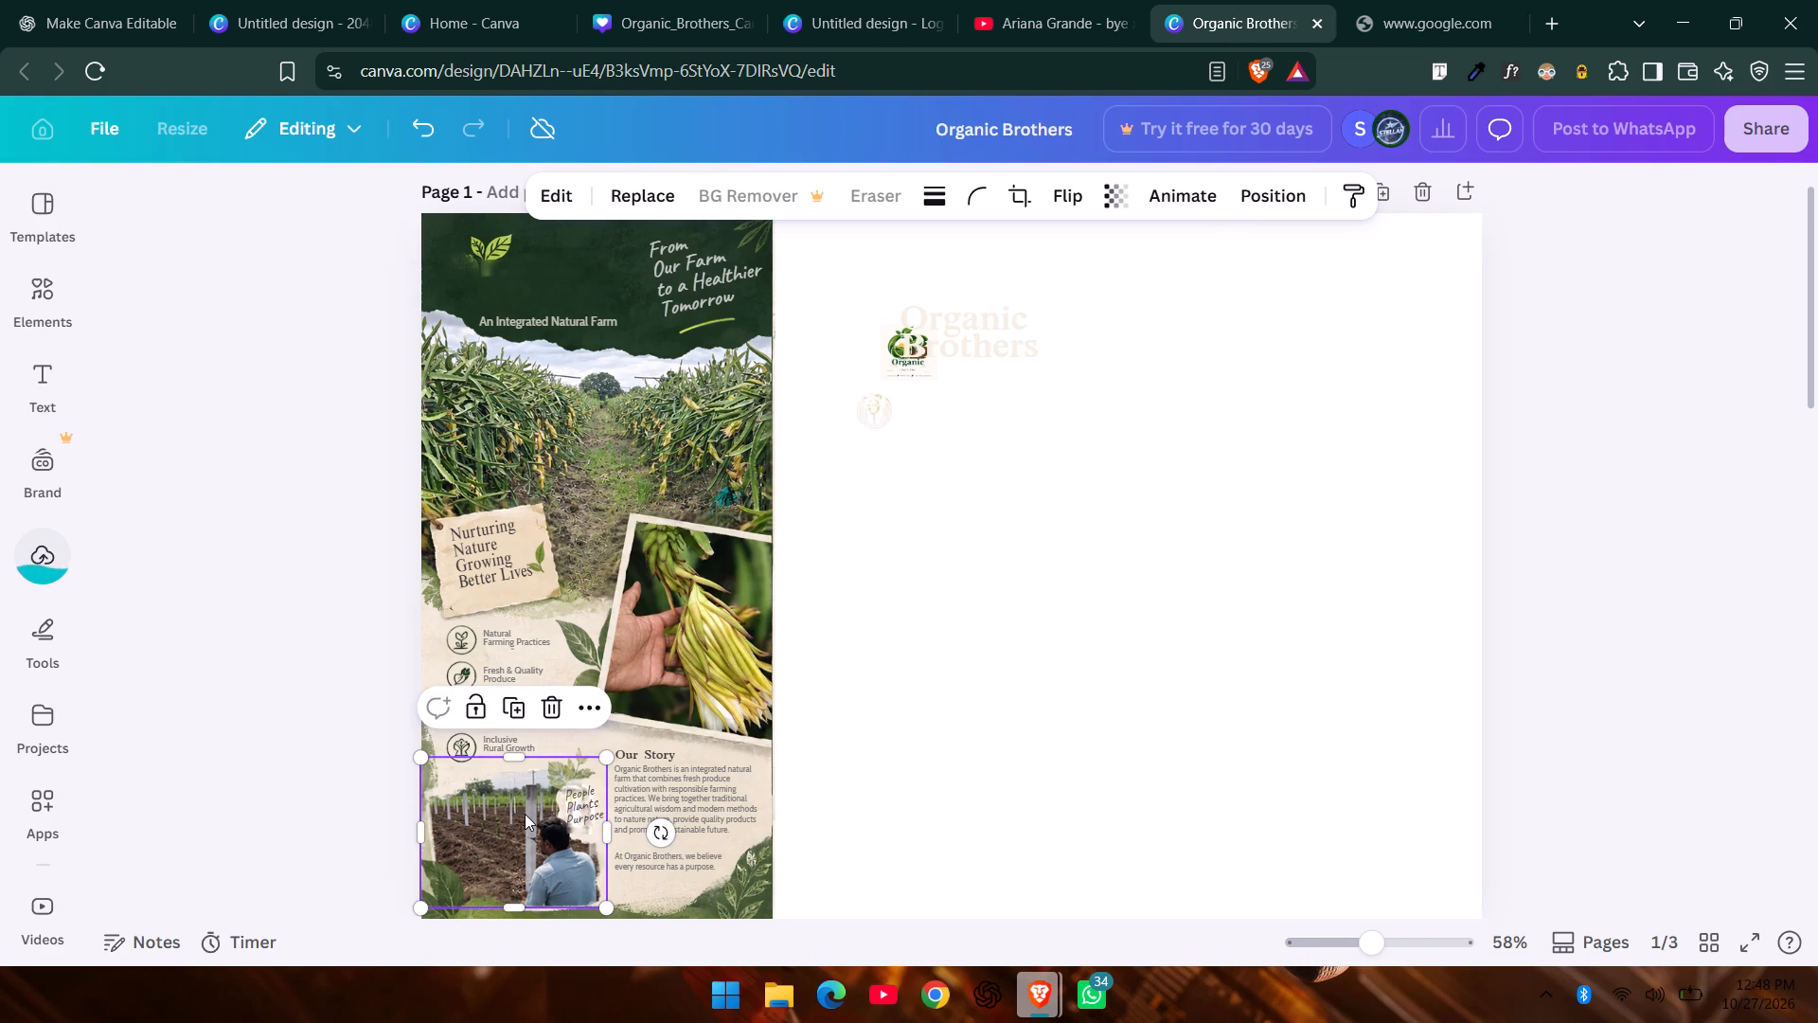
{"action": "key", "text": "Left"}
{"action": "key", "text": "Left"}
{"action": "key", "text": "Left"}
{"action": "key", "text": "Left"}
{"action": "key", "text": "Left"}
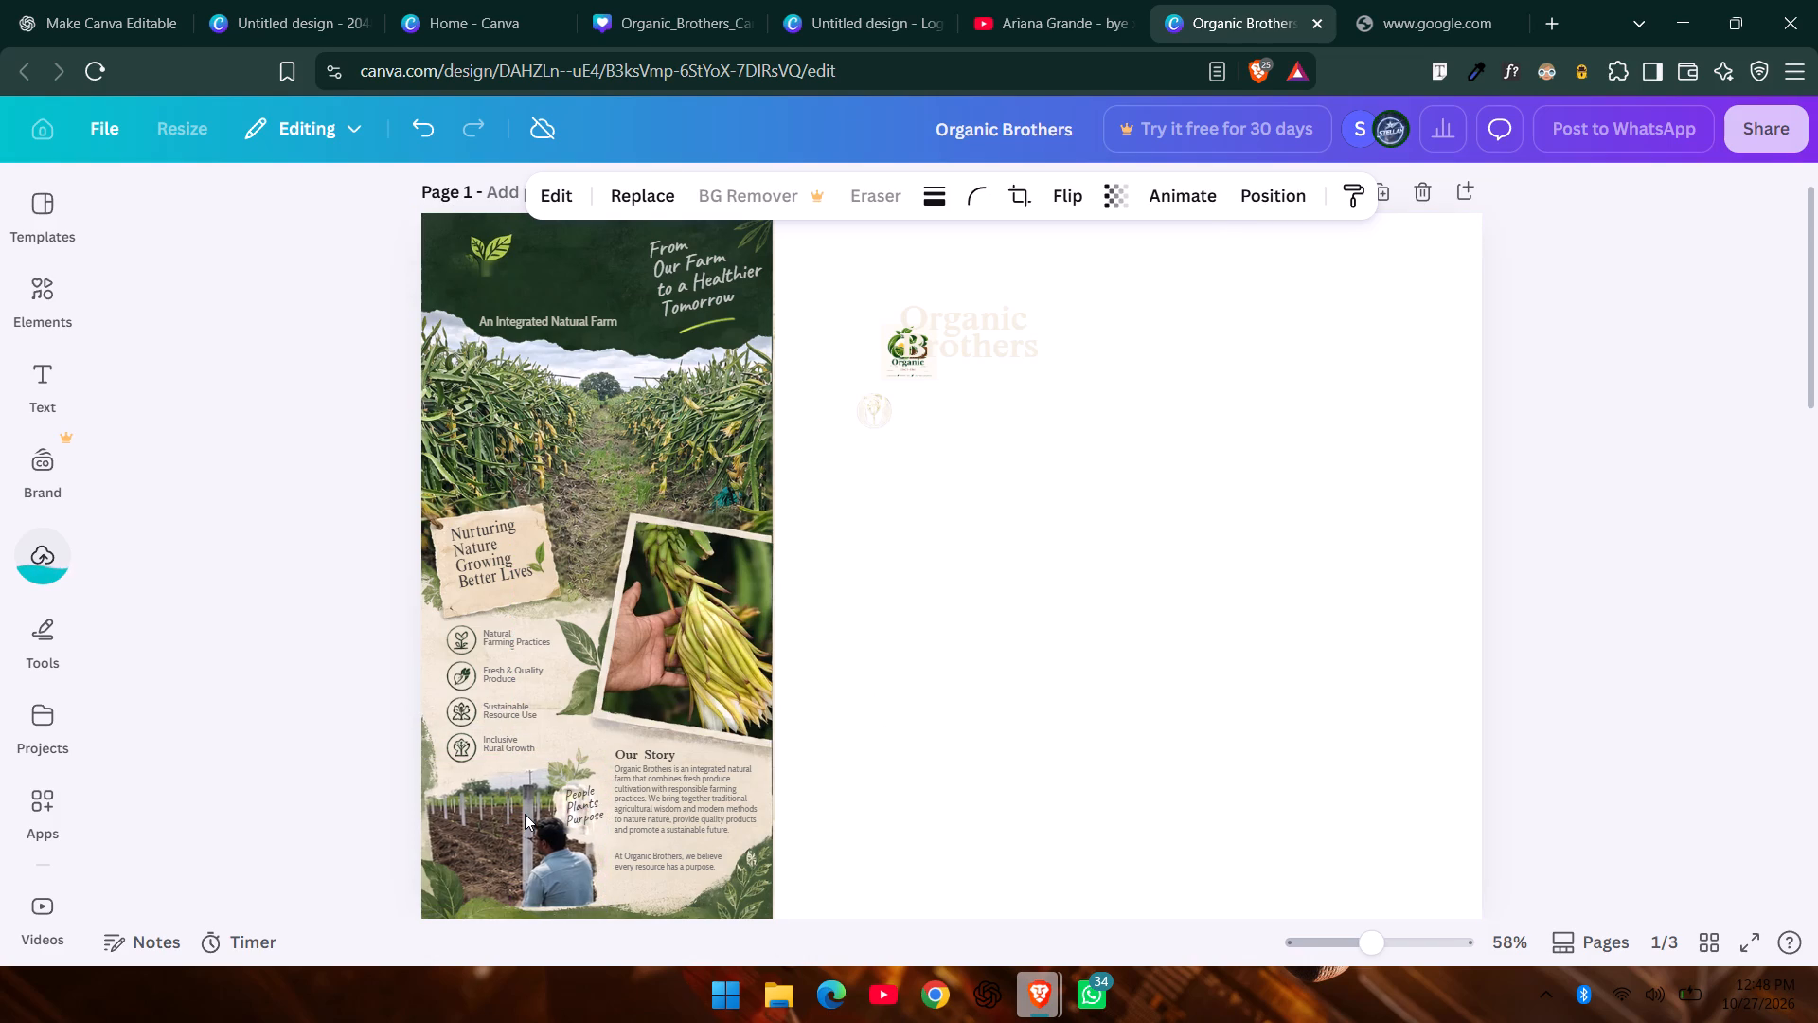
{"action": "key", "text": "Left"}
{"action": "key", "text": "Left"}
{"action": "key", "text": "Left"}
{"action": "key", "text": "Left"}
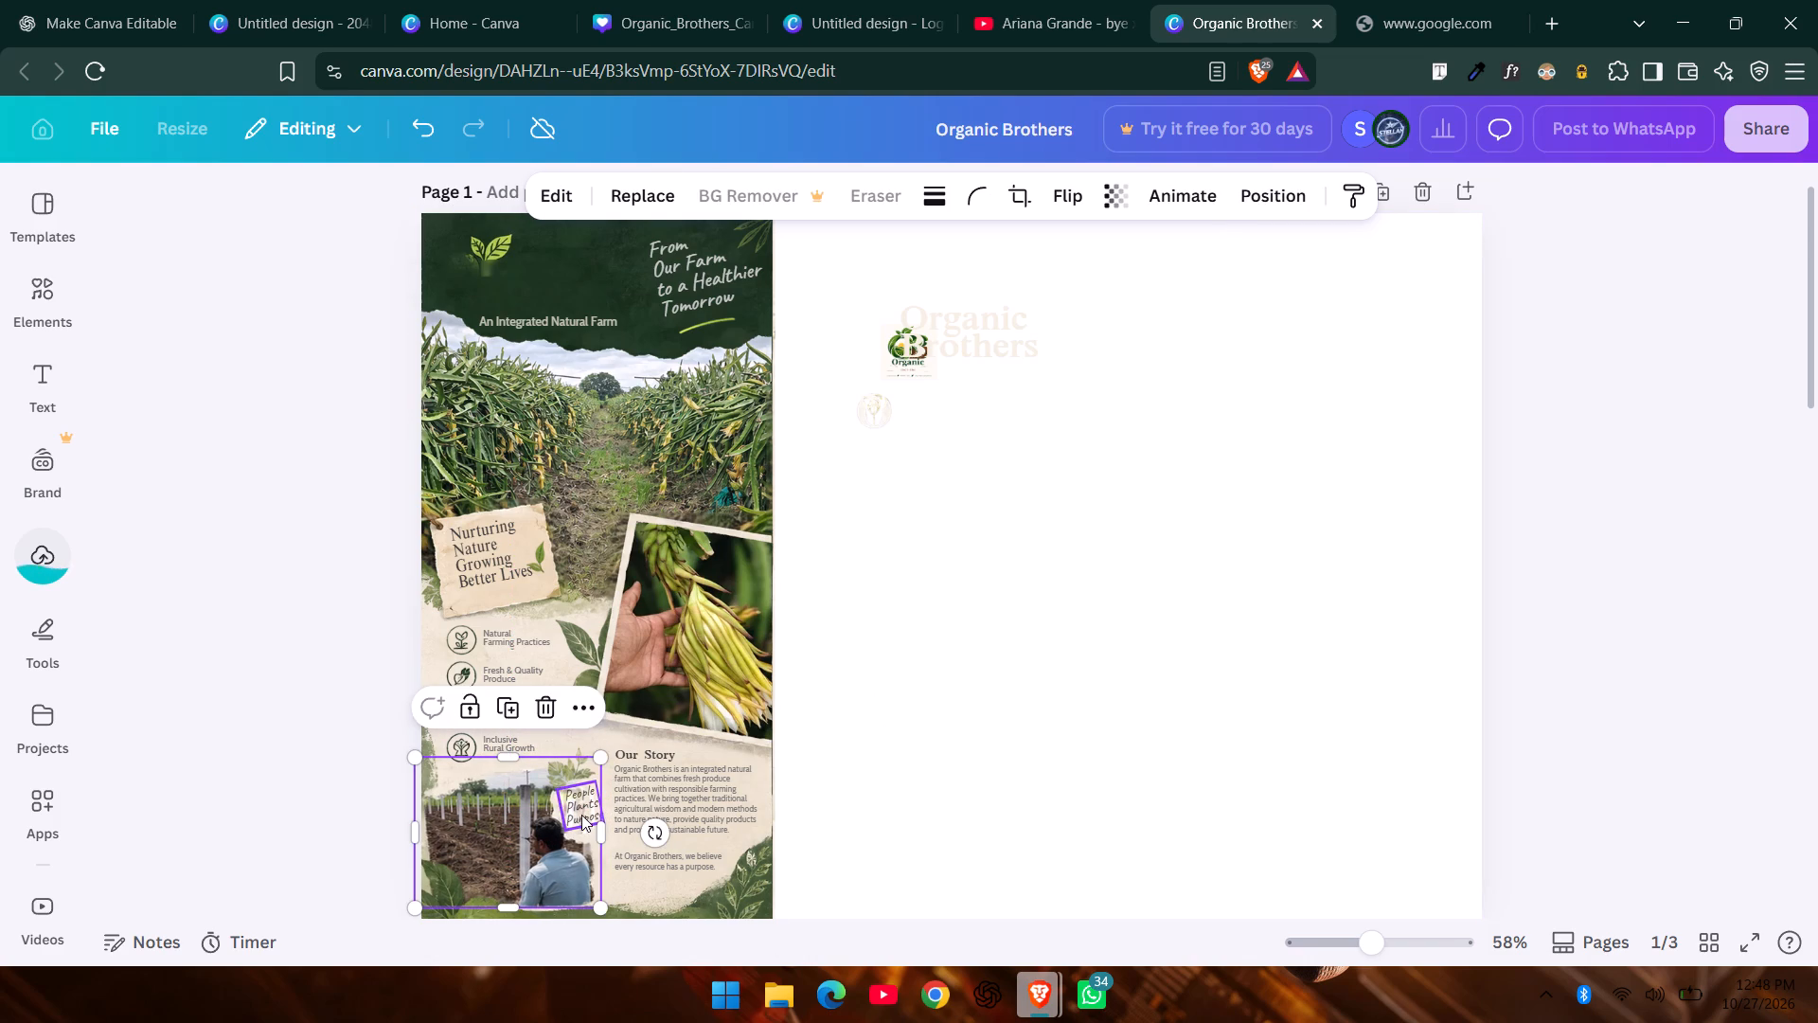
{"action": "left_click", "coordinate": [581, 815]}
{"action": "left_click", "coordinate": [971, 814]}
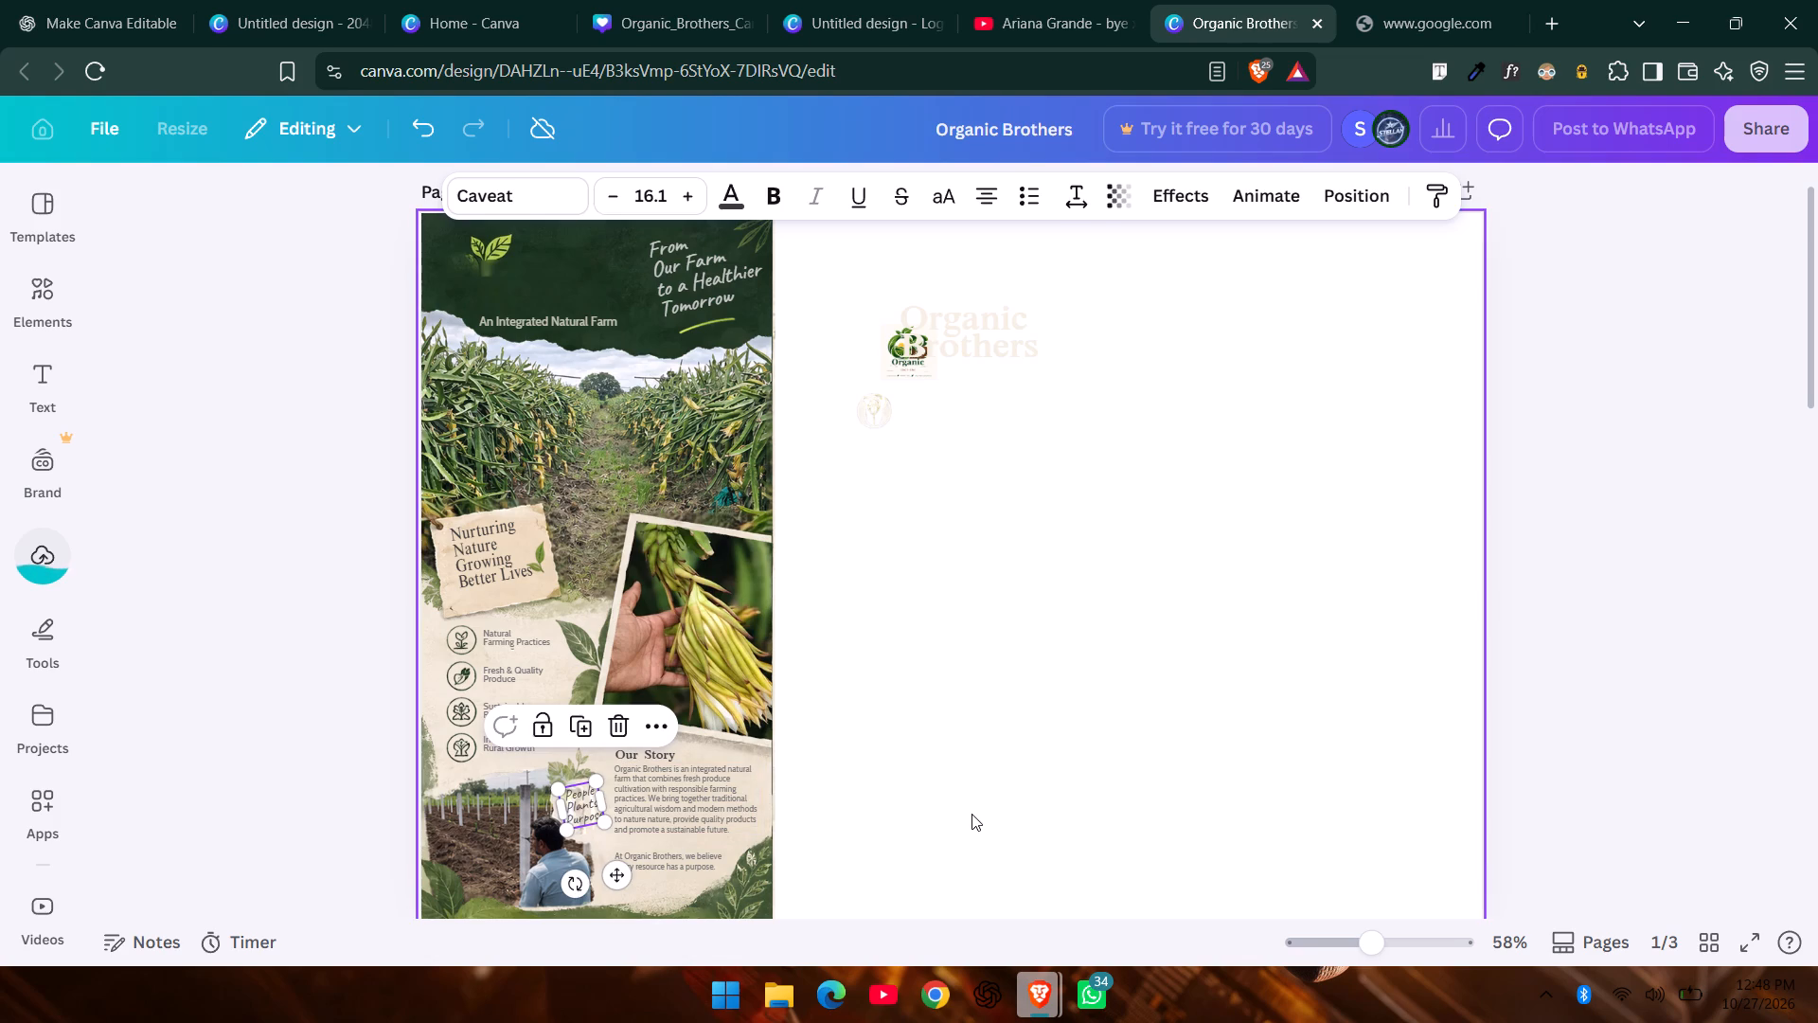
Nudge the "Our Story" heading upward to leave more space above its paragraph.
{"action": "left_click", "coordinate": [644, 751]}
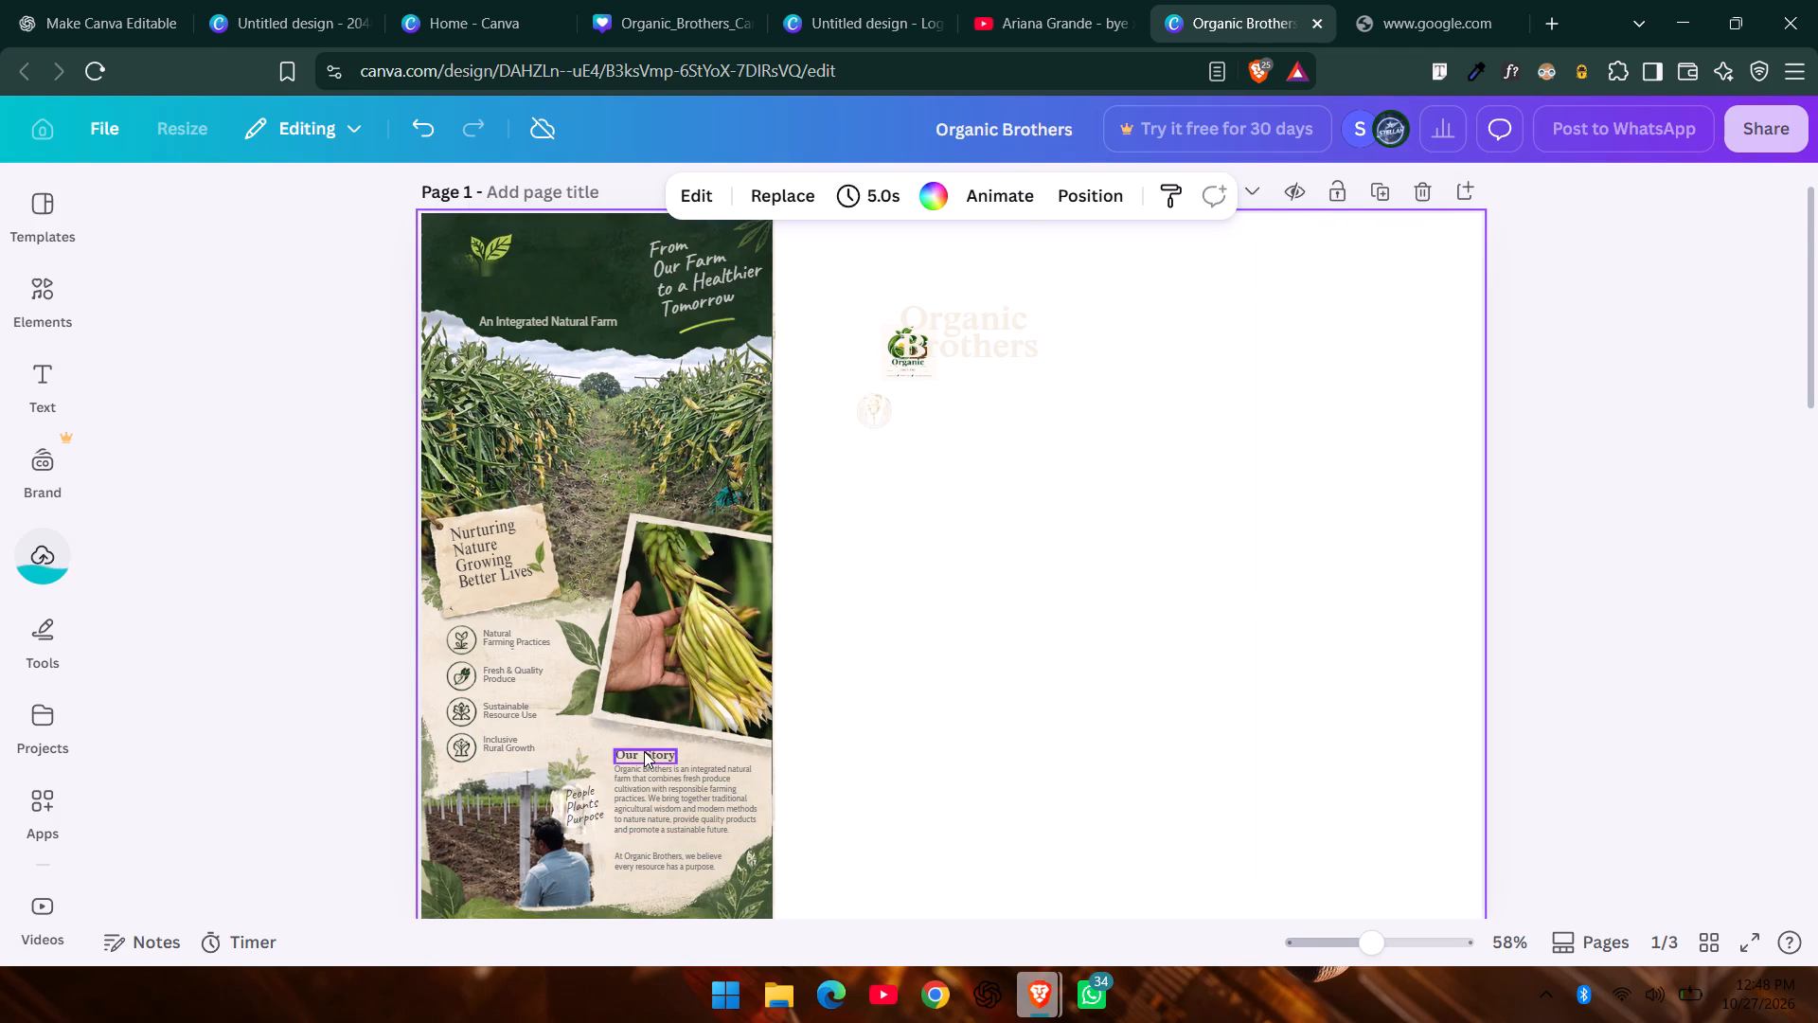
{"action": "left_click", "coordinate": [637, 749]}
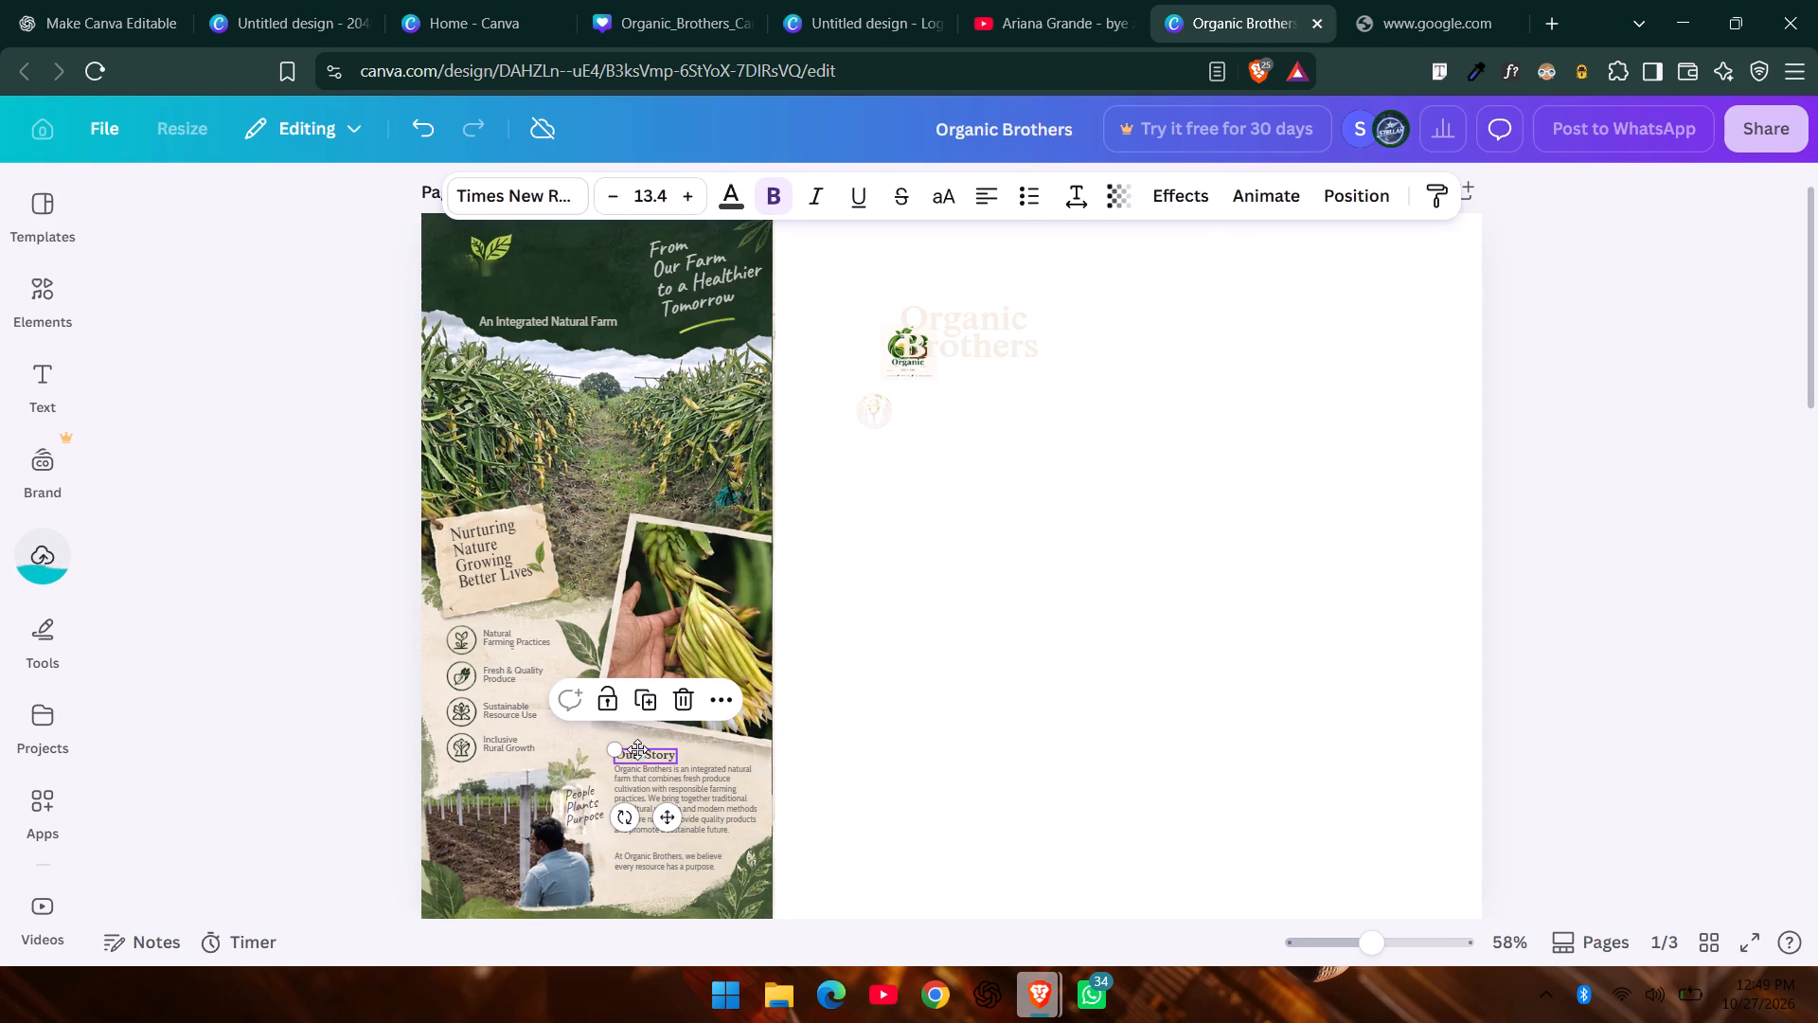
{"action": "key", "text": "Up"}
{"action": "key", "text": "Up"}
{"action": "left_click", "coordinate": [642, 753]}
{"action": "left_click", "coordinate": [906, 746]}
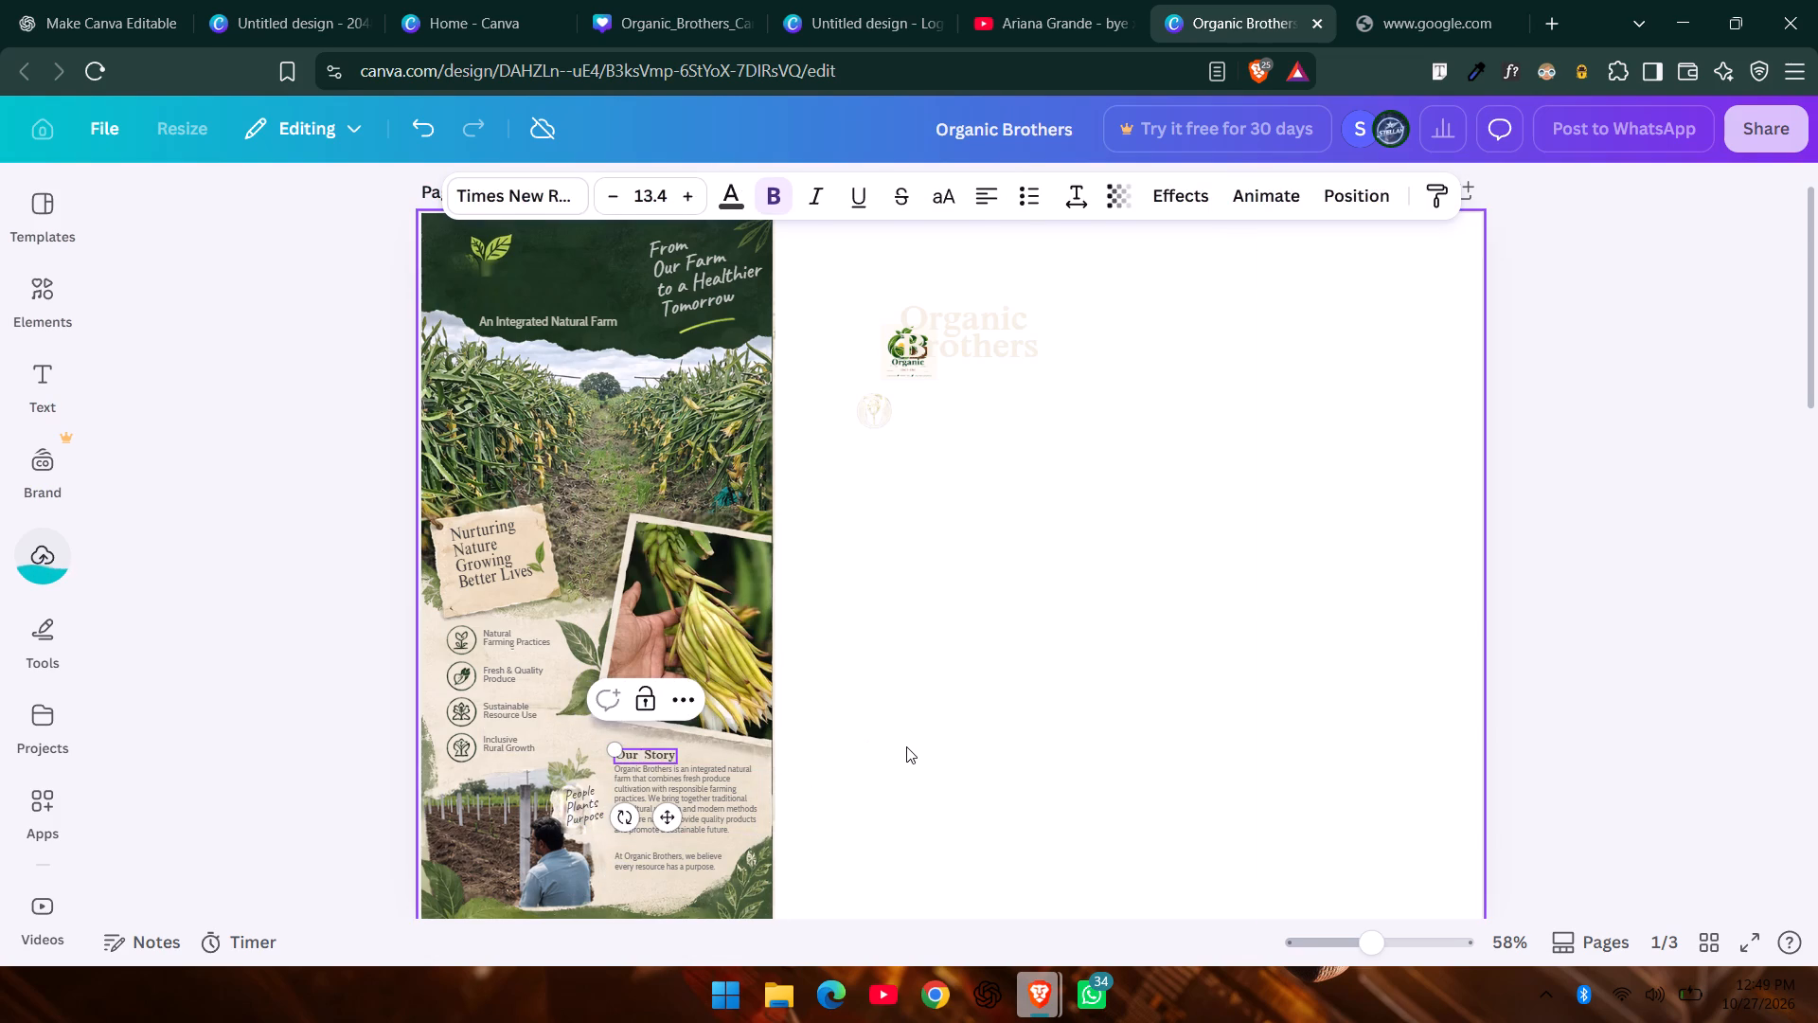
{"action": "left_click", "coordinate": [633, 756]}
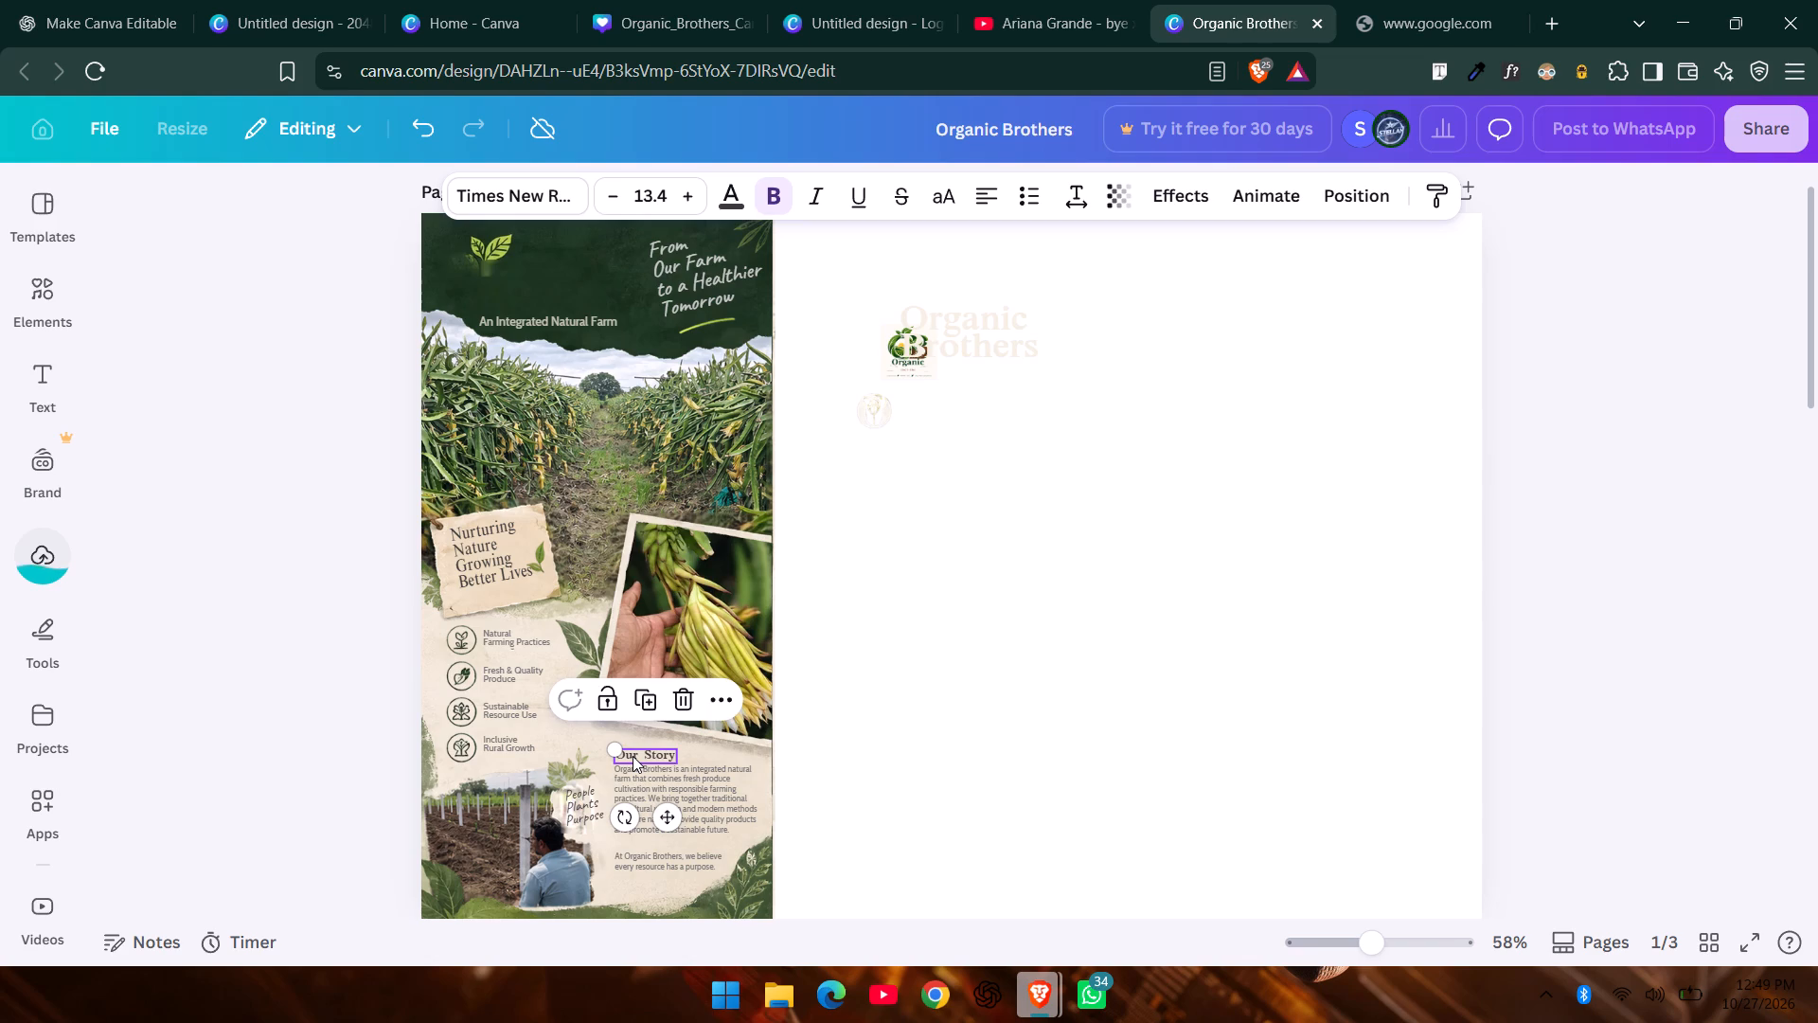
{"action": "key", "text": "Up"}
{"action": "key", "text": "Up"}
{"action": "key", "text": "Up"}
{"action": "key", "text": "Up"}
{"action": "key", "text": "Up"}
{"action": "key", "text": "Up"}
{"action": "key", "text": "Up"}
{"action": "key", "text": "Up"}
{"action": "key", "text": "Up"}
{"action": "key", "text": "Up"}
{"action": "key", "text": "Up"}
{"action": "key", "text": "Up"}
{"action": "key", "text": "Up"}
{"action": "key", "text": "Up"}
{"action": "key", "text": "Up"}
{"action": "key", "text": "Up"}
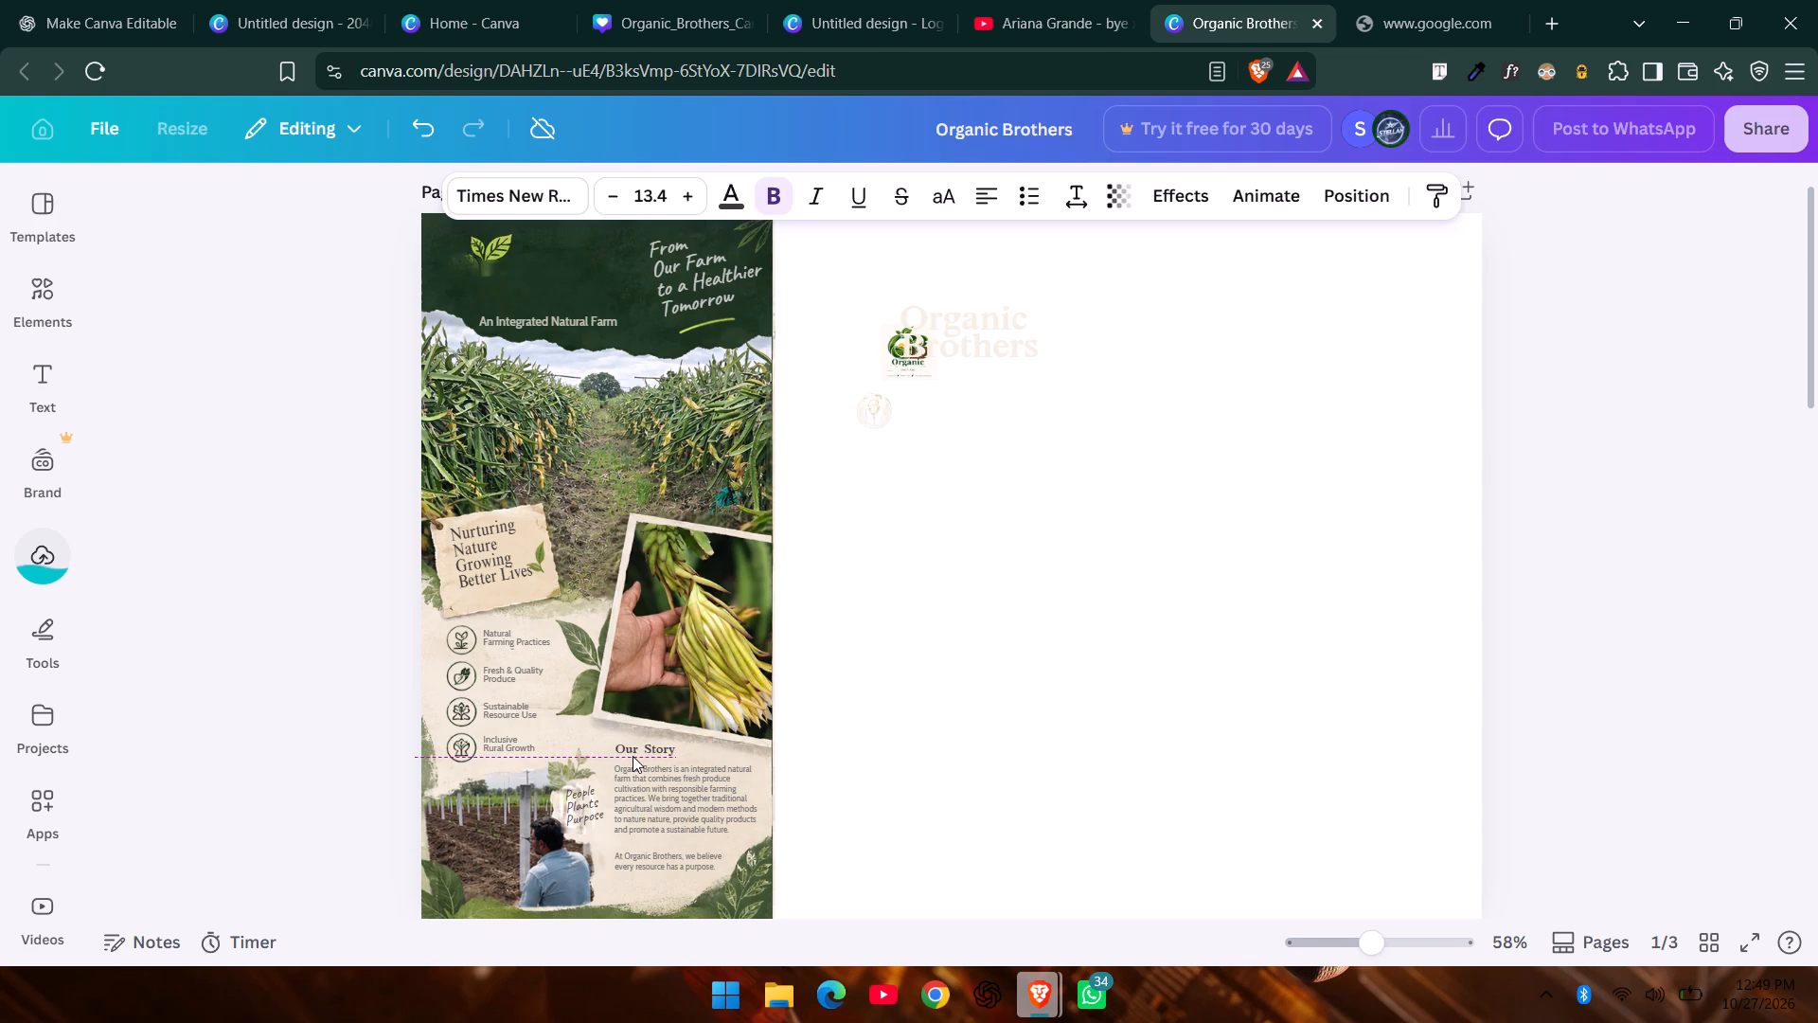
{"action": "key", "text": "Up"}
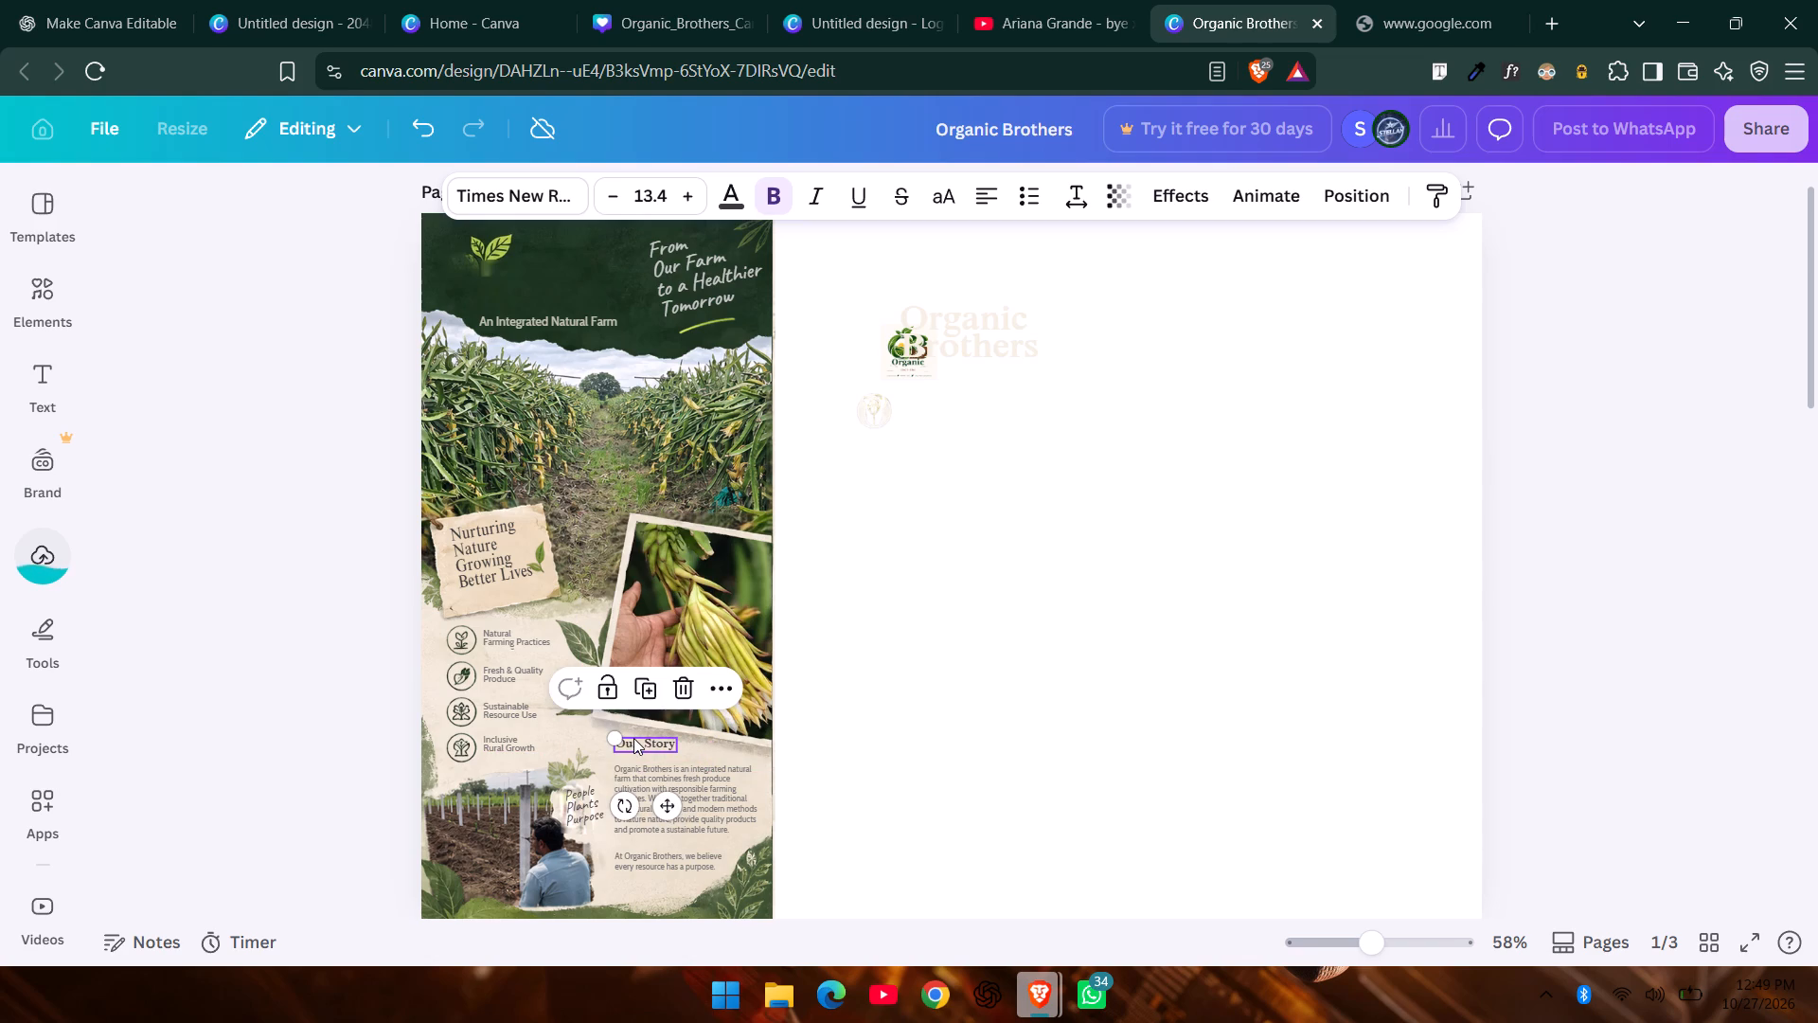
{"action": "left_click", "coordinate": [633, 738]}
{"action": "left_click", "coordinate": [904, 514]}
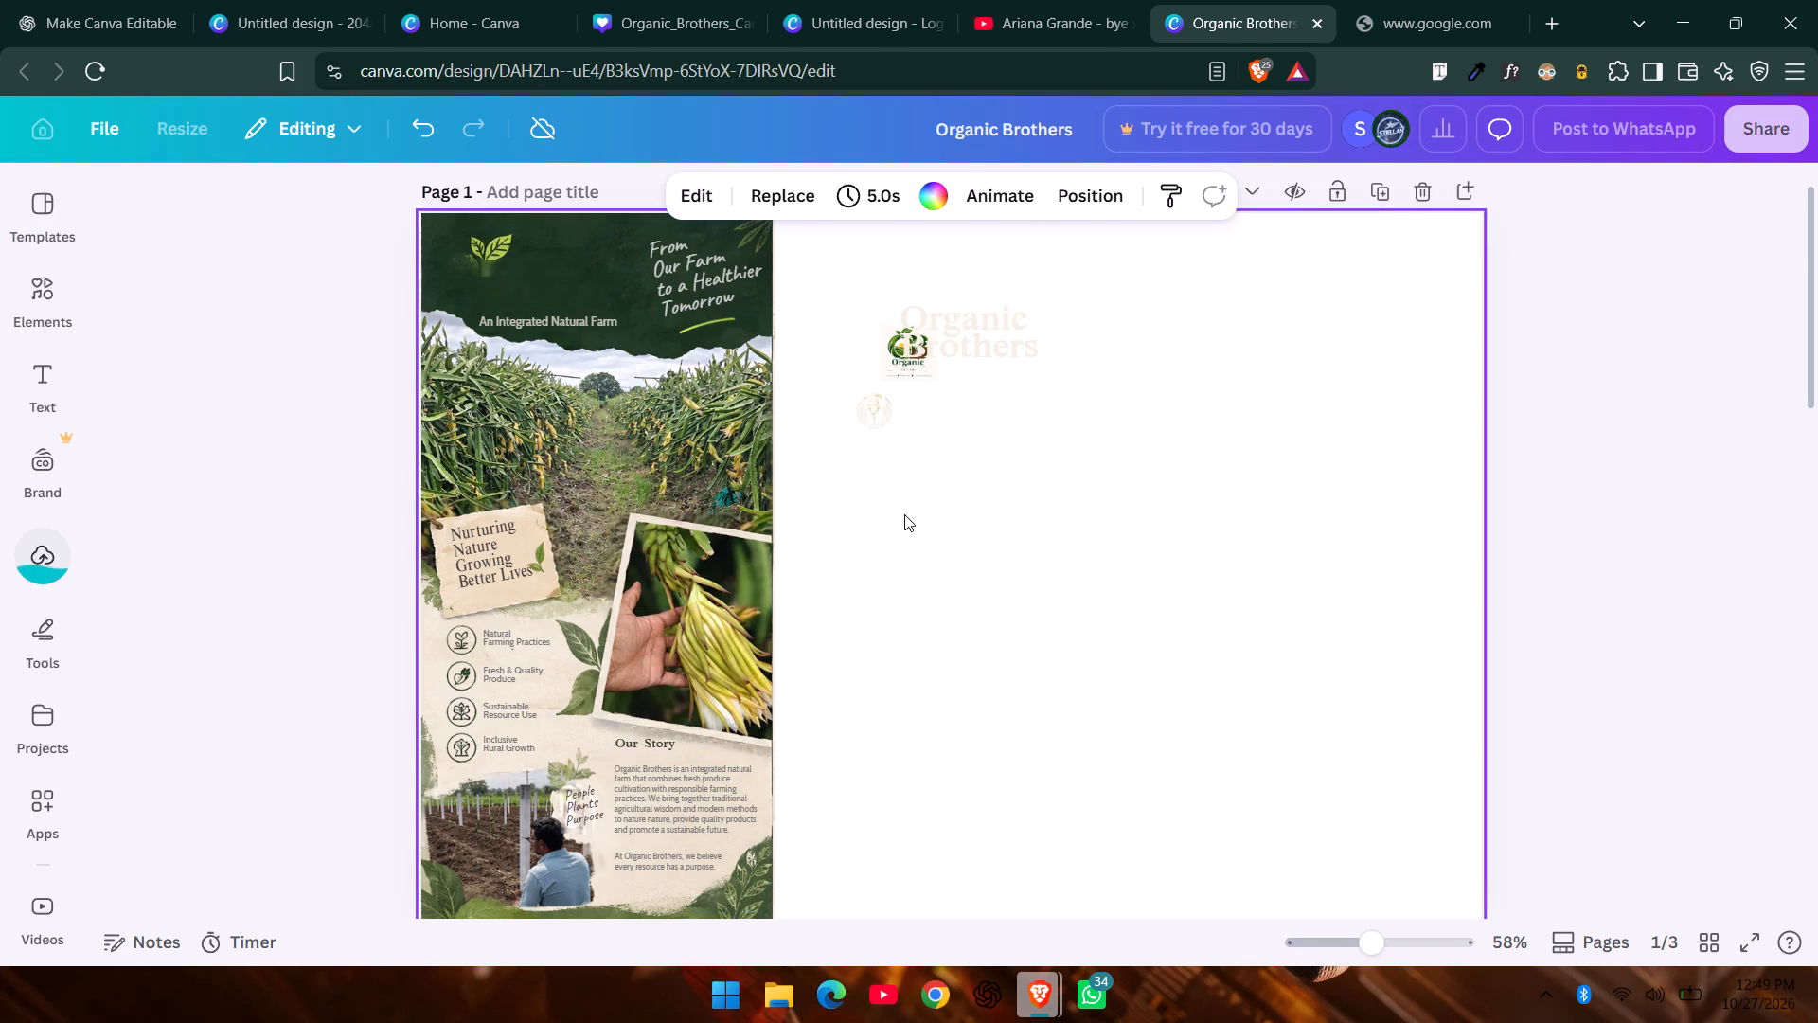
Widen the "Our Story" heading's text box and set its font size to 14.4 so it stays on one line.
{"action": "left_click", "coordinate": [659, 746]}
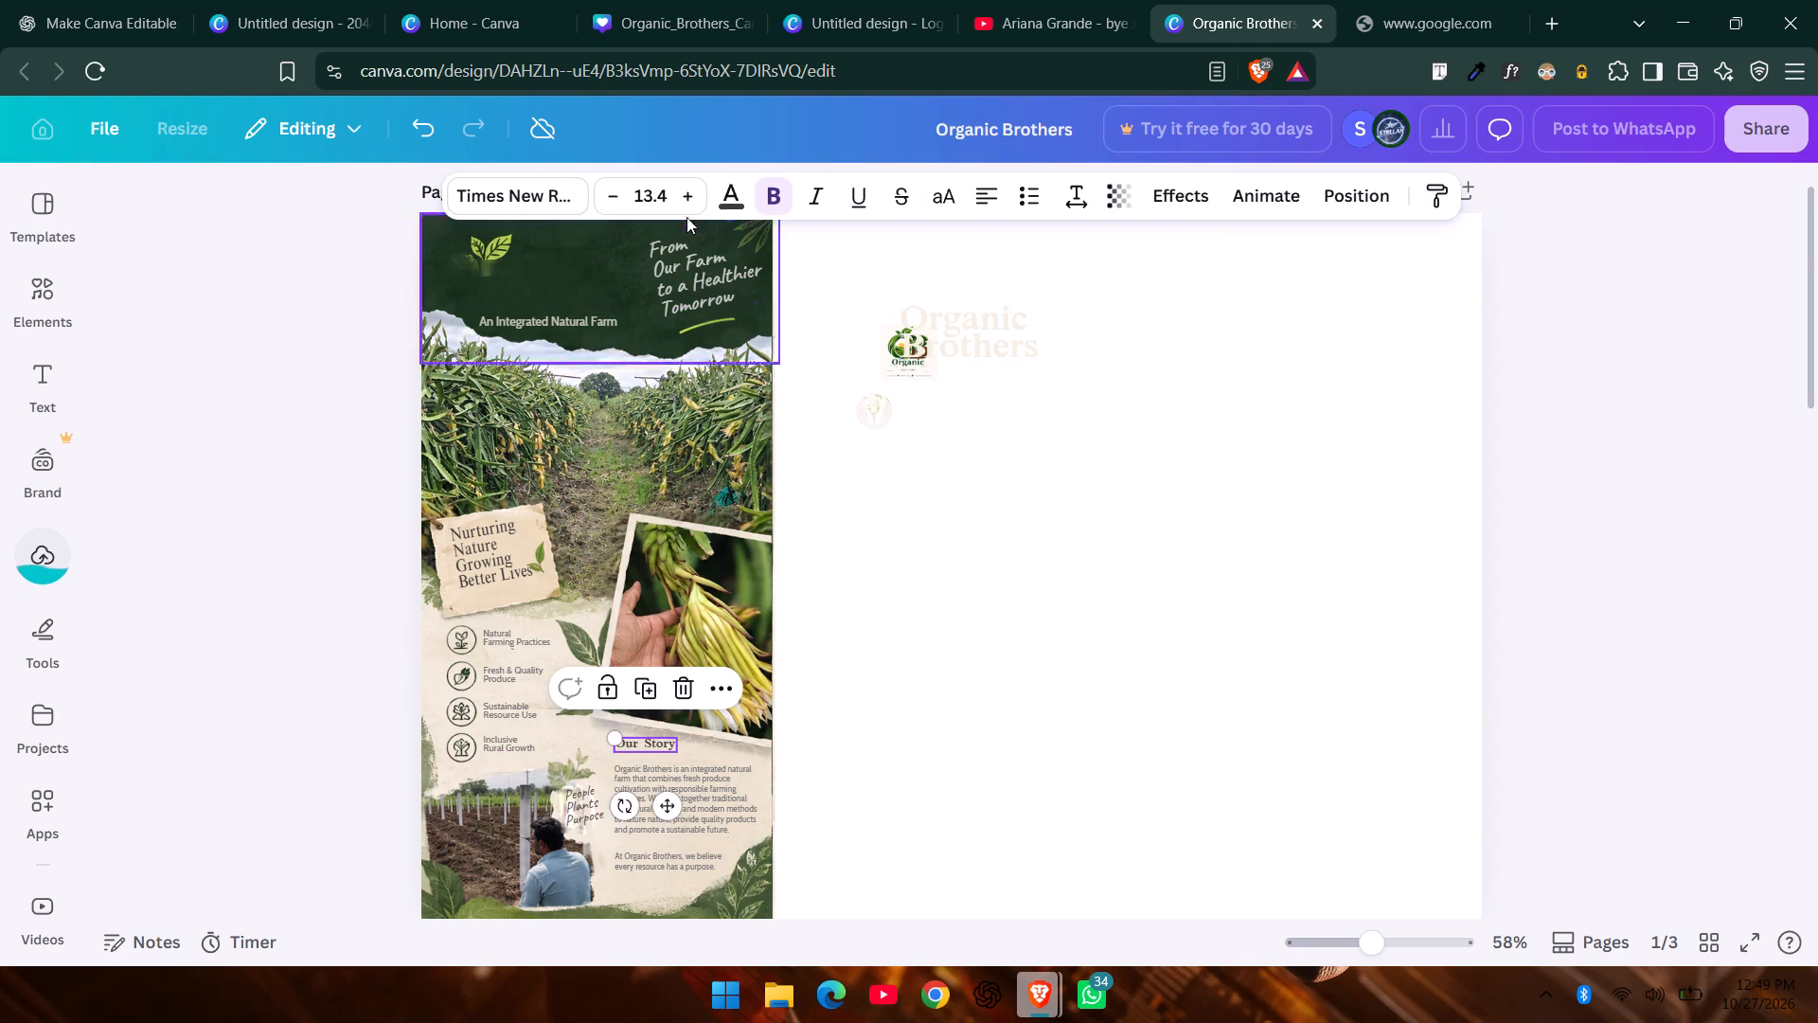
{"action": "left_click", "coordinate": [684, 201]}
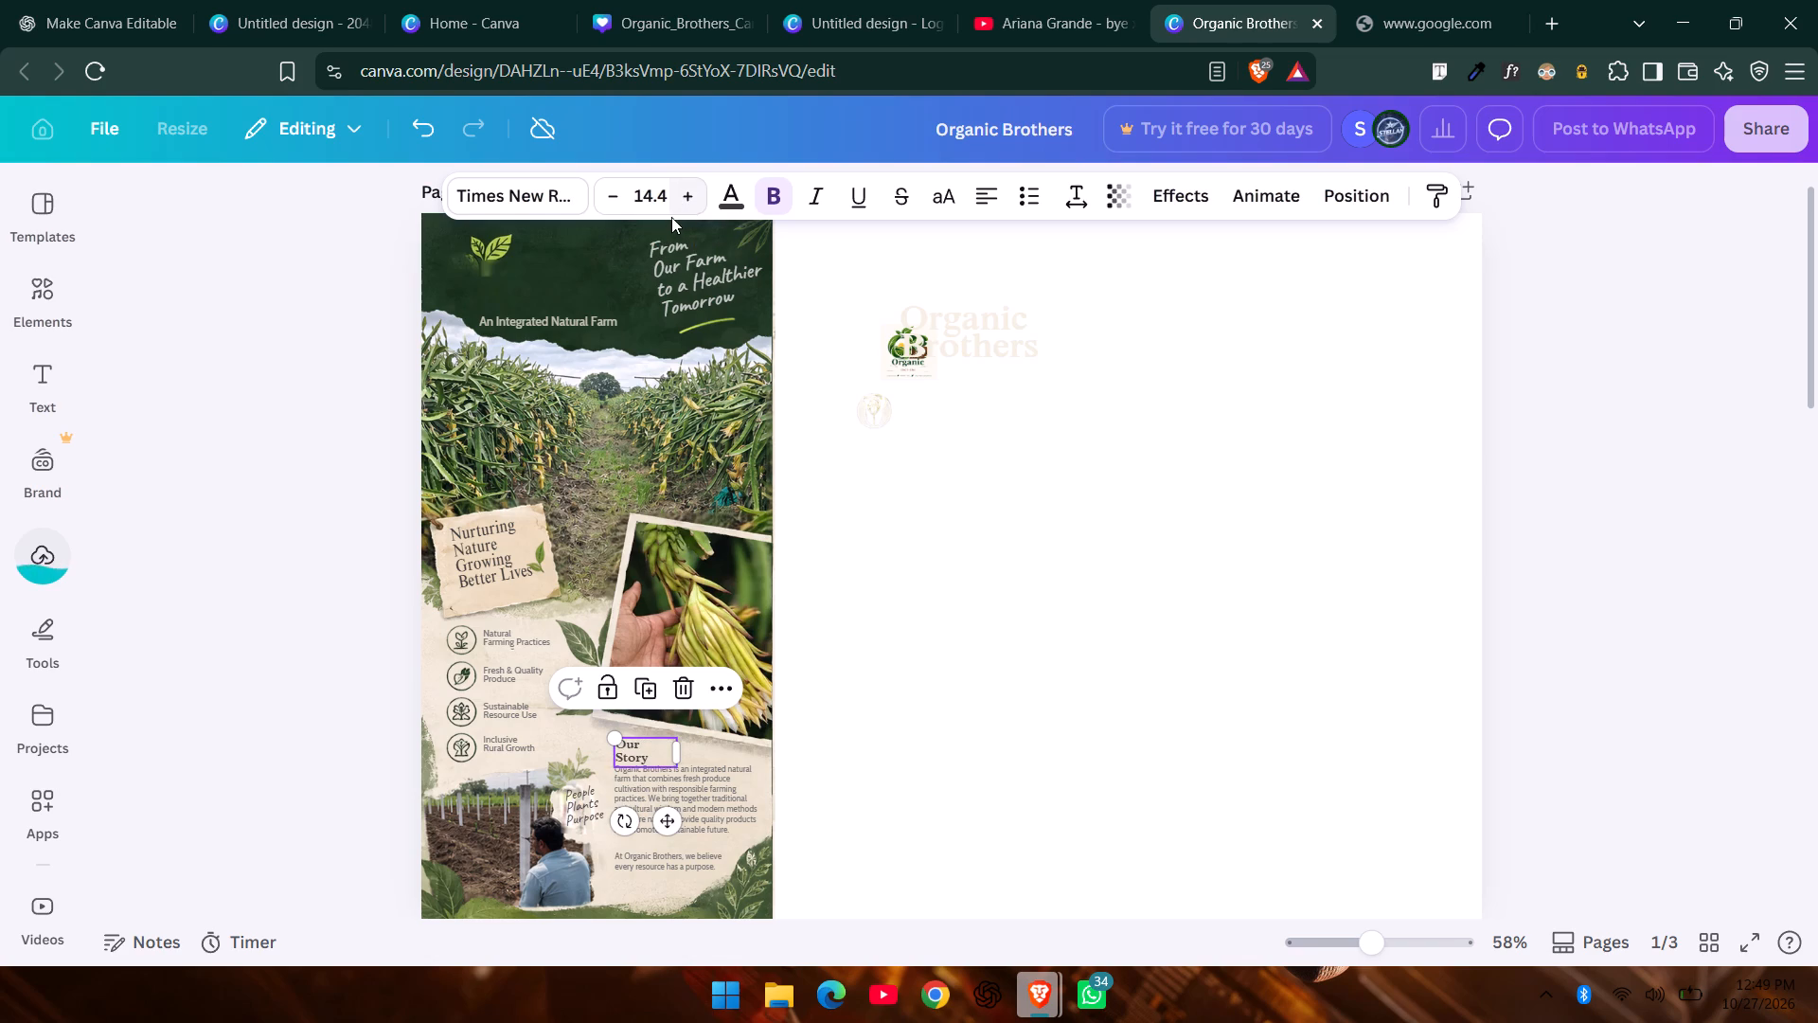
{"action": "left_click", "coordinate": [615, 199]}
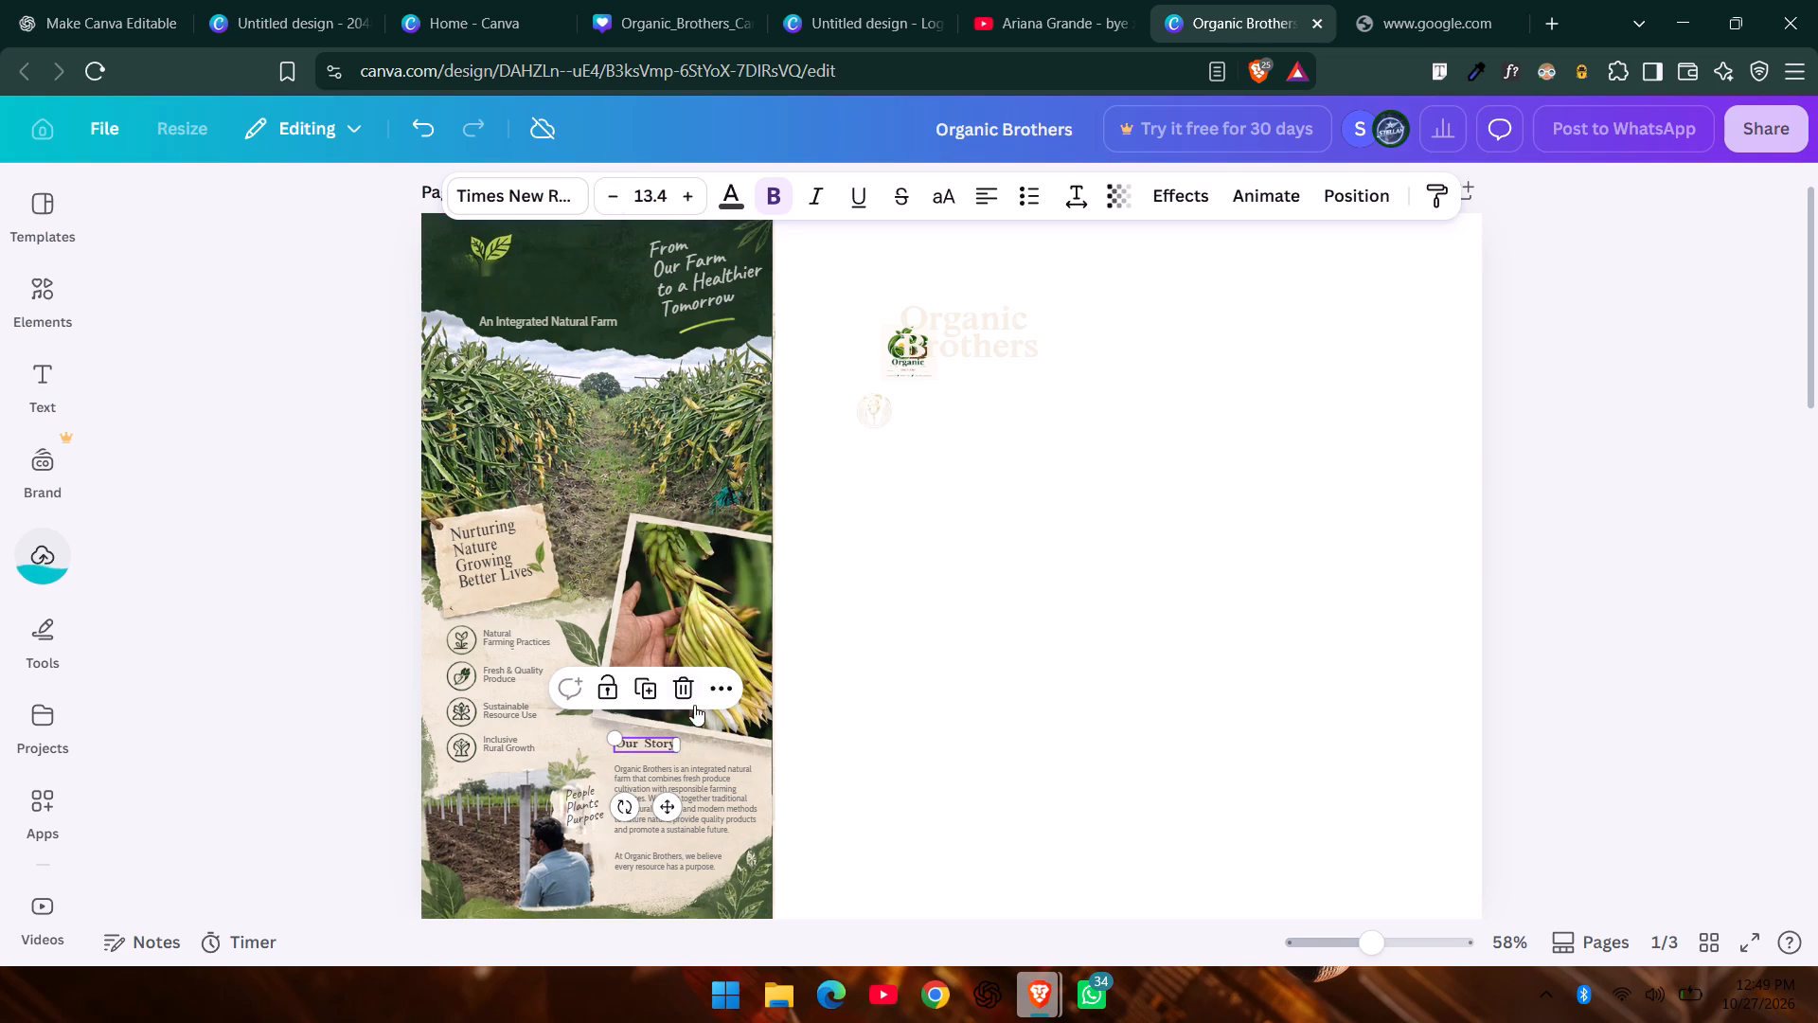
{"action": "left_click_drag", "start_coordinate": [678, 748], "coordinate": [693, 748]}
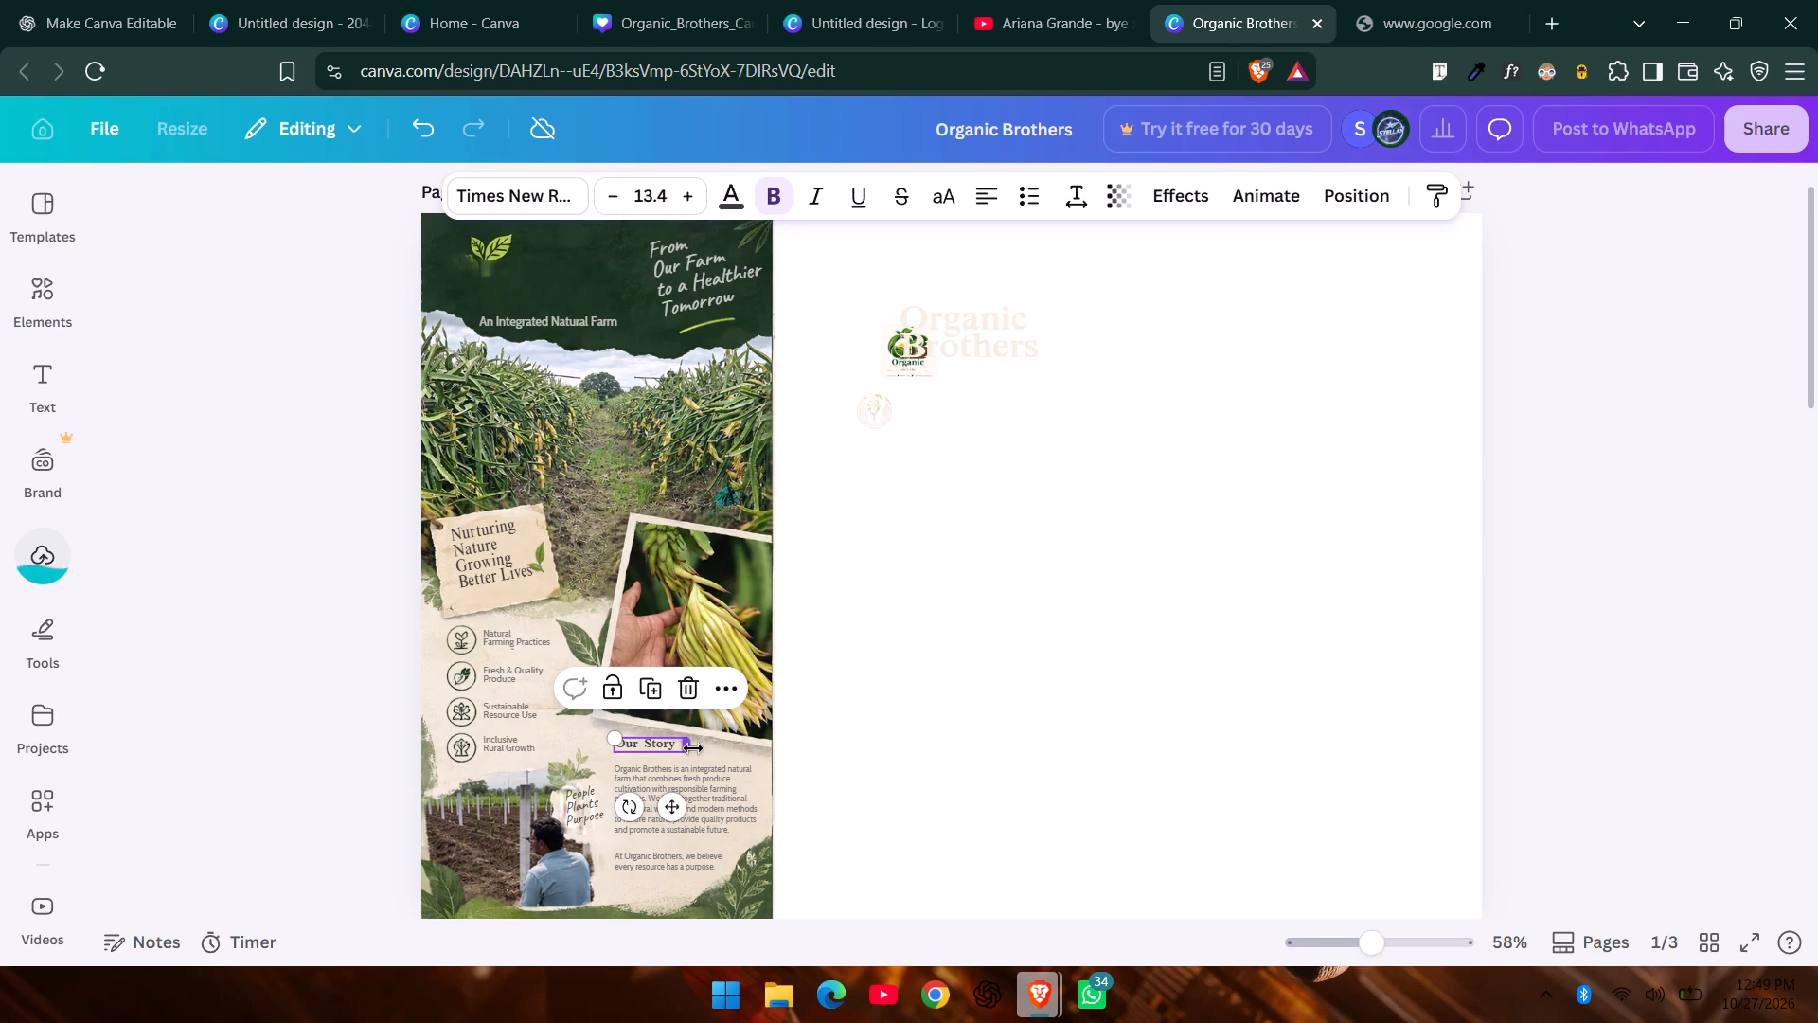
{"action": "left_click", "coordinate": [682, 190]}
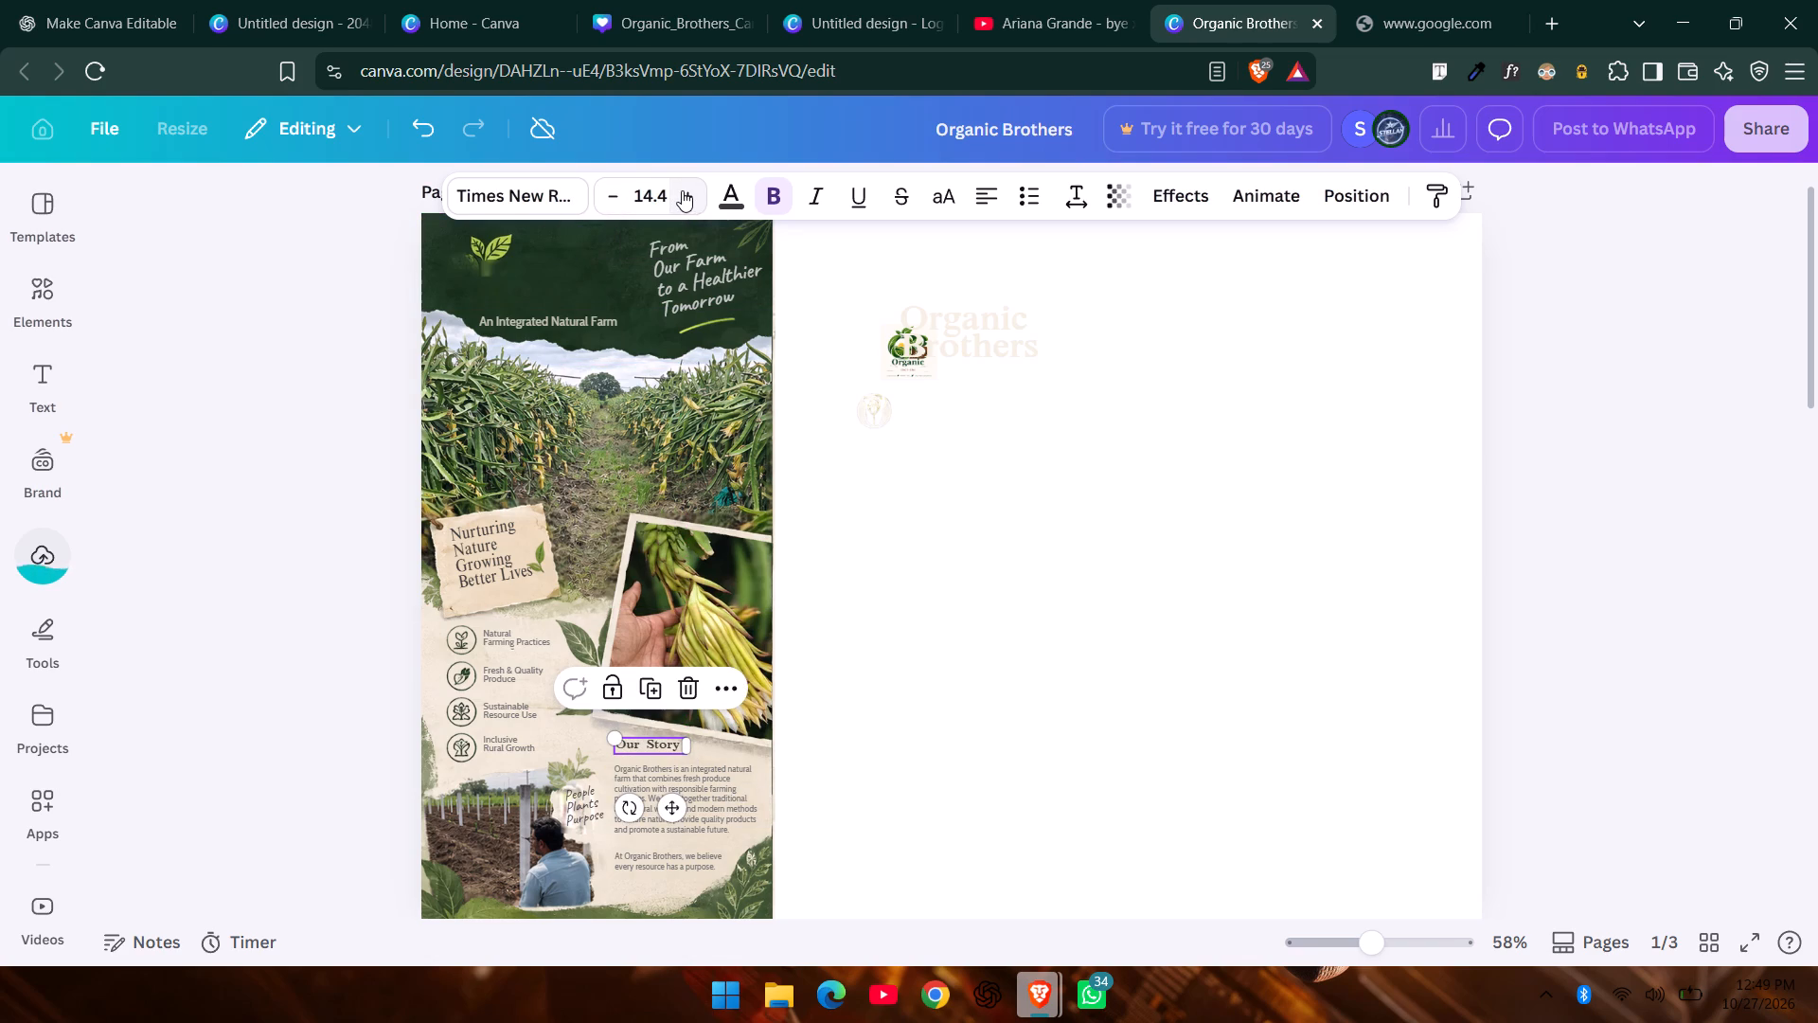
{"action": "left_click", "coordinate": [922, 575]}
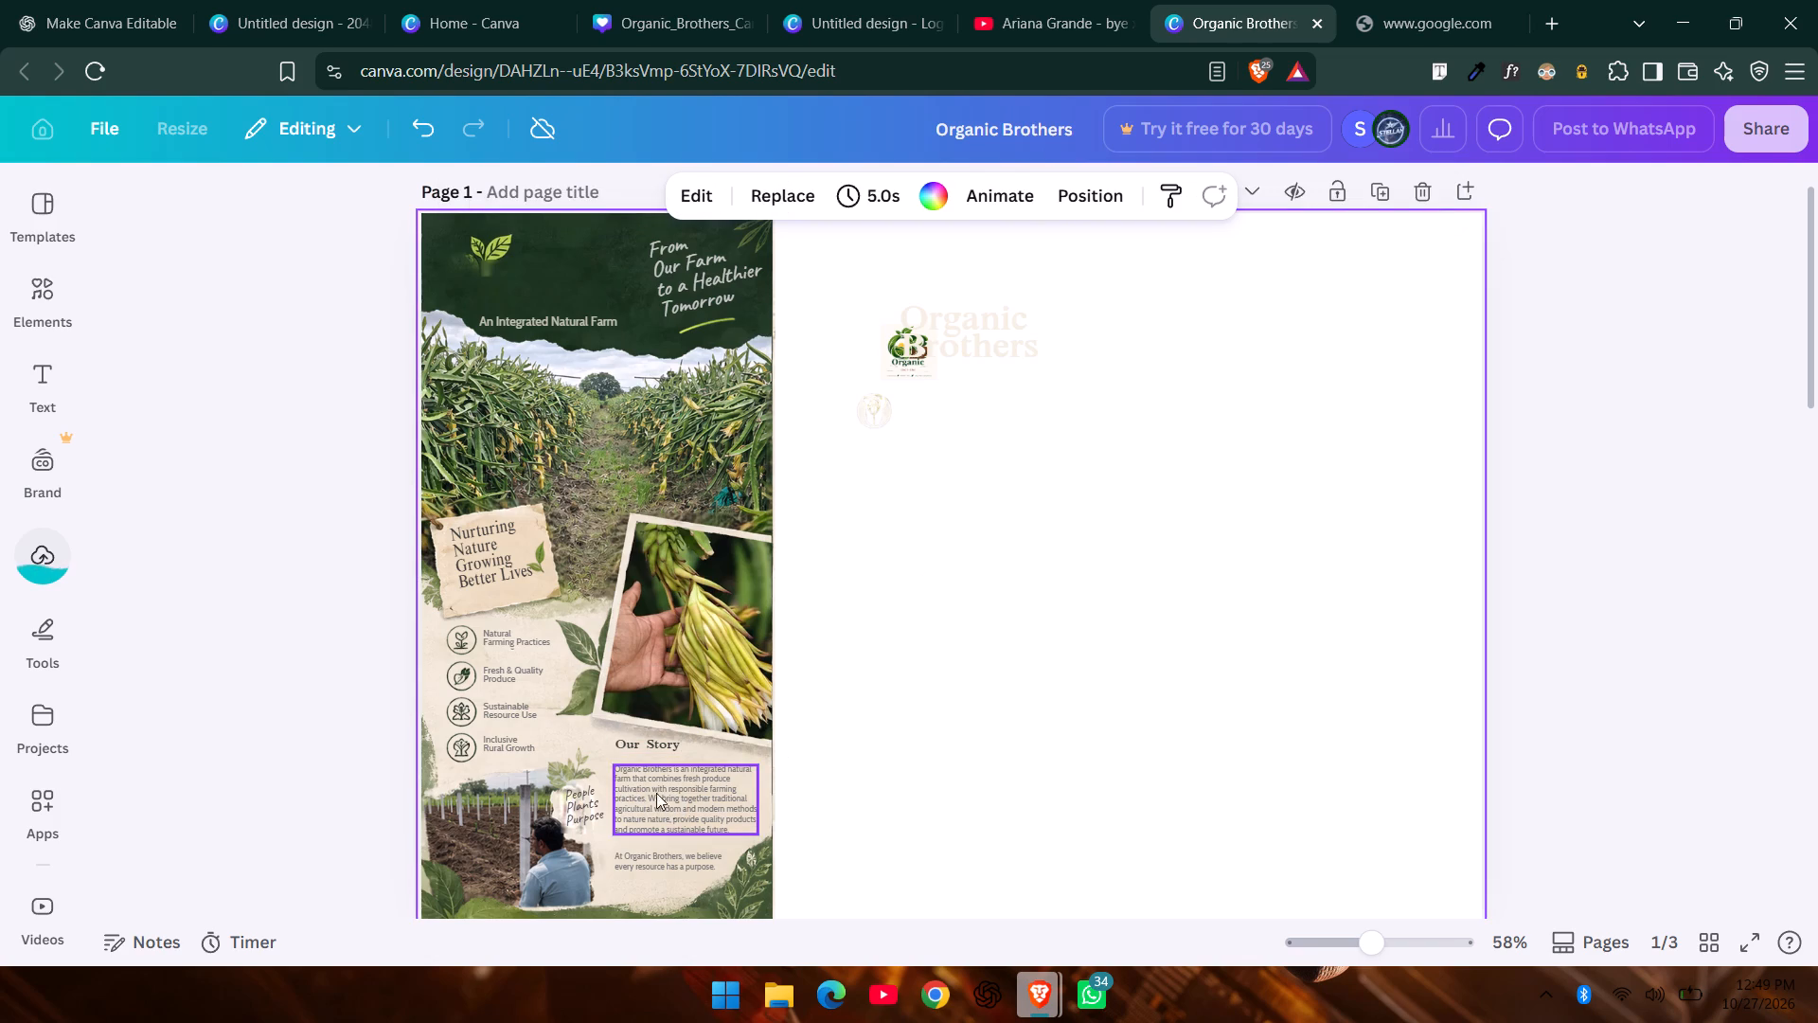
Continue editing offline and widen the main "Our Story" paragraph's text box to the edge of the first panel.
{"action": "left_click", "coordinate": [645, 783]}
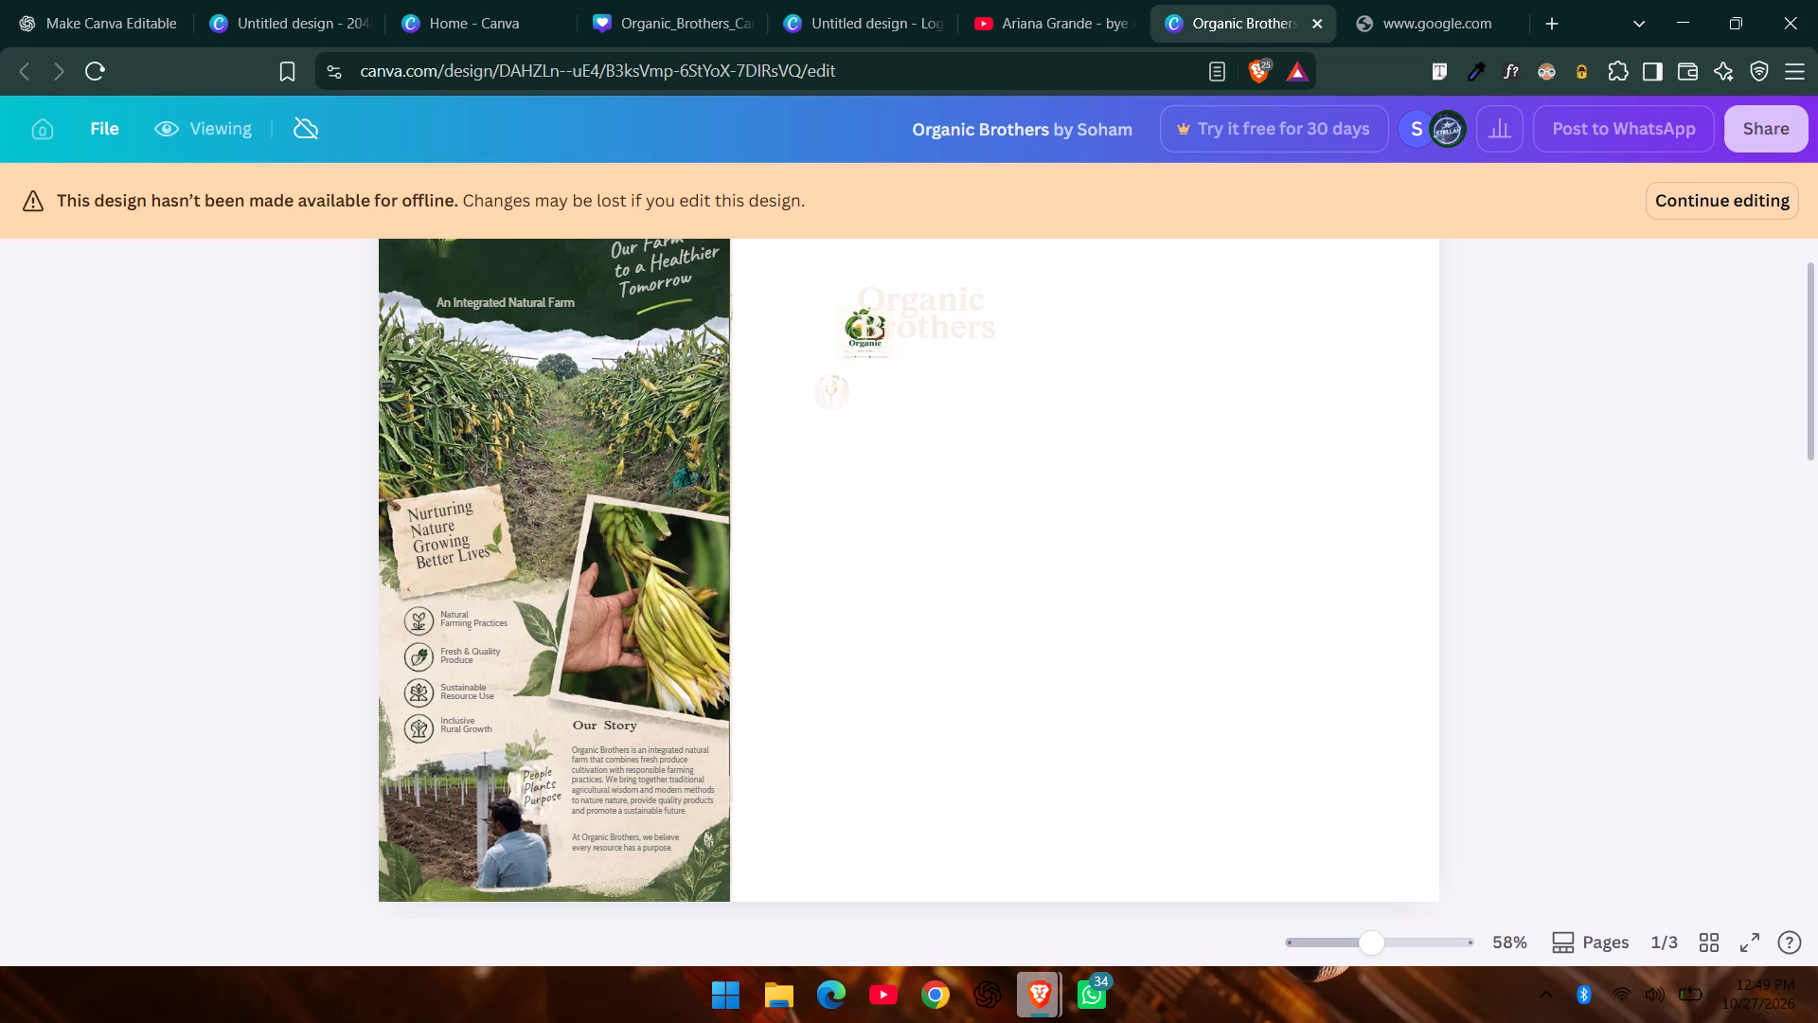
{"action": "left_click", "coordinate": [1033, 622]}
{"action": "left_click", "coordinate": [1740, 215]}
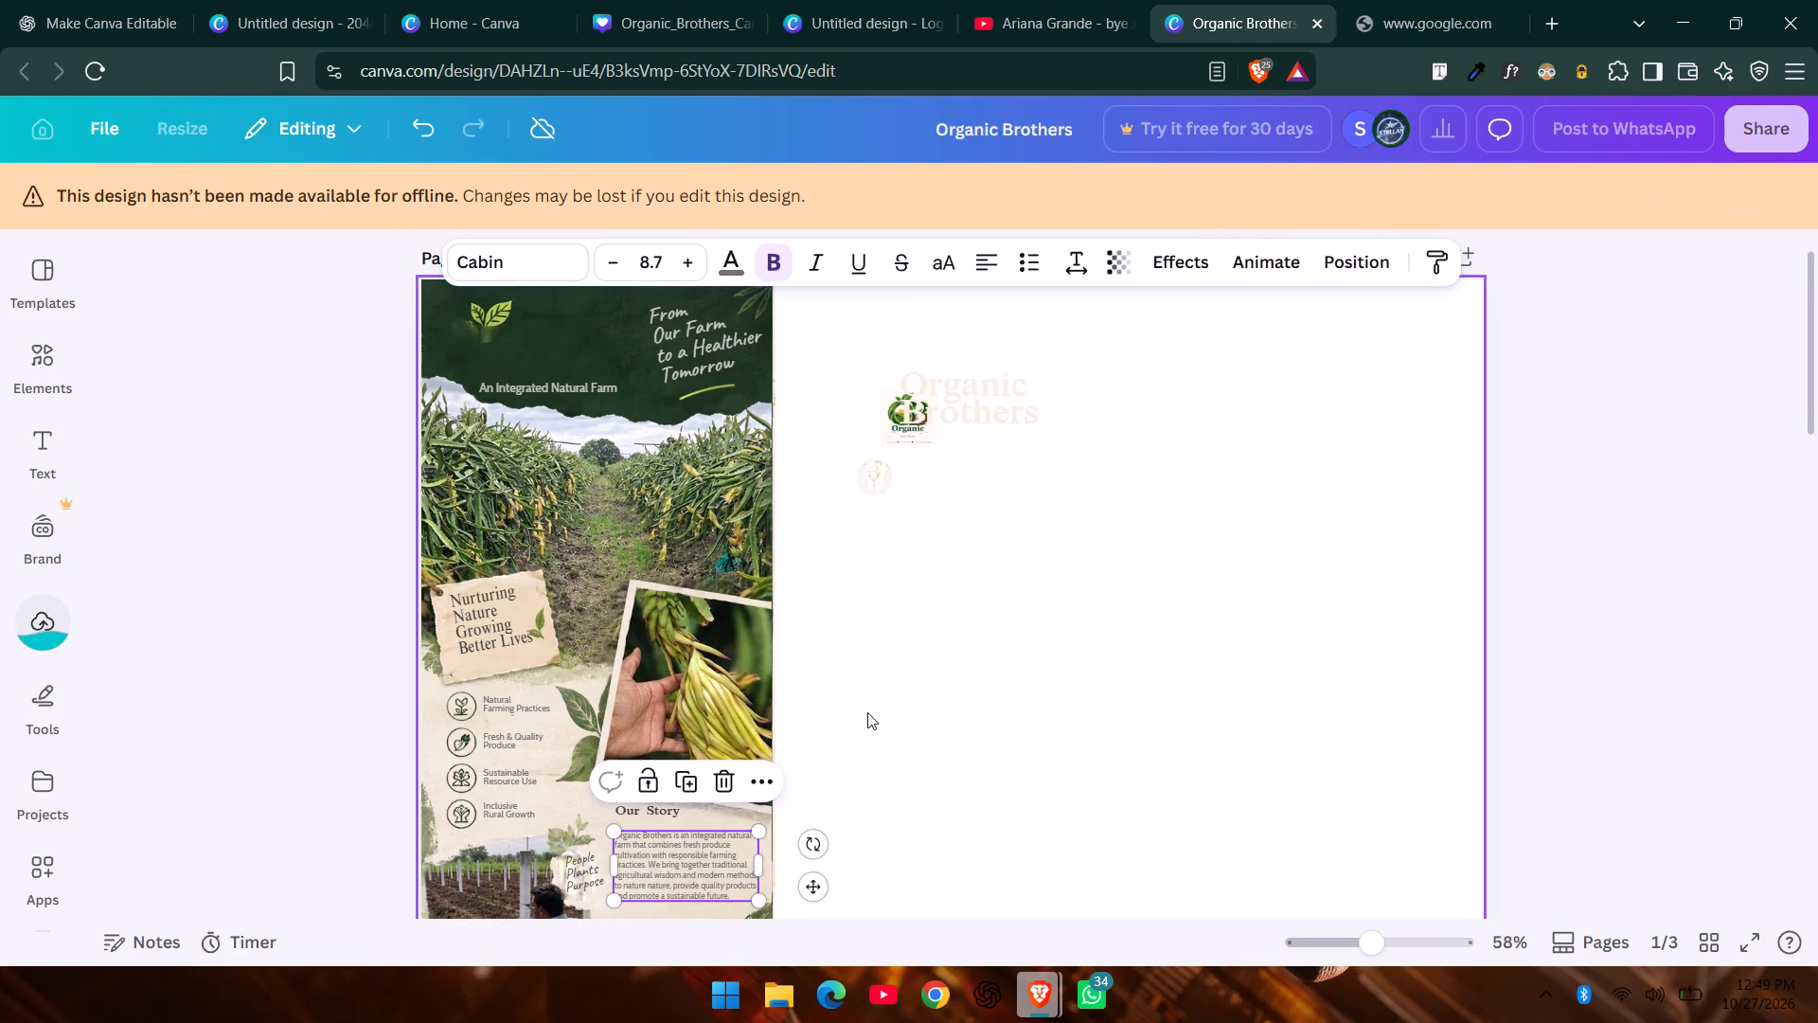
{"action": "scroll", "coordinate": [867, 712], "scroll_direction": "down", "scroll_amount": 1}
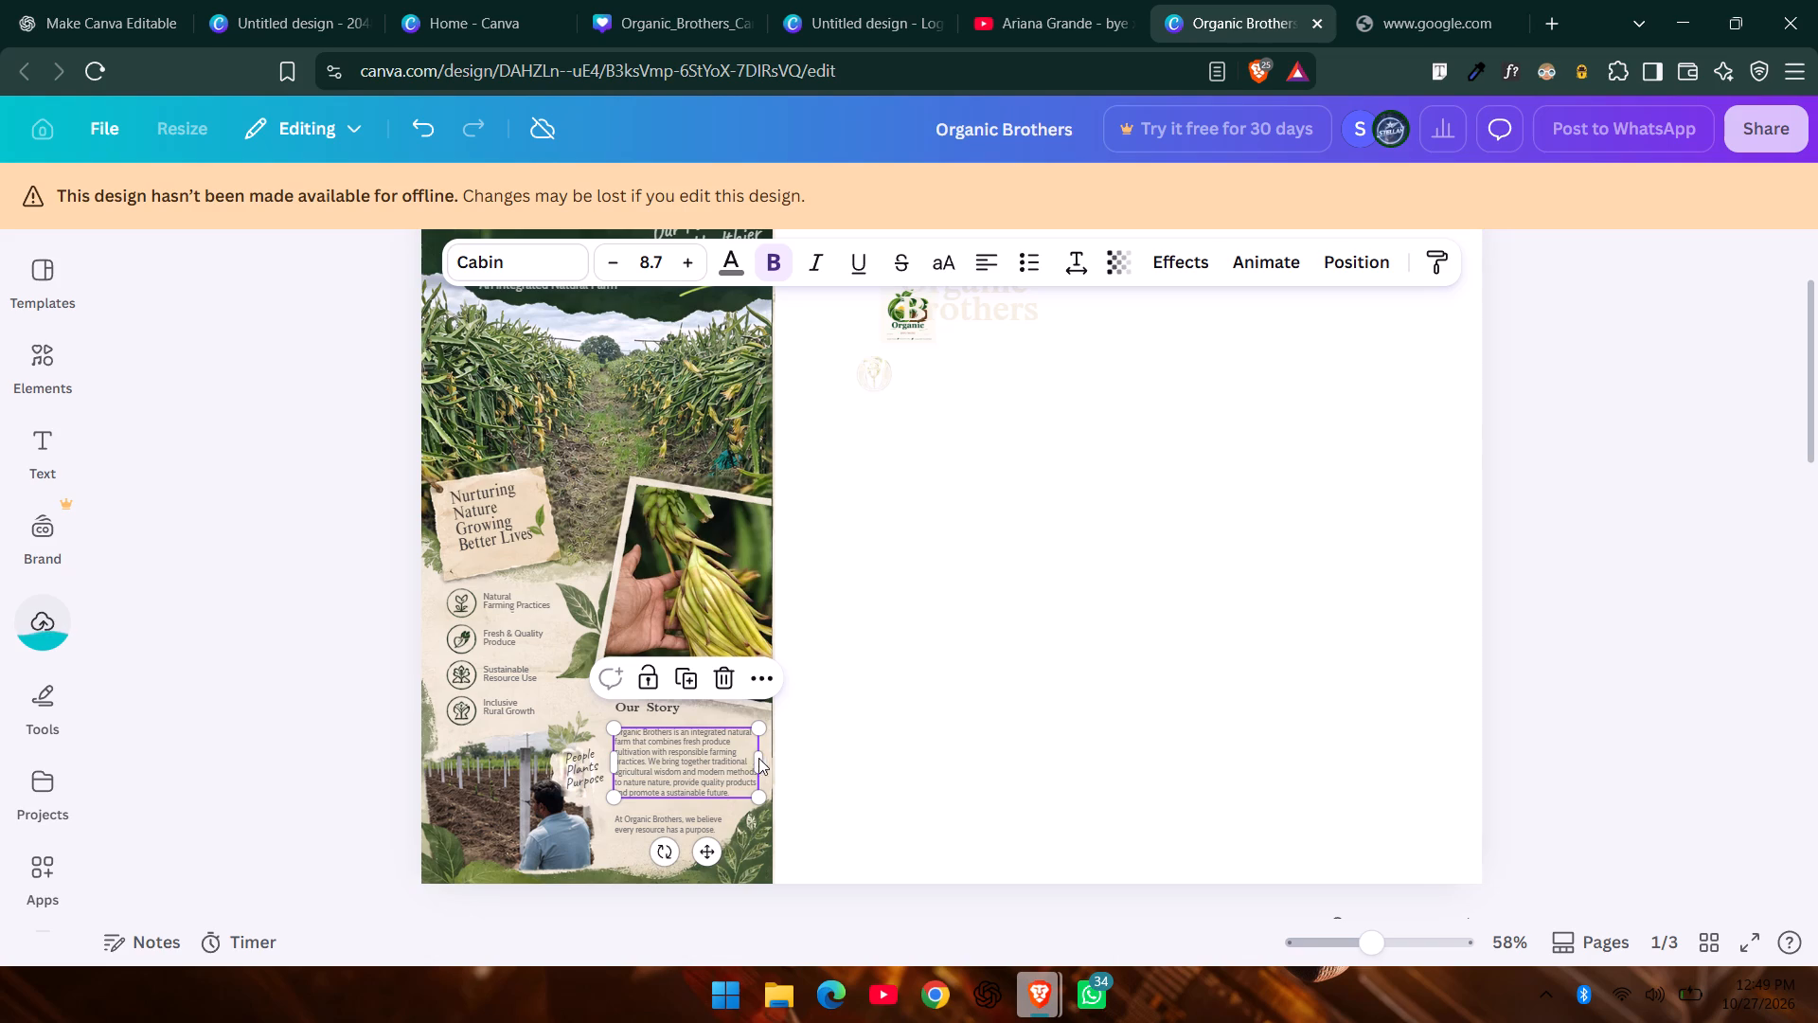
{"action": "left_click_drag", "start_coordinate": [763, 758], "coordinate": [775, 758]}
{"action": "left_click", "coordinate": [952, 730]}
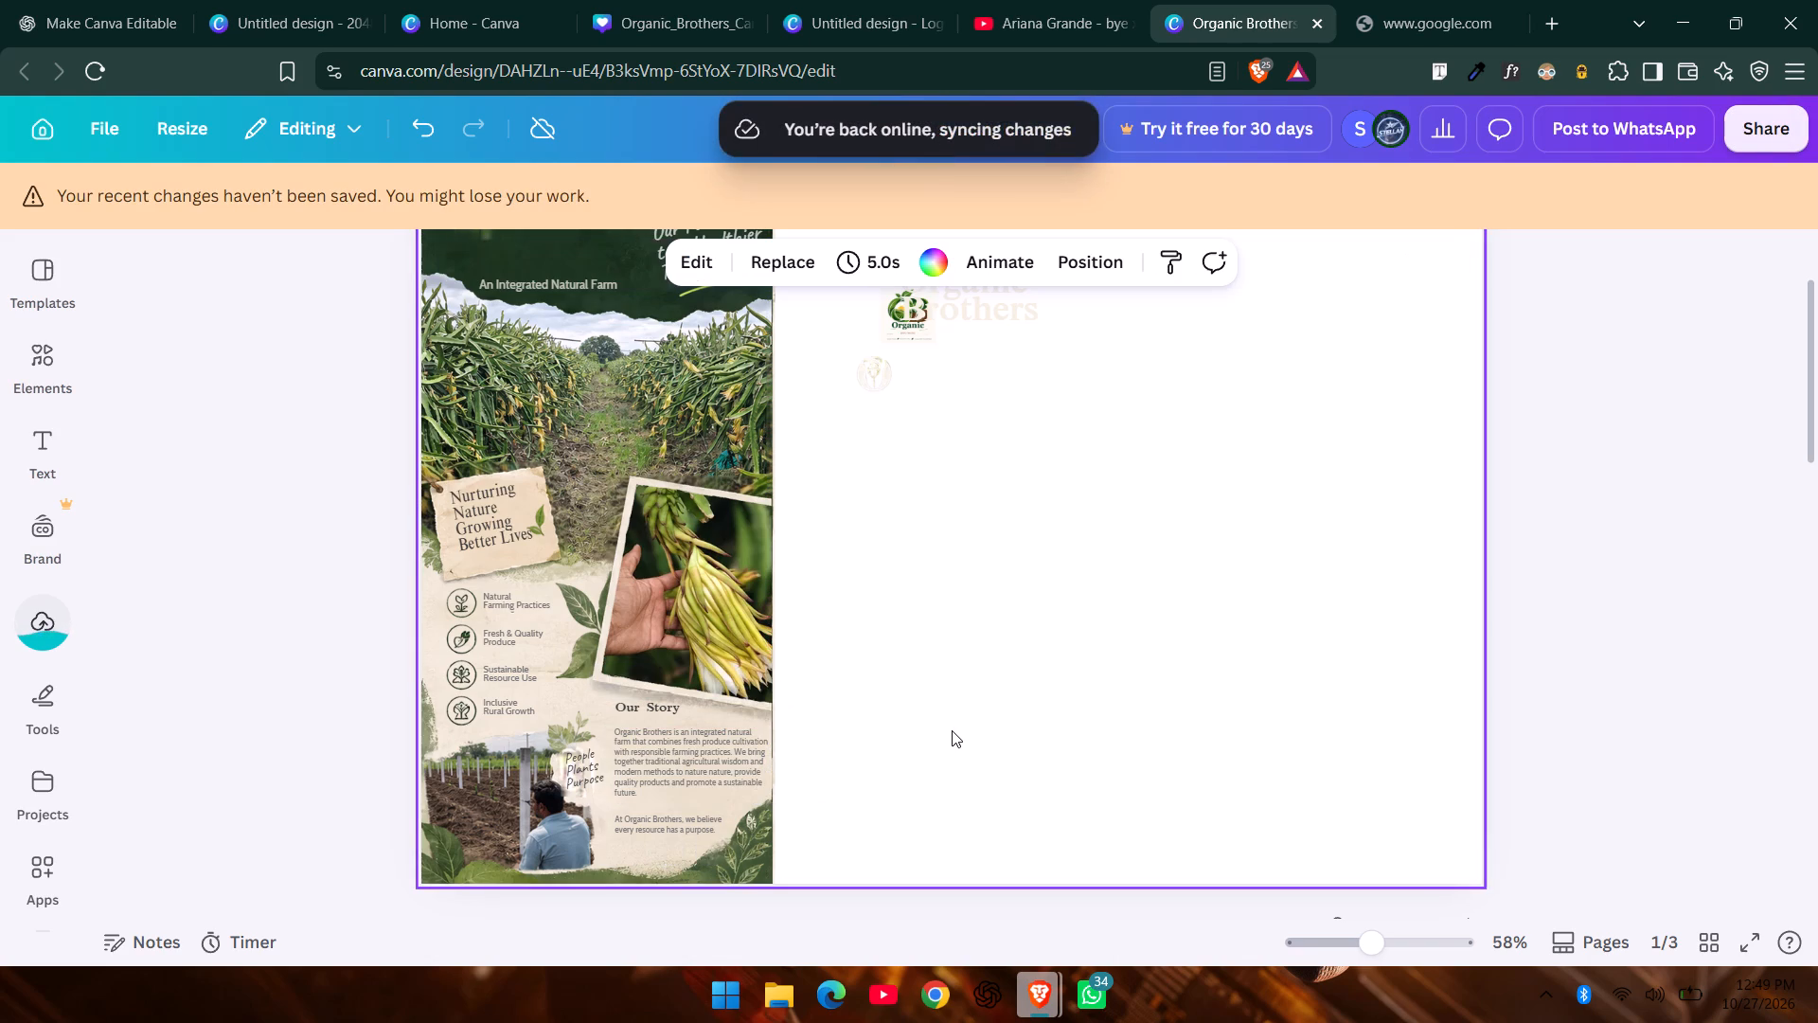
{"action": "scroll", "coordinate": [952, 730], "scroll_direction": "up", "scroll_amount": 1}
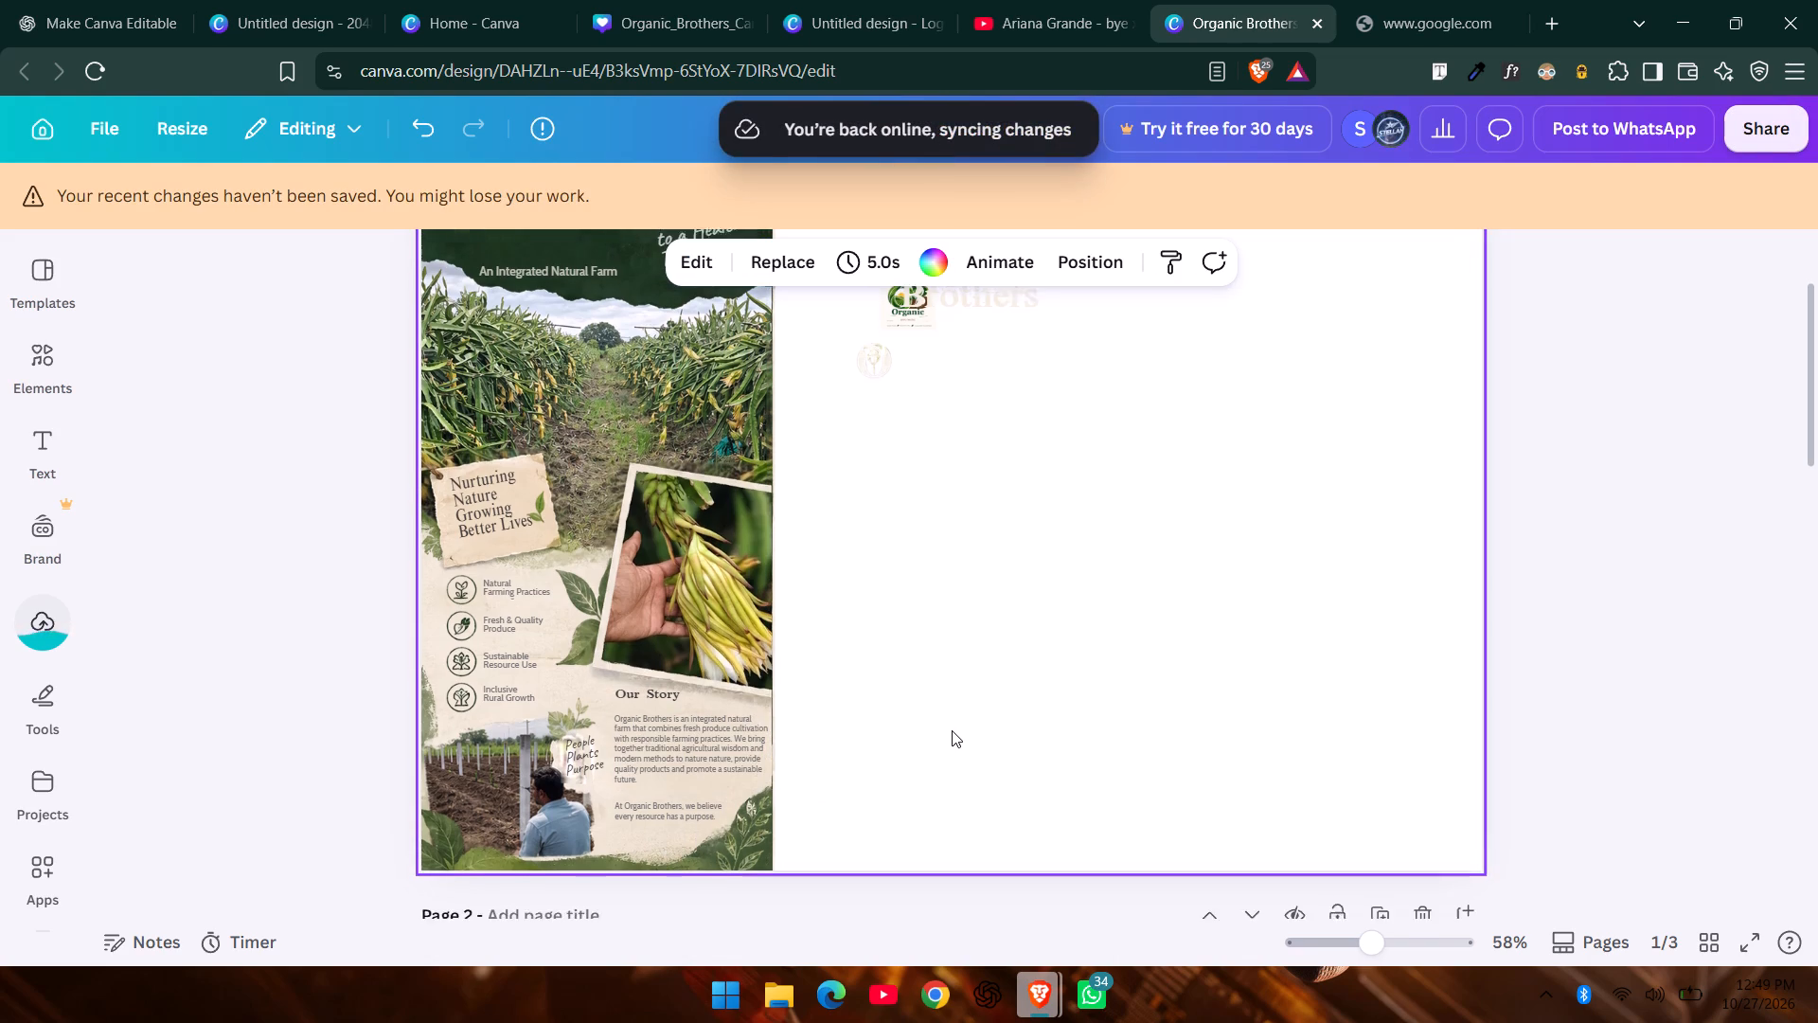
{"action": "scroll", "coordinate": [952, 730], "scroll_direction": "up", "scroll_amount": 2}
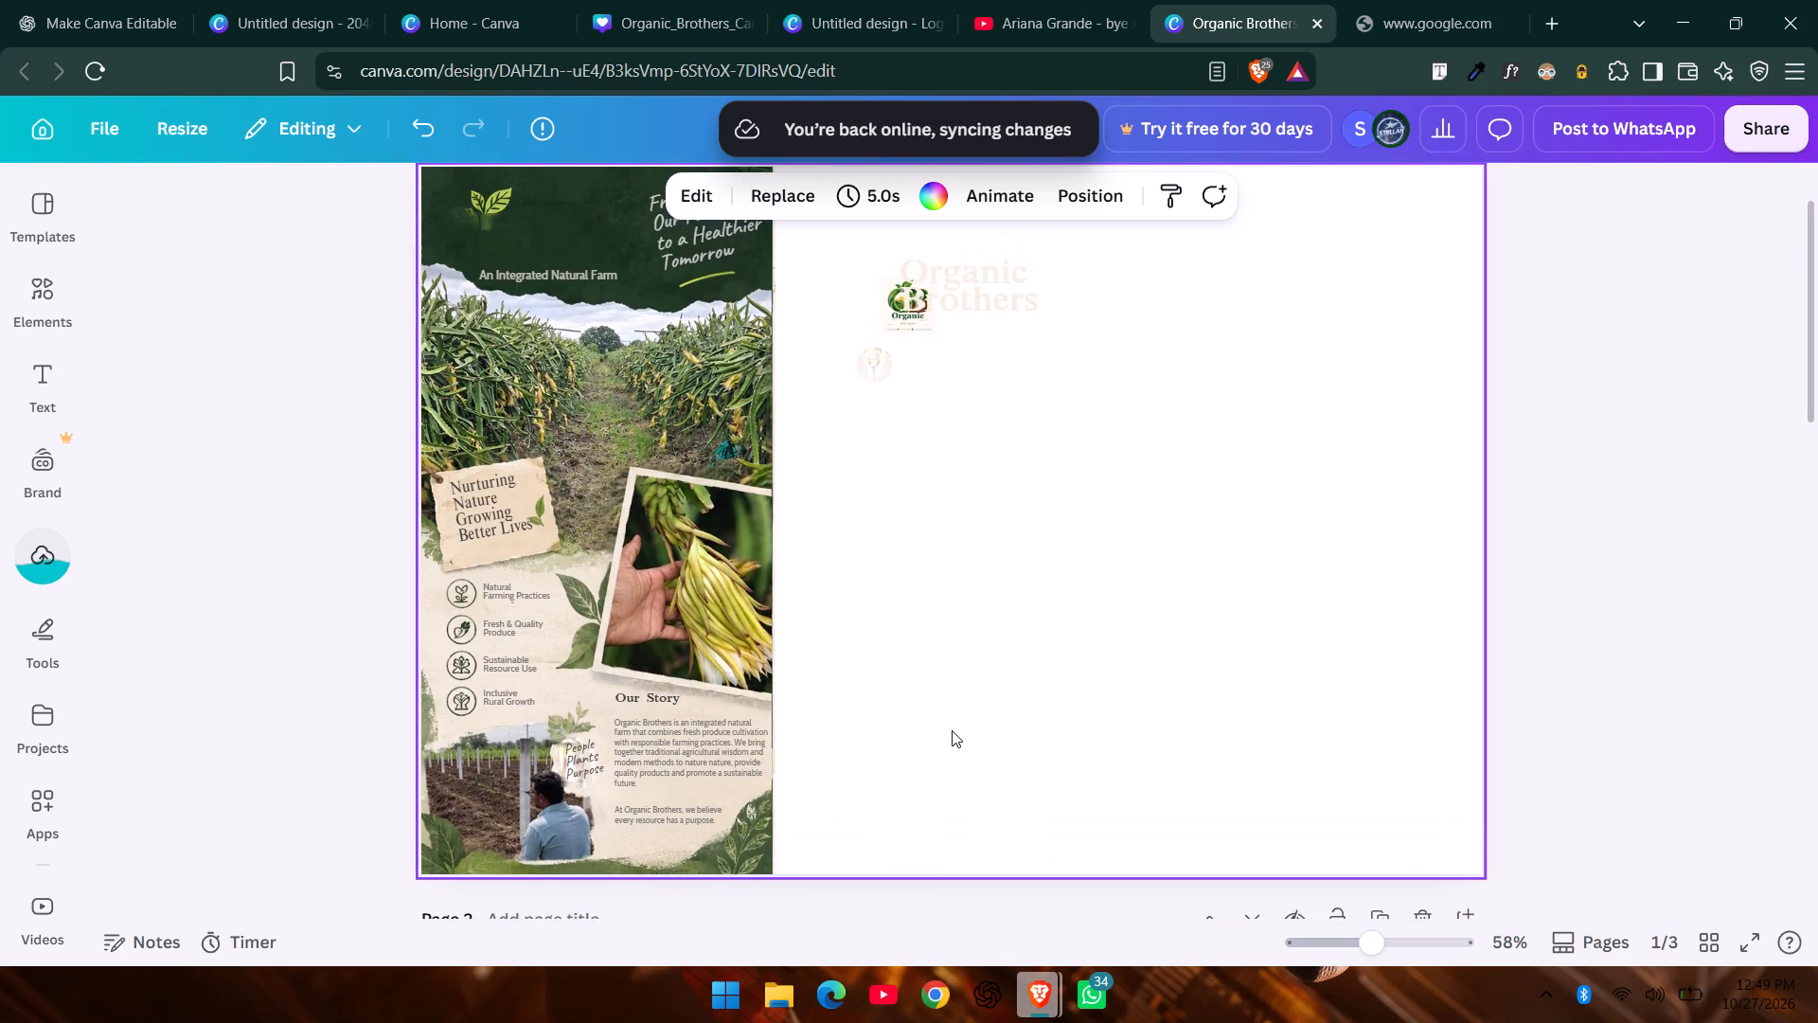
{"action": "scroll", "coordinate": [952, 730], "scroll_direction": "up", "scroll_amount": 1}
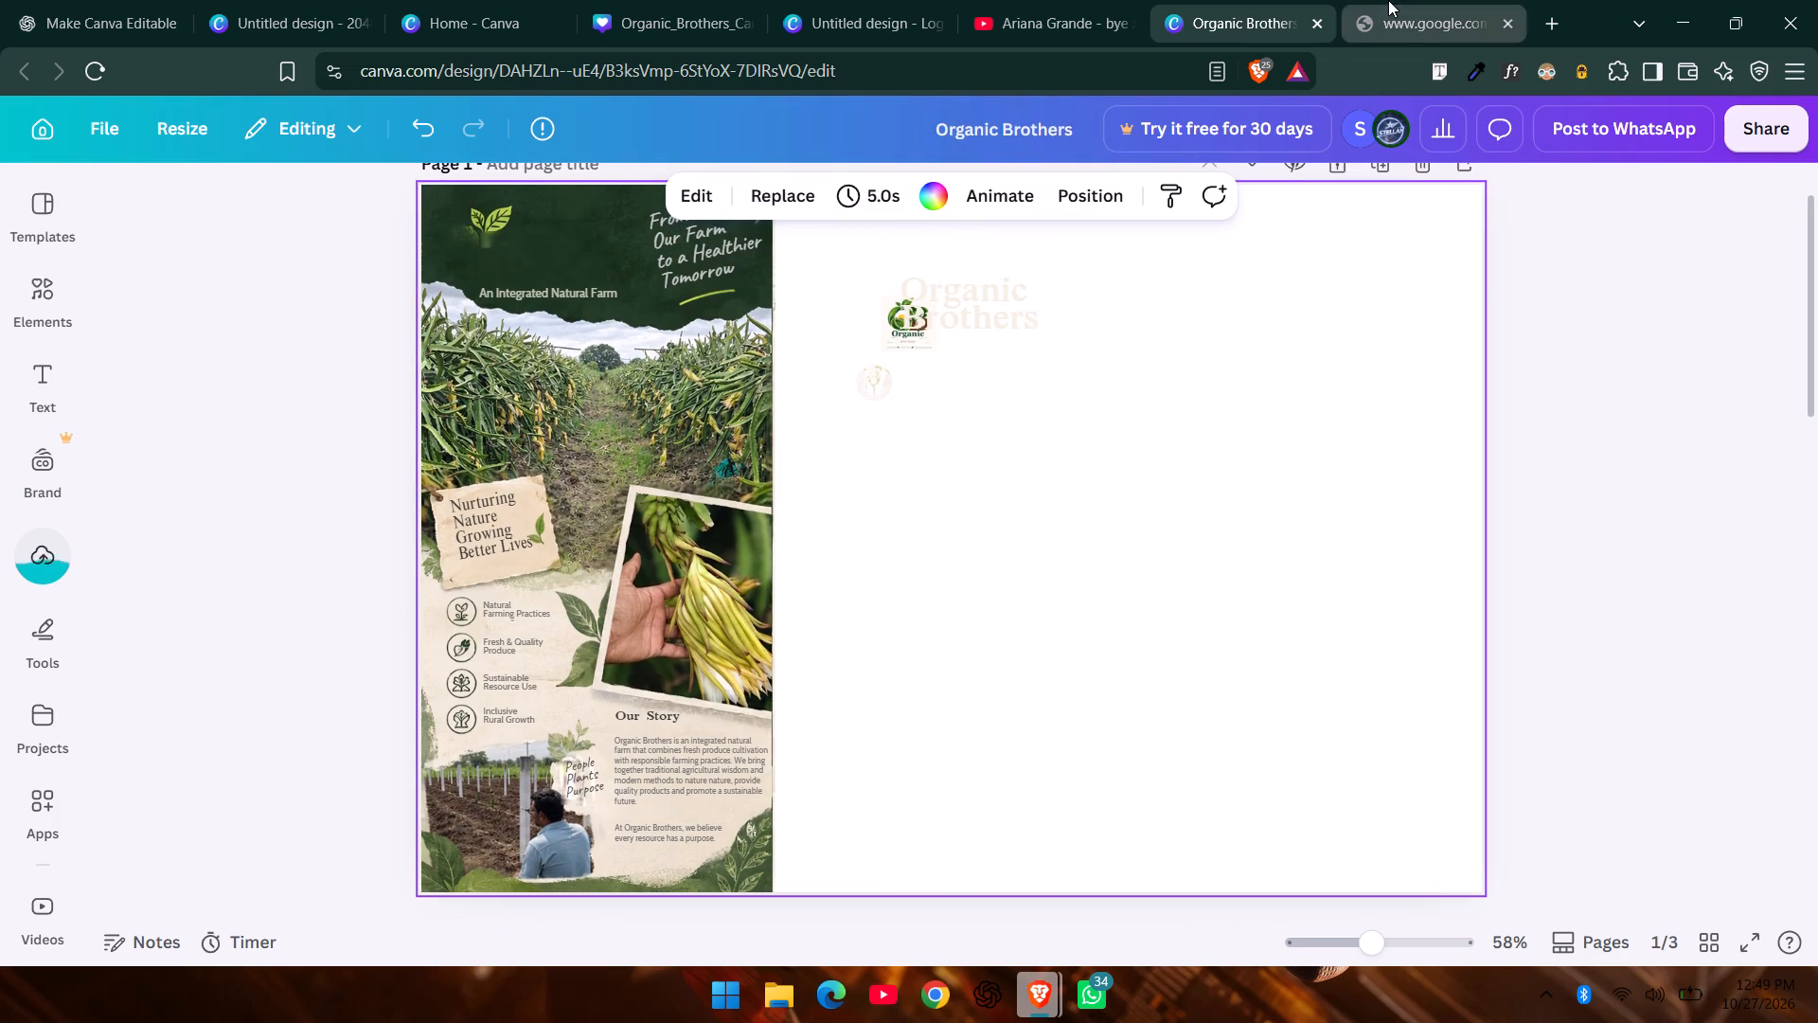
Switch to the Google browser tab and search the web for "remove bg".
{"action": "left_click", "coordinate": [1388, 0]}
{"action": "left_click", "coordinate": [1041, 48]}
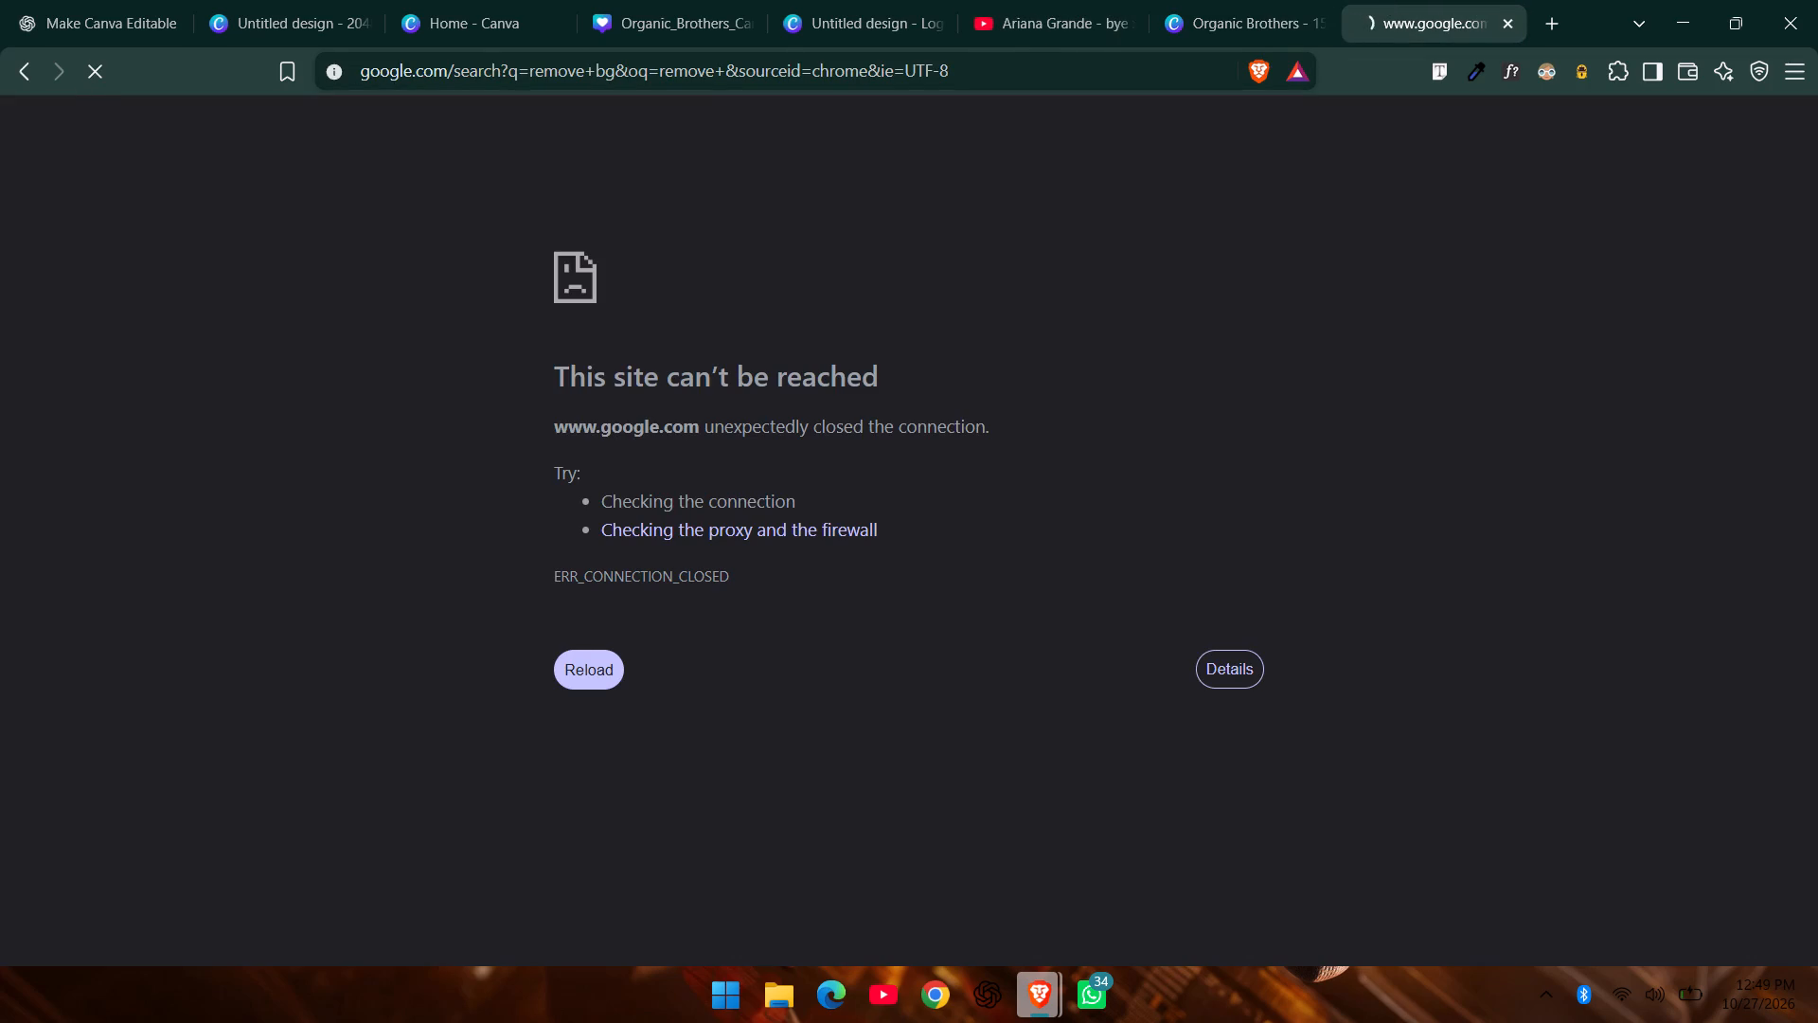
{"action": "left_click", "coordinate": [1037, 68]}
{"action": "key", "text": "BackSpace"}
{"action": "type", "text": "remove"}
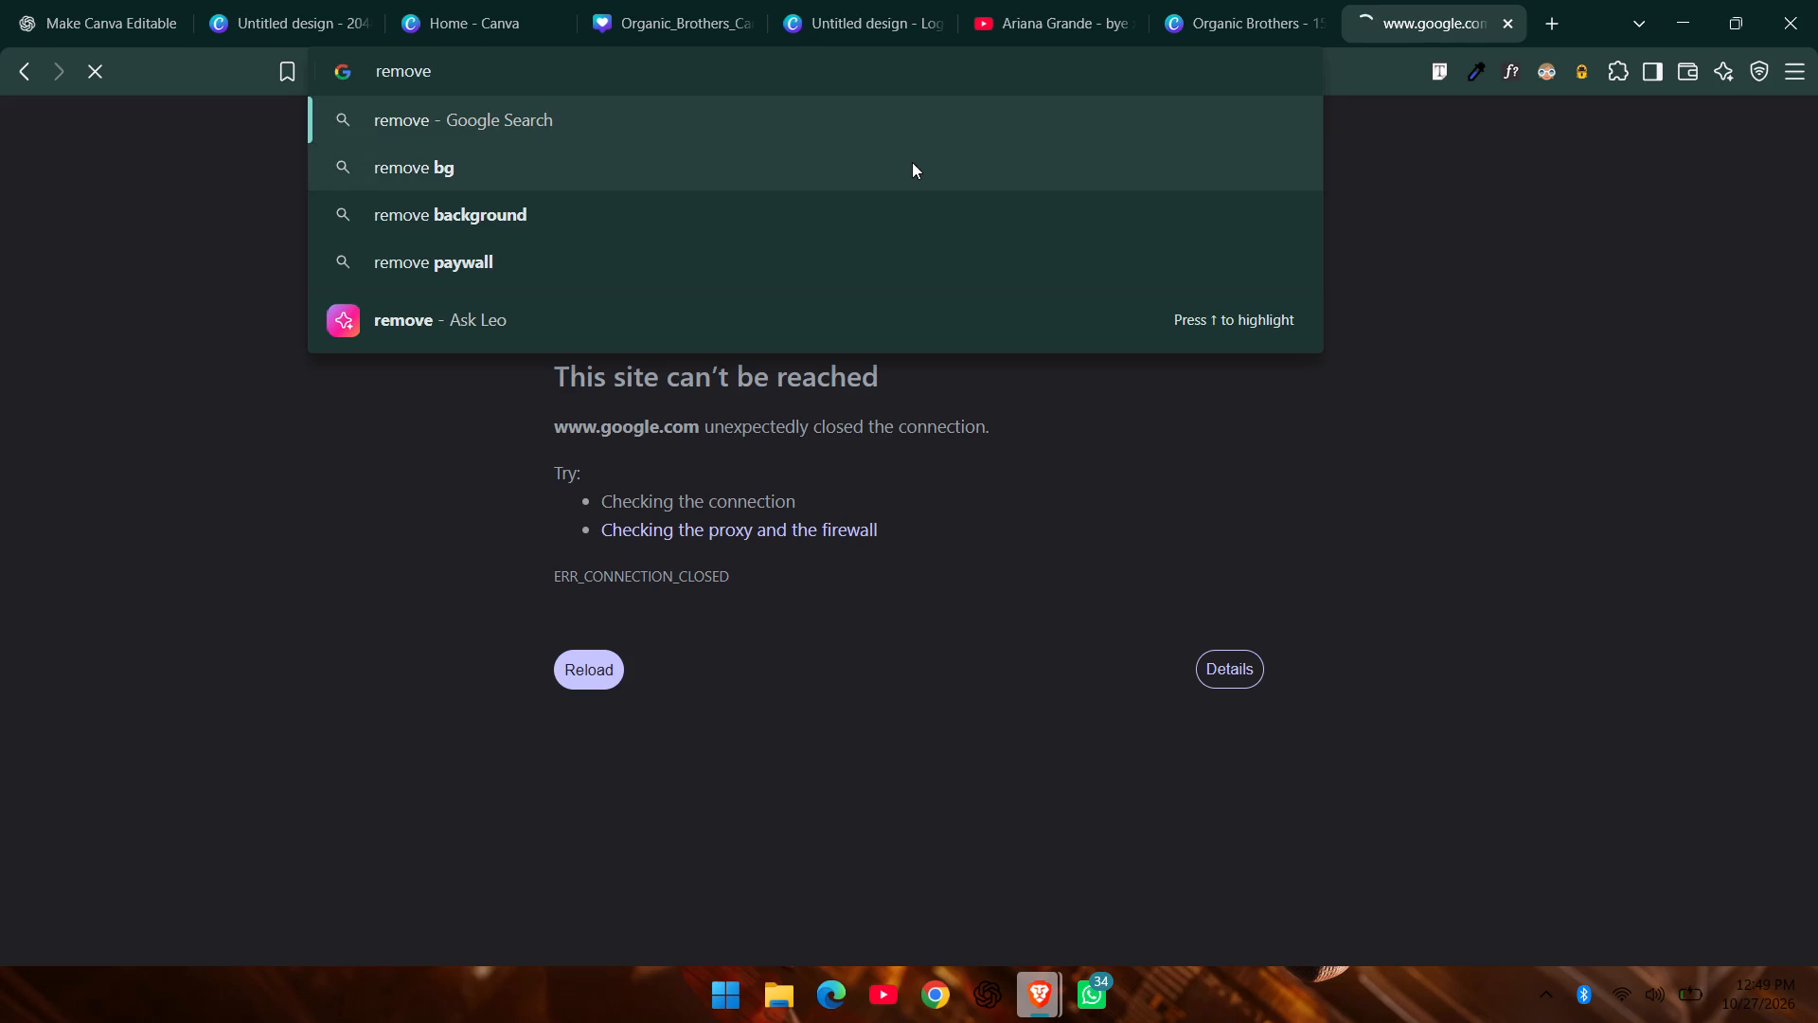
{"action": "left_click", "coordinate": [911, 163]}
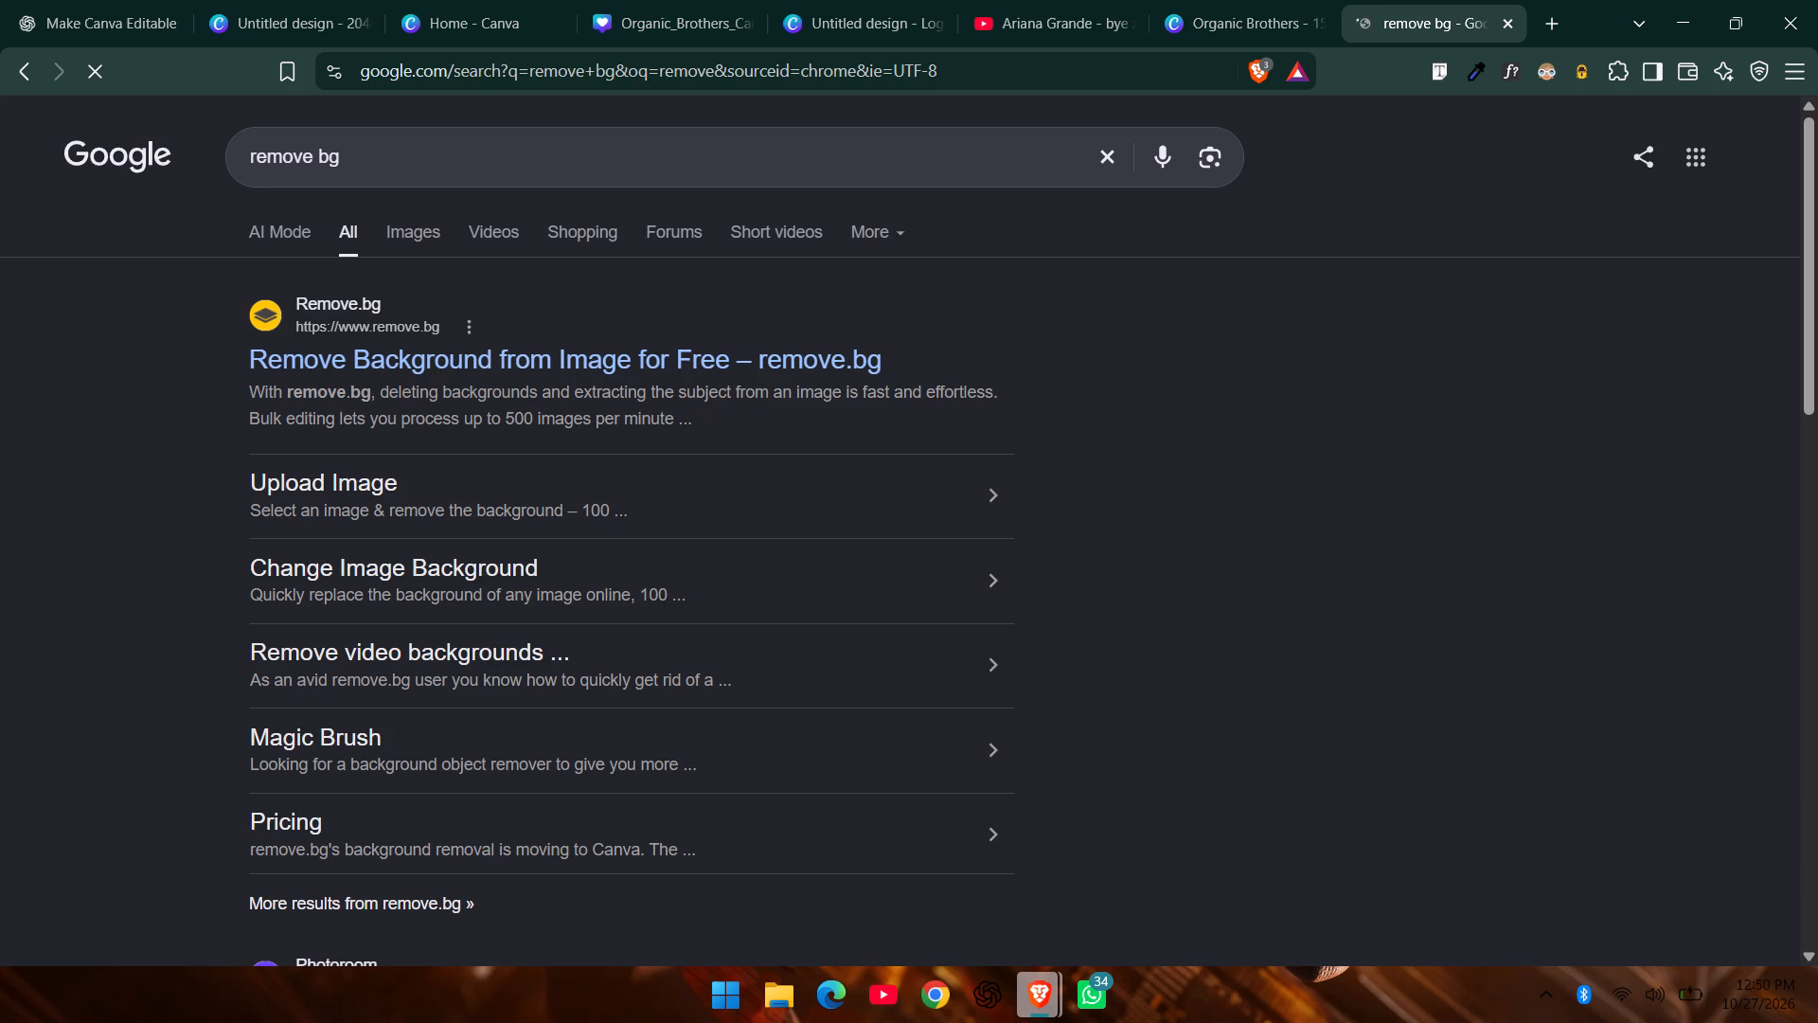
Open the remove.bg site from the search results and upload Organic_Brothers_Canva_Editable.pptx.png for background removal.
{"action": "left_click", "coordinate": [685, 343]}
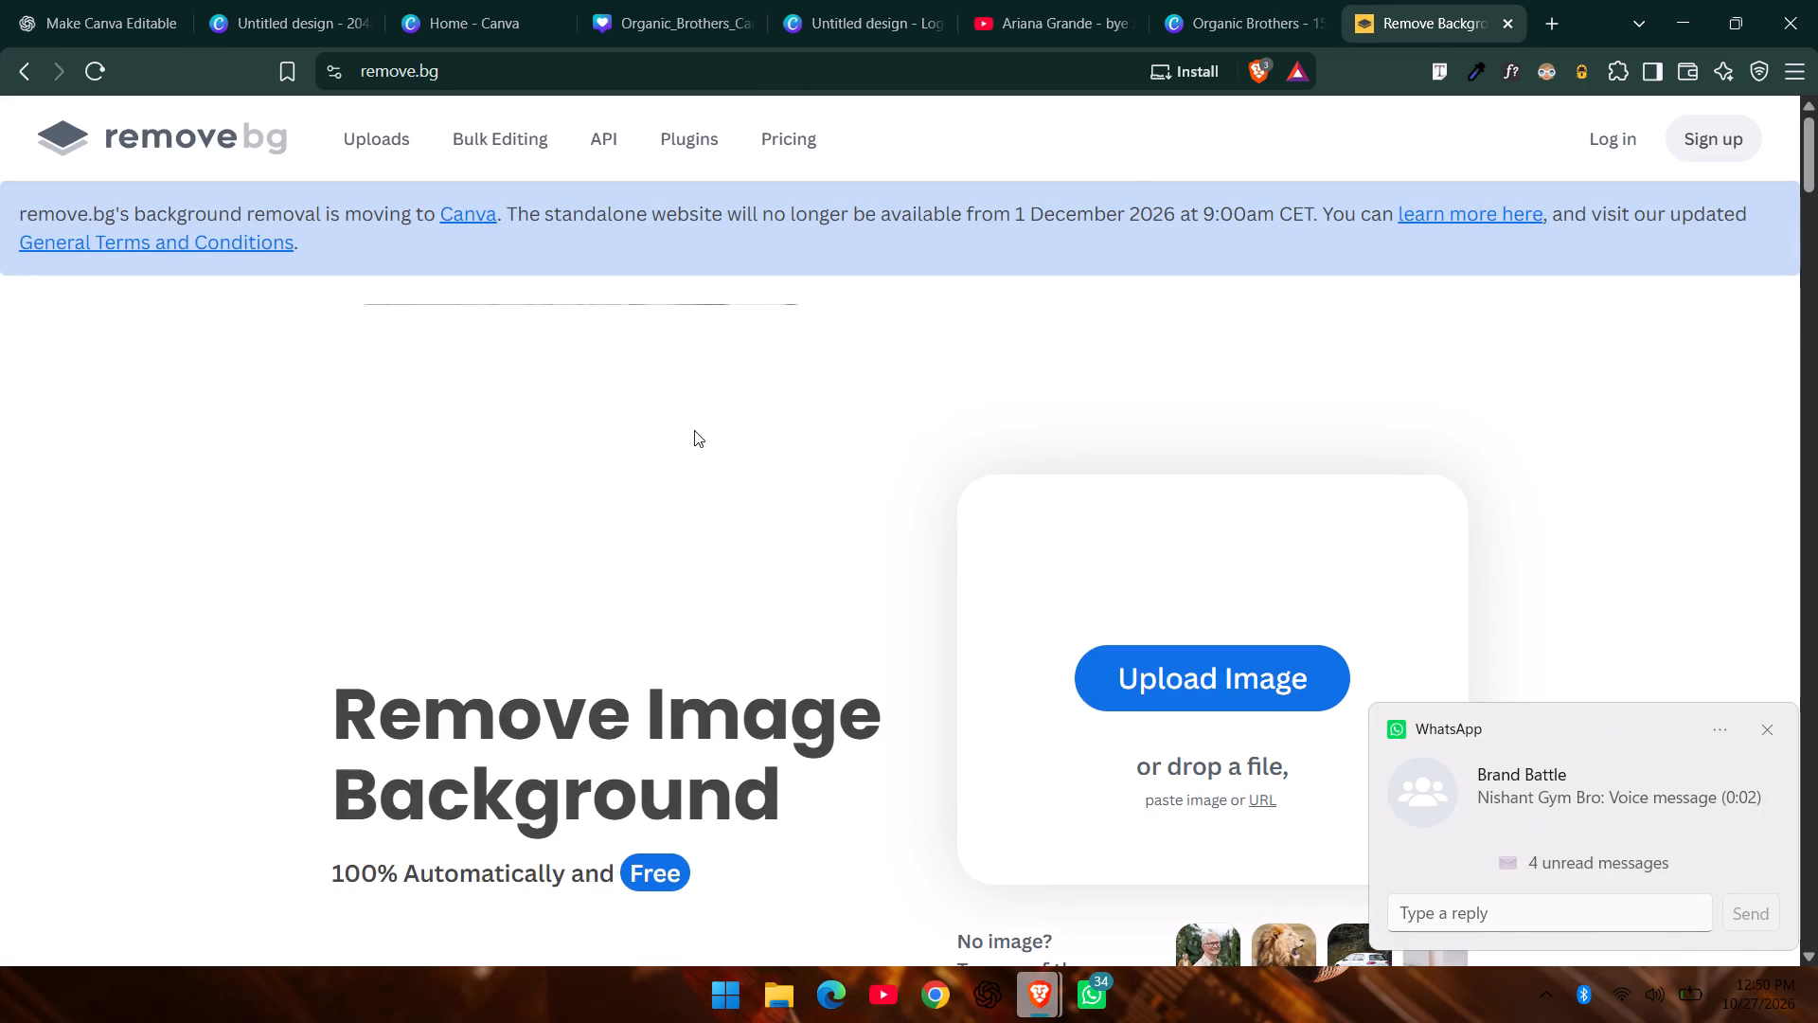
{"action": "scroll", "coordinate": [749, 531], "scroll_direction": "down", "scroll_amount": 2}
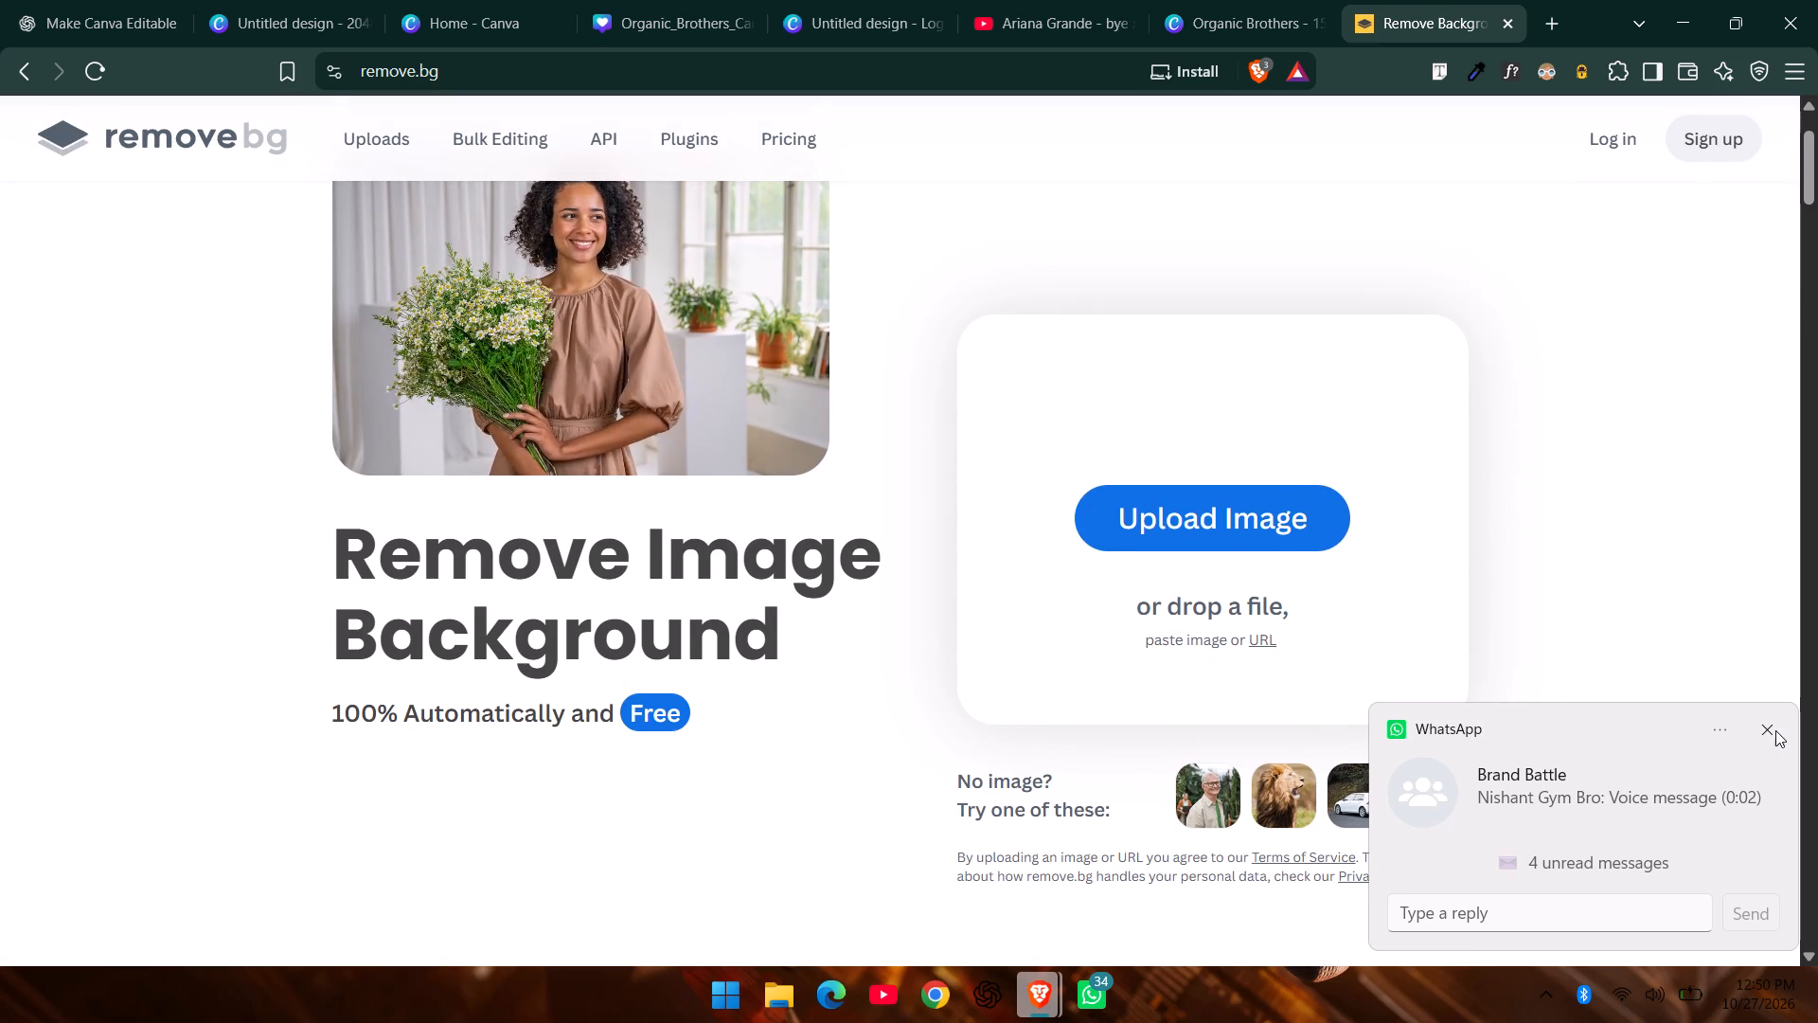
{"action": "left_click", "coordinate": [1776, 730]}
{"action": "left_click", "coordinate": [1257, 506]}
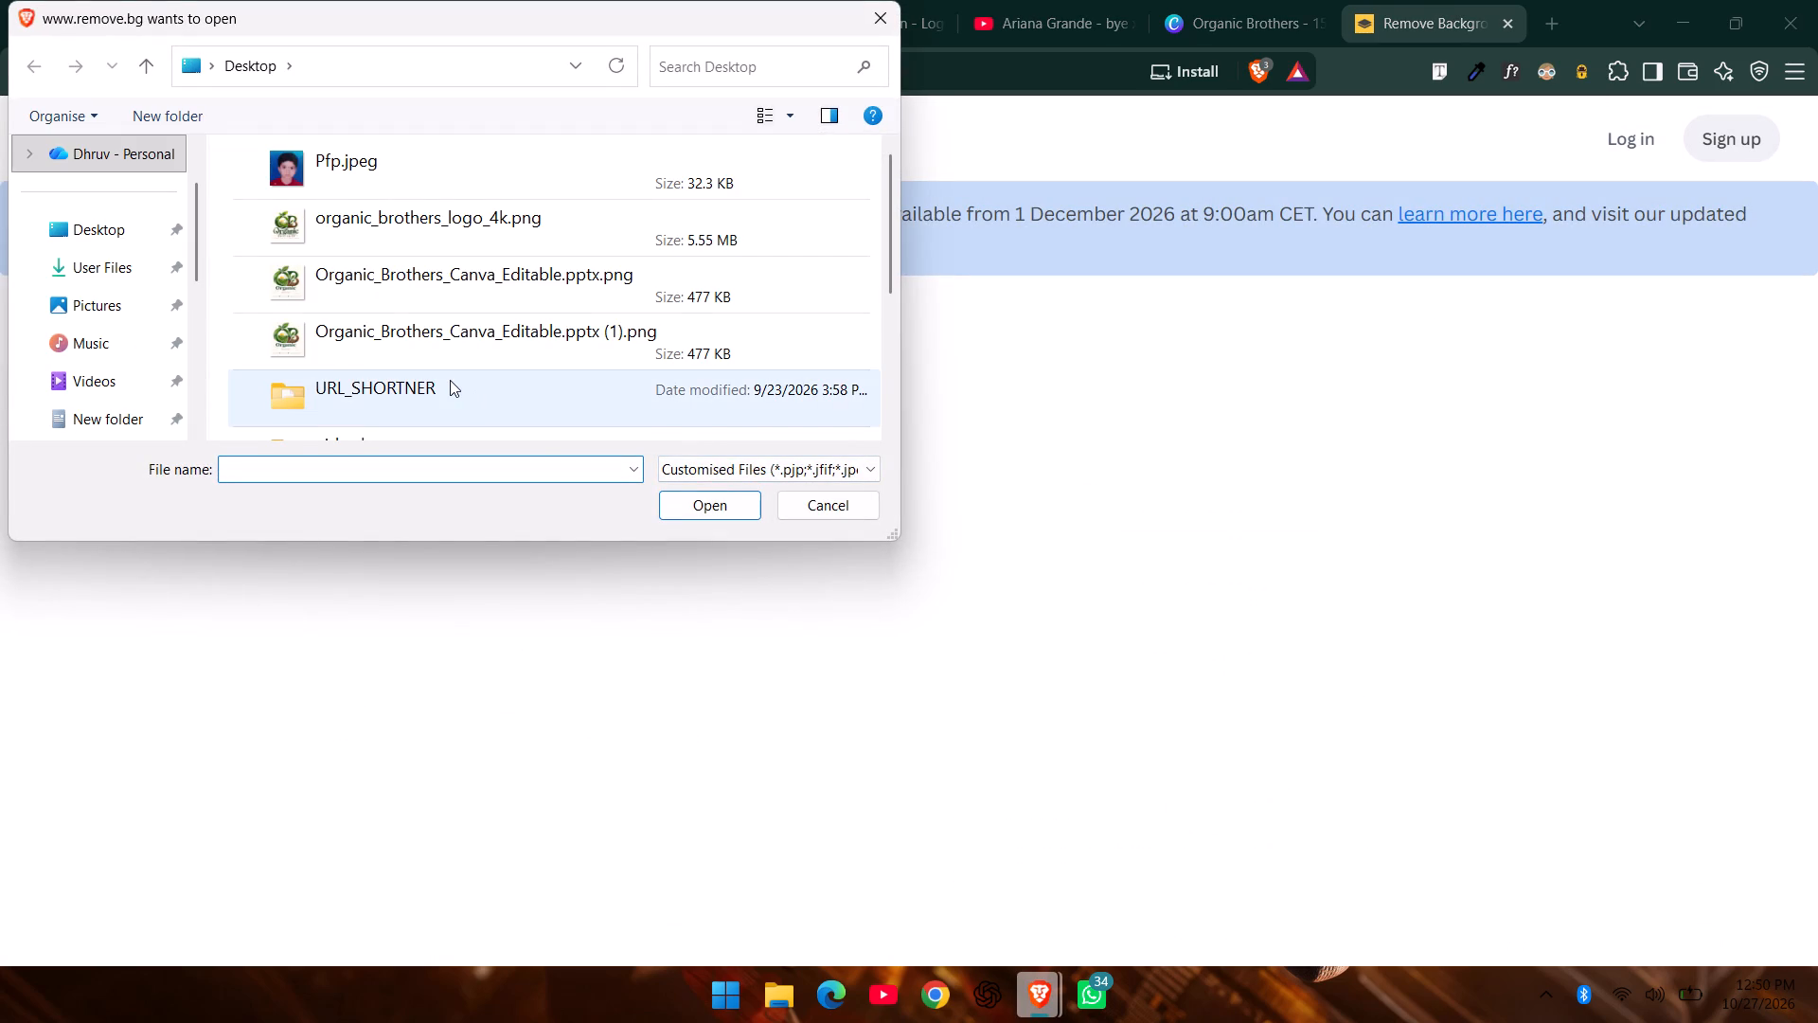
{"action": "left_click", "coordinate": [576, 284]}
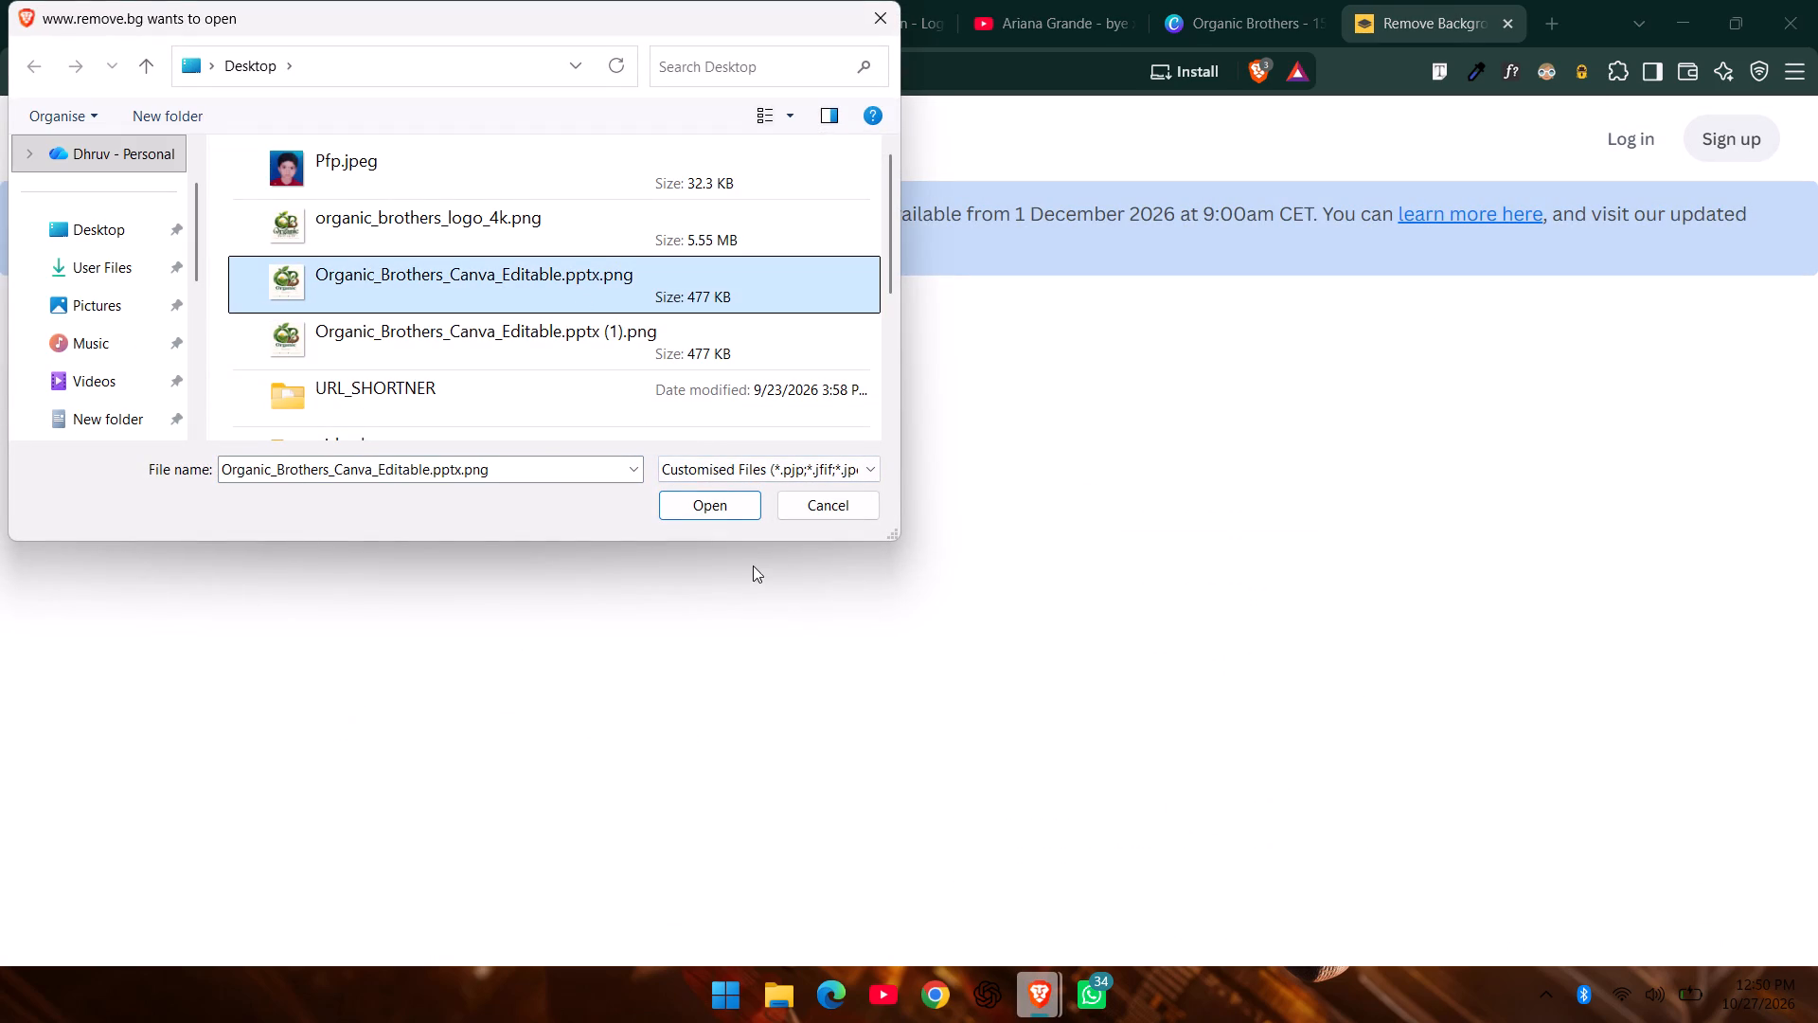
{"action": "left_click", "coordinate": [723, 507]}
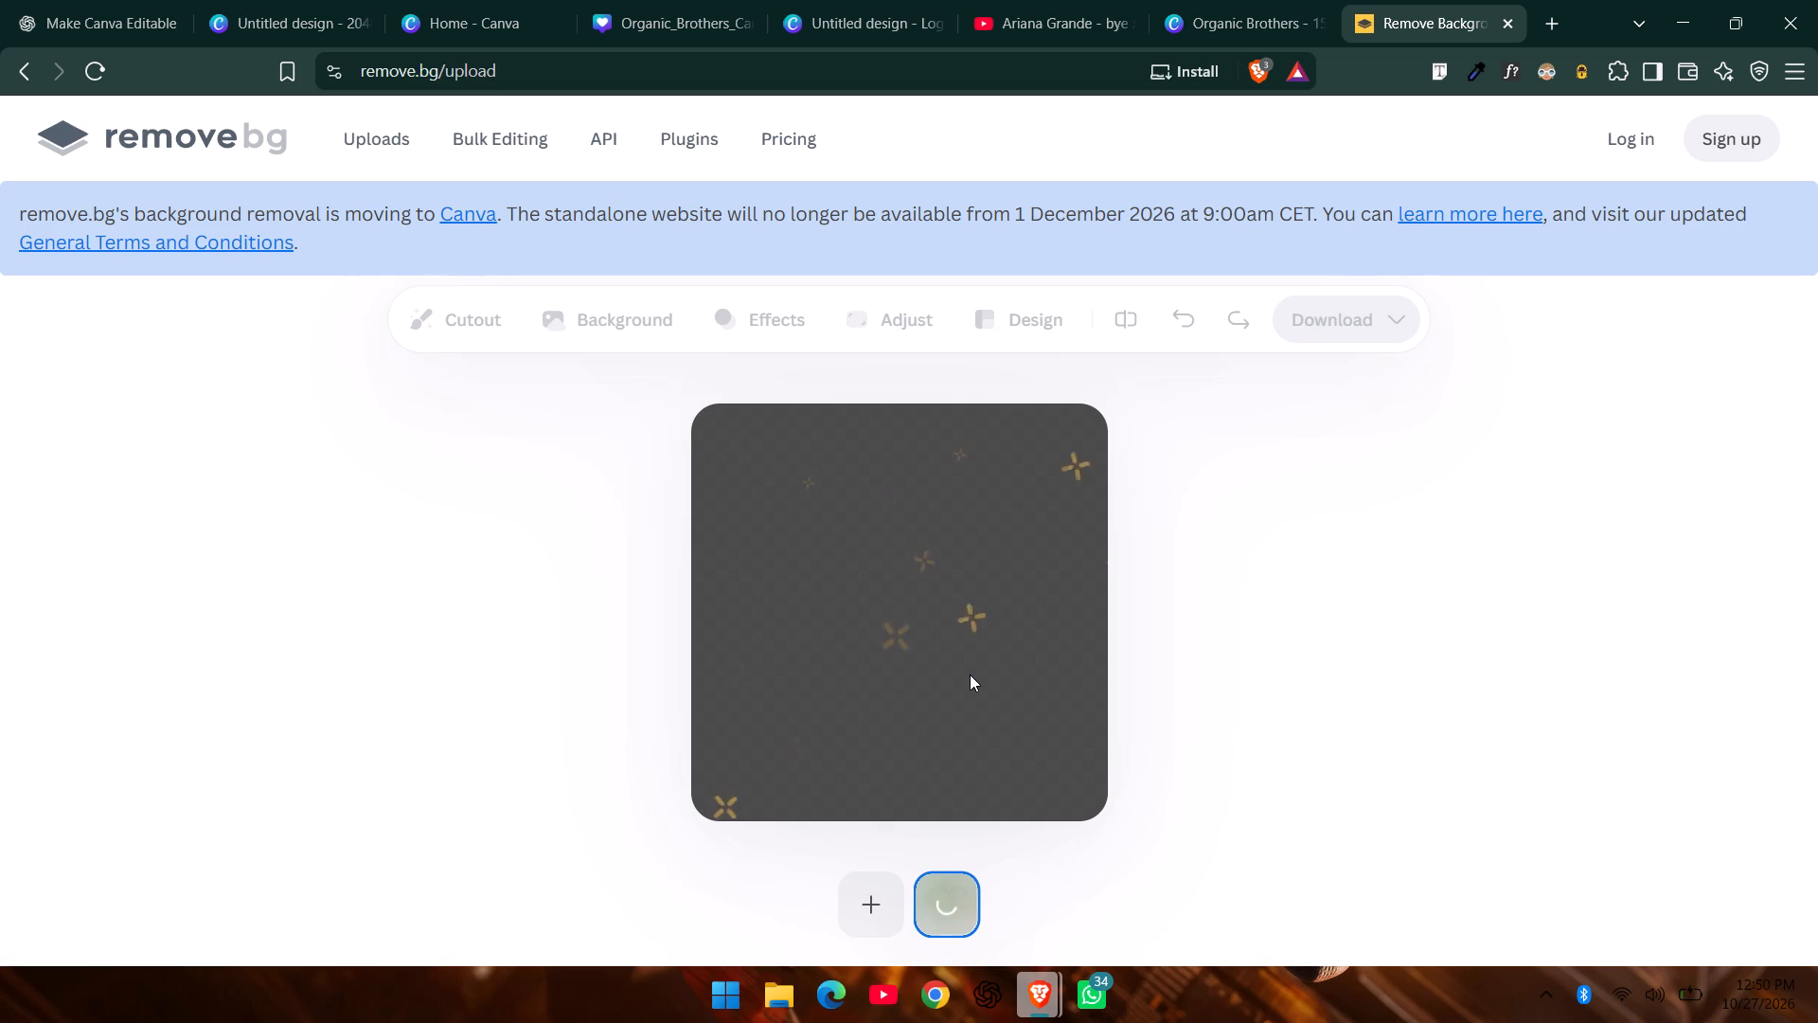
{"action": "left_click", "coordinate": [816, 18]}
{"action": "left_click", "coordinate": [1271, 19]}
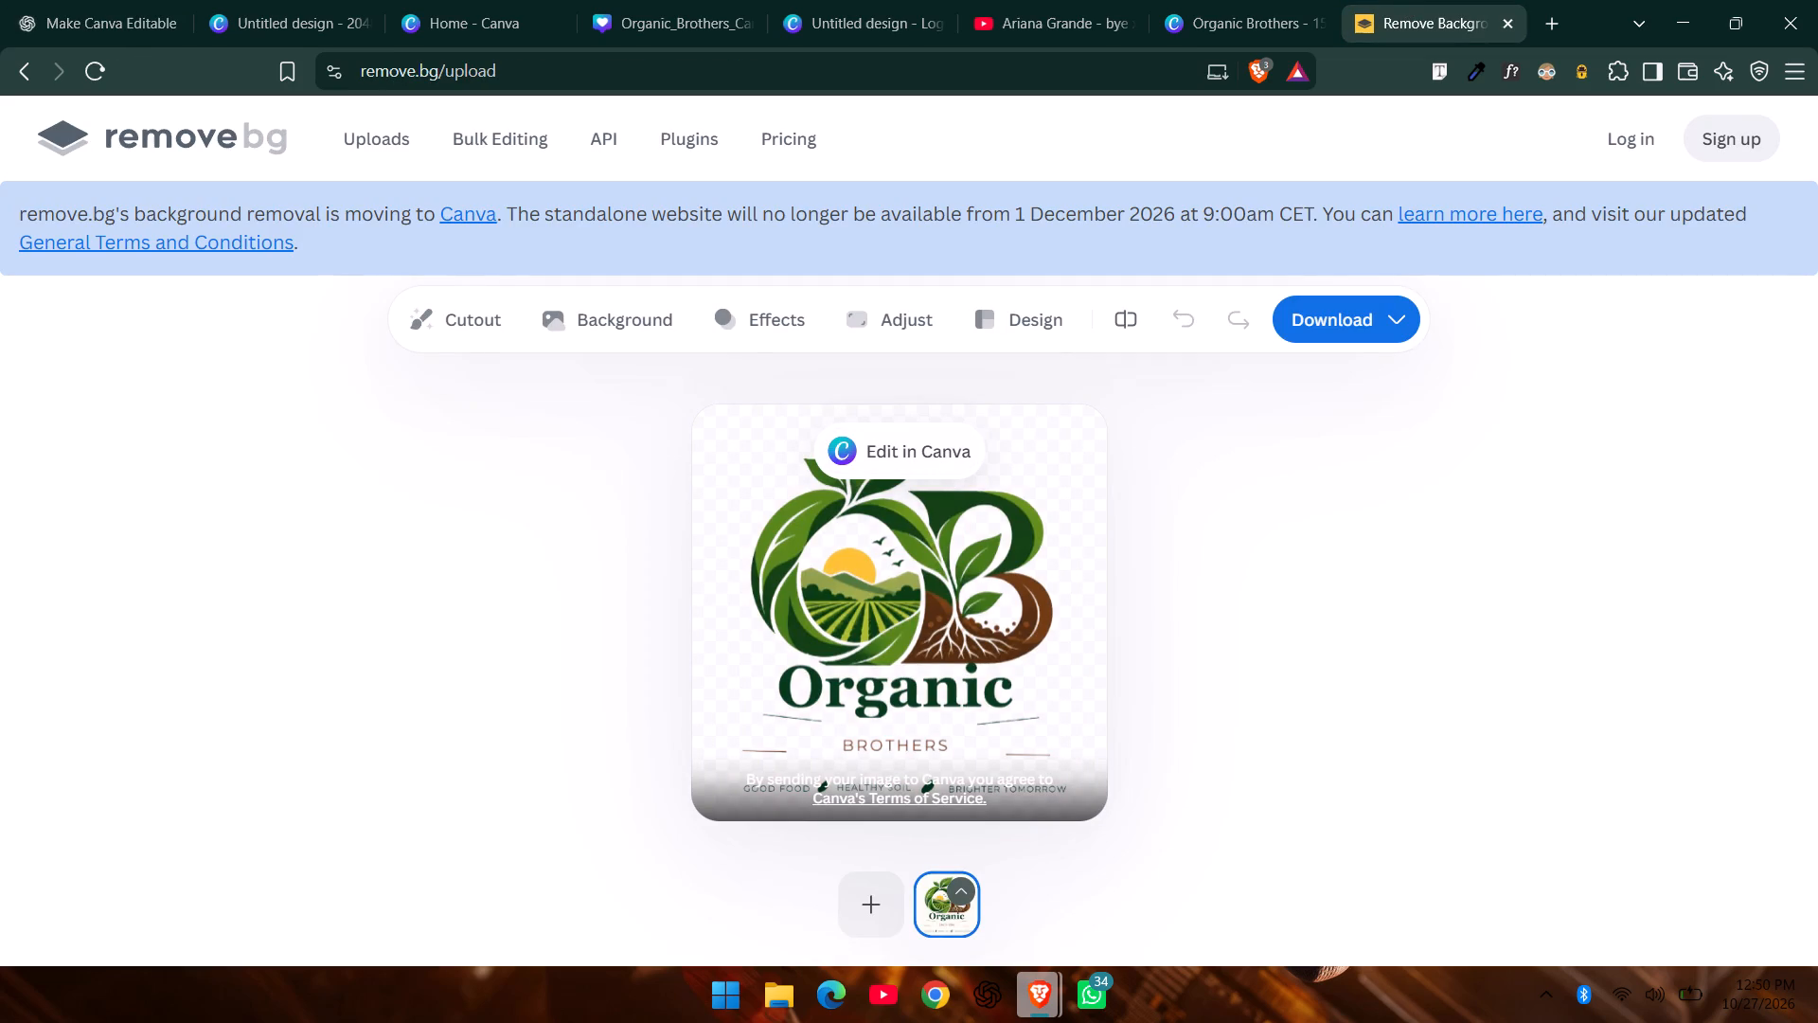
{"action": "left_click", "coordinate": [902, 455]}
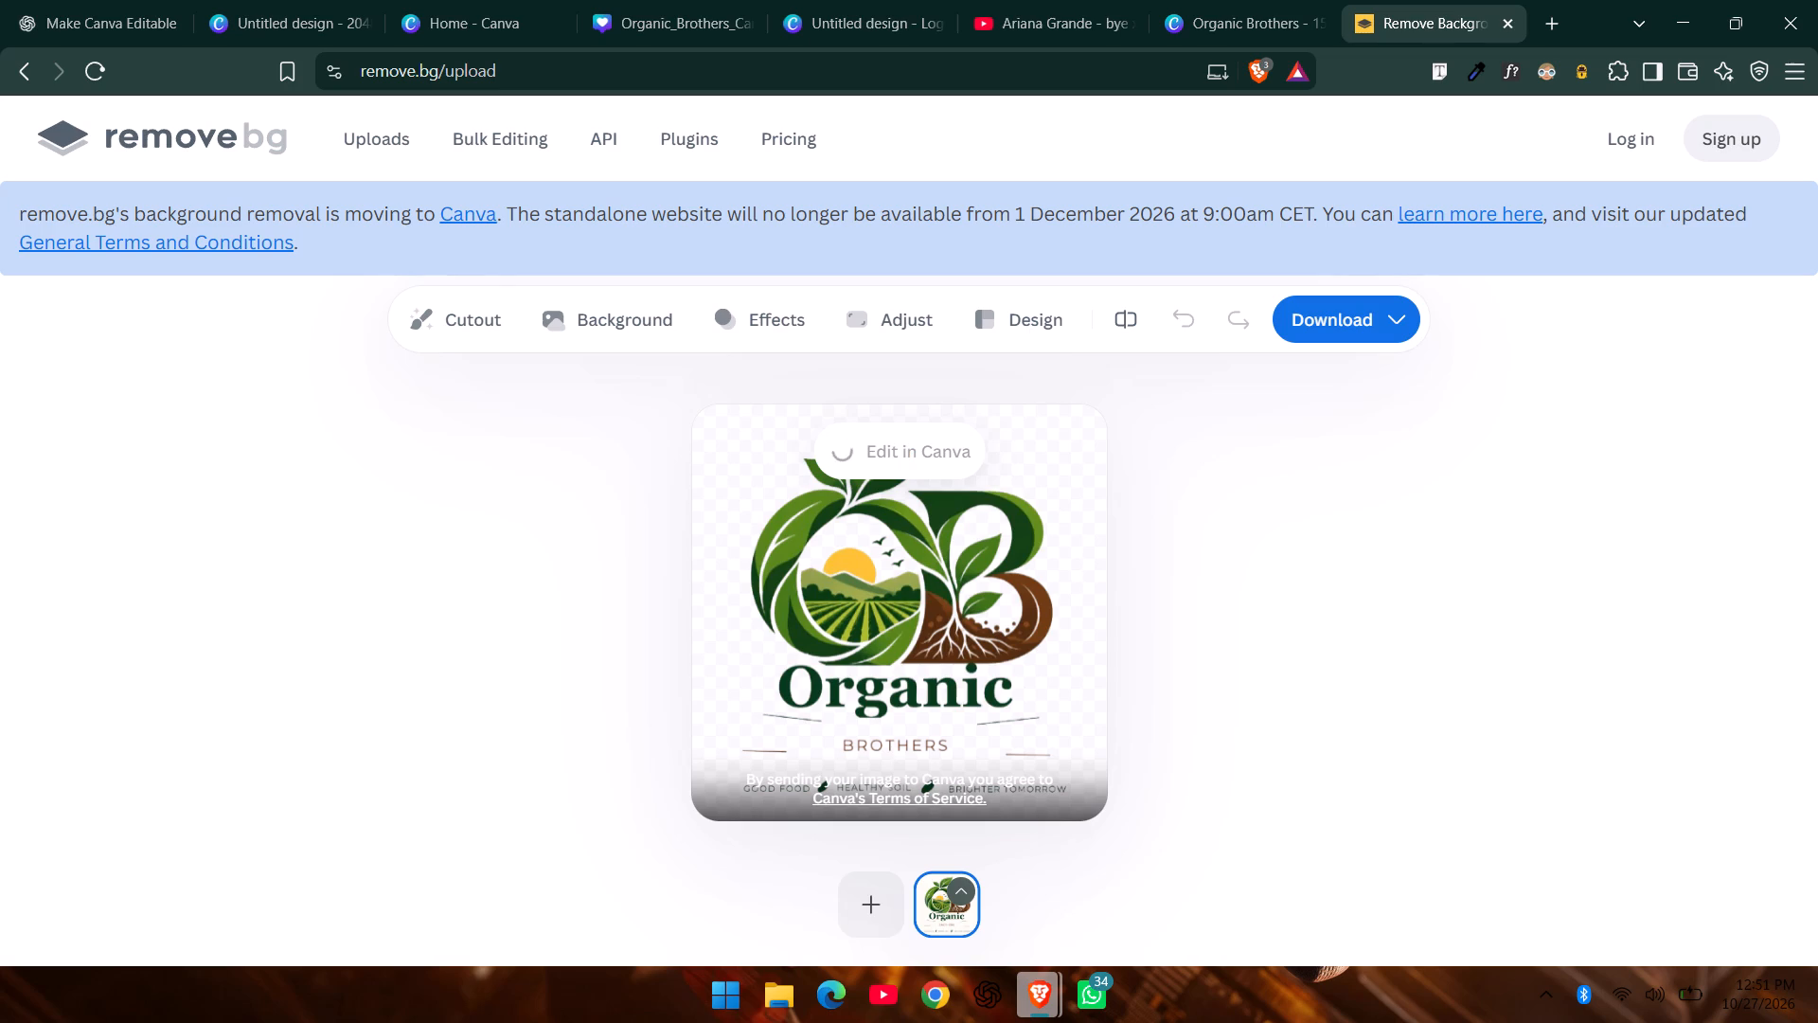
{"action": "left_click", "coordinate": [1235, 0]}
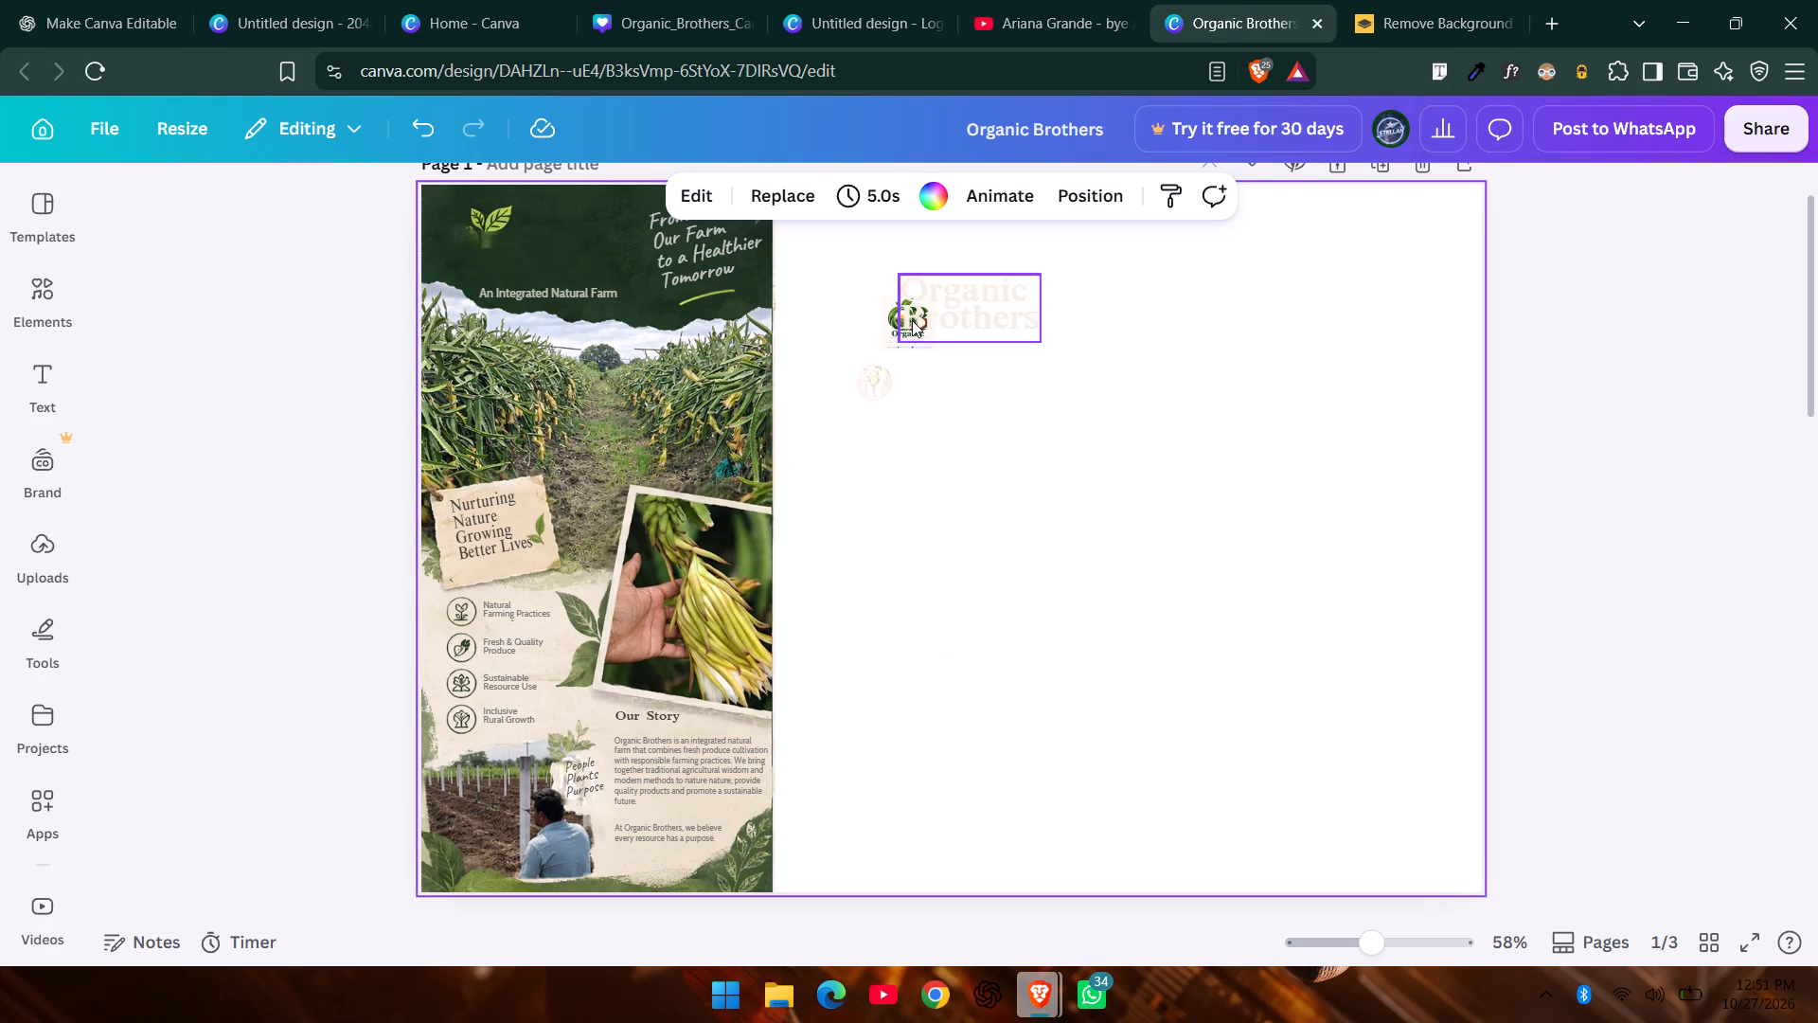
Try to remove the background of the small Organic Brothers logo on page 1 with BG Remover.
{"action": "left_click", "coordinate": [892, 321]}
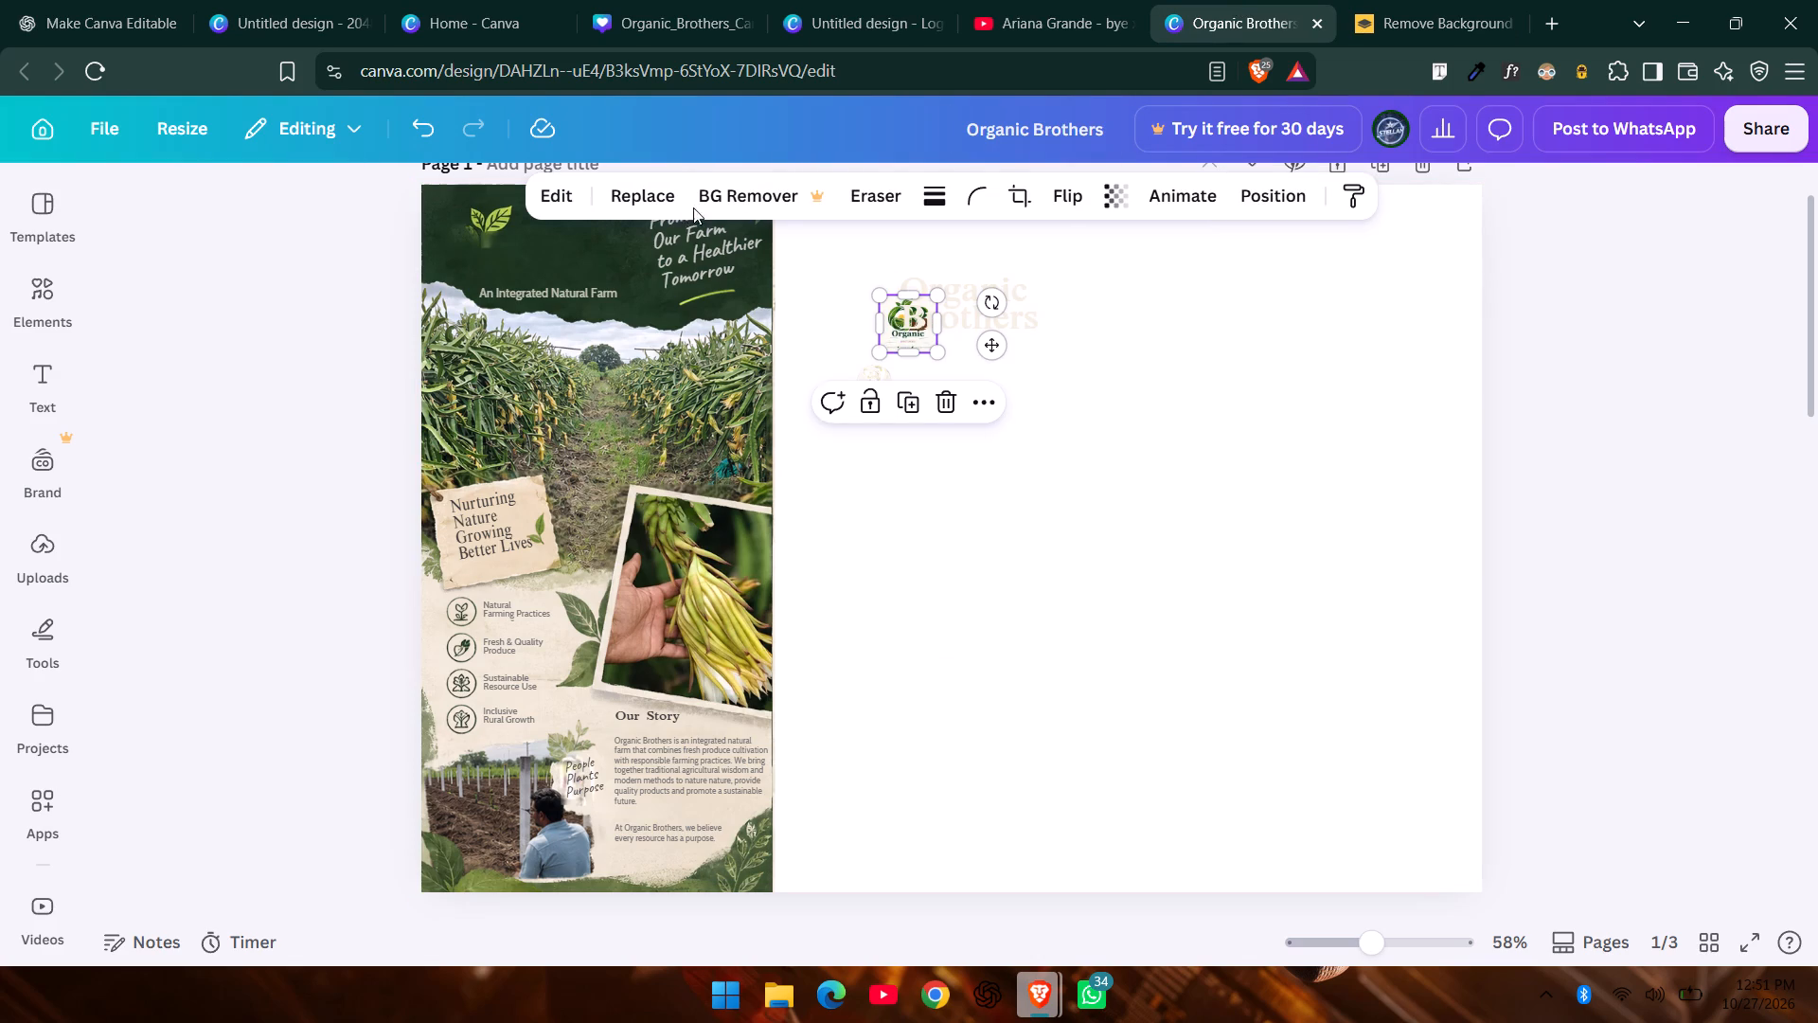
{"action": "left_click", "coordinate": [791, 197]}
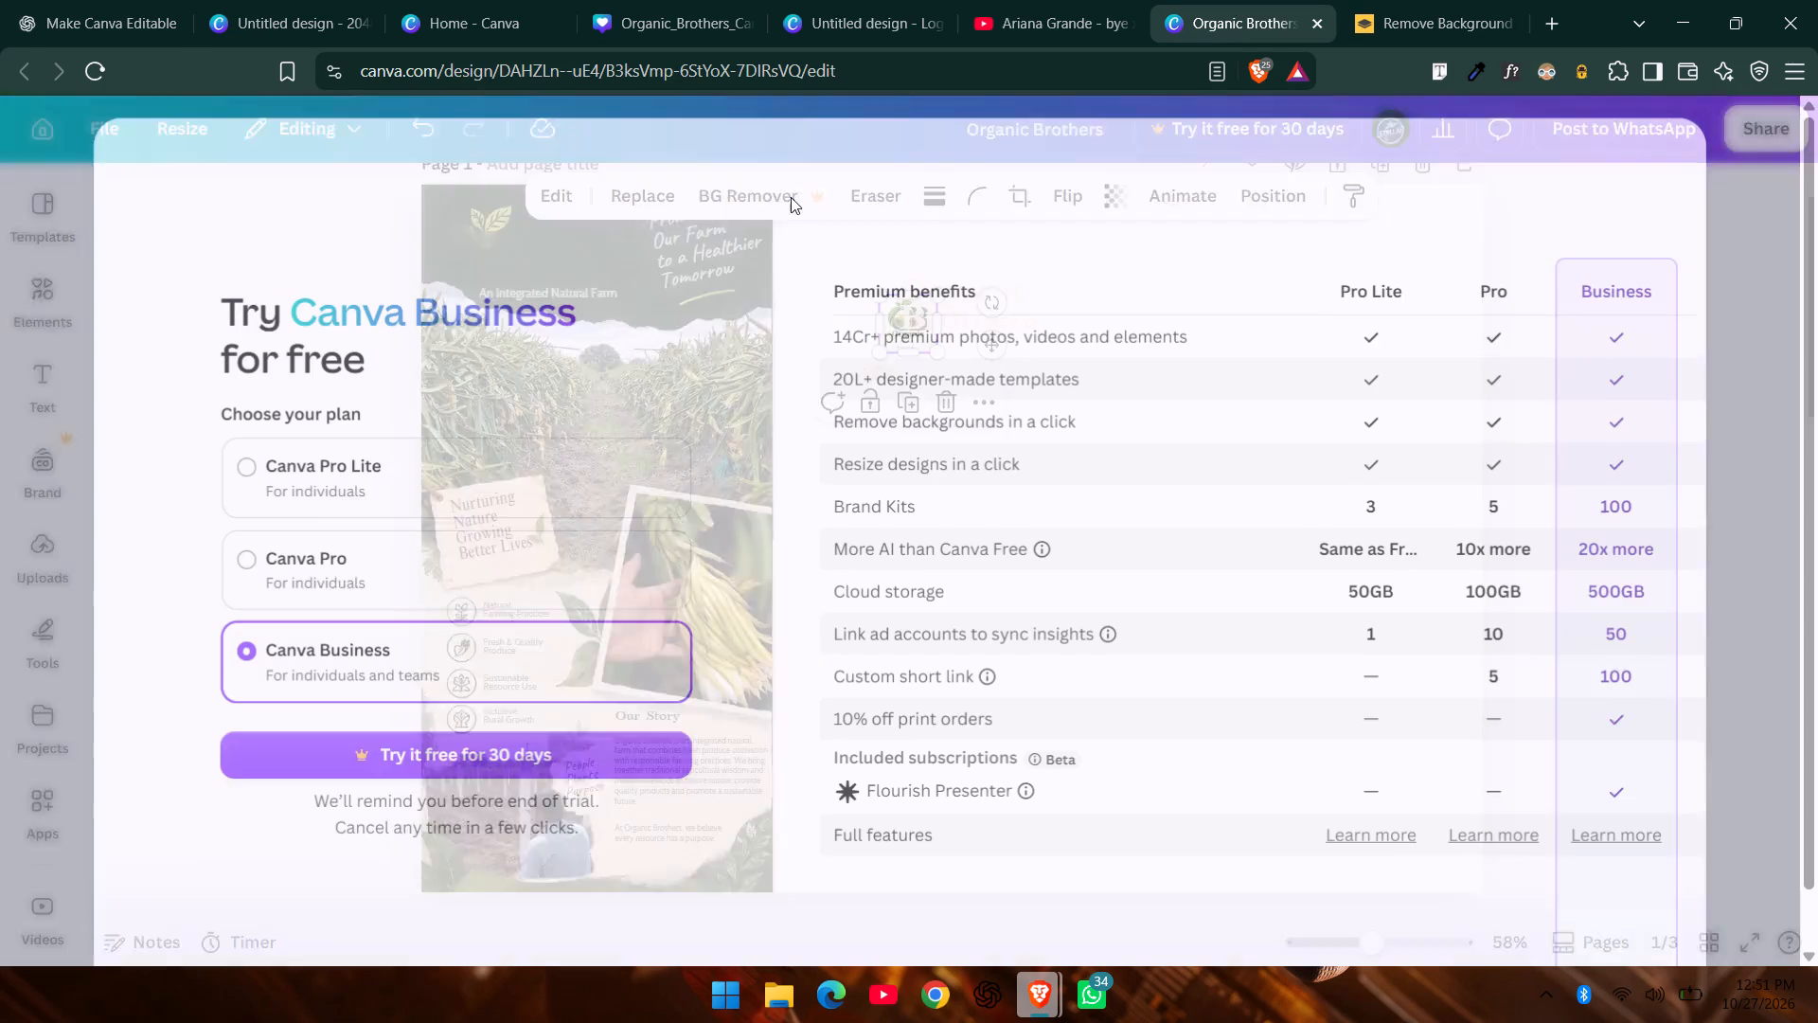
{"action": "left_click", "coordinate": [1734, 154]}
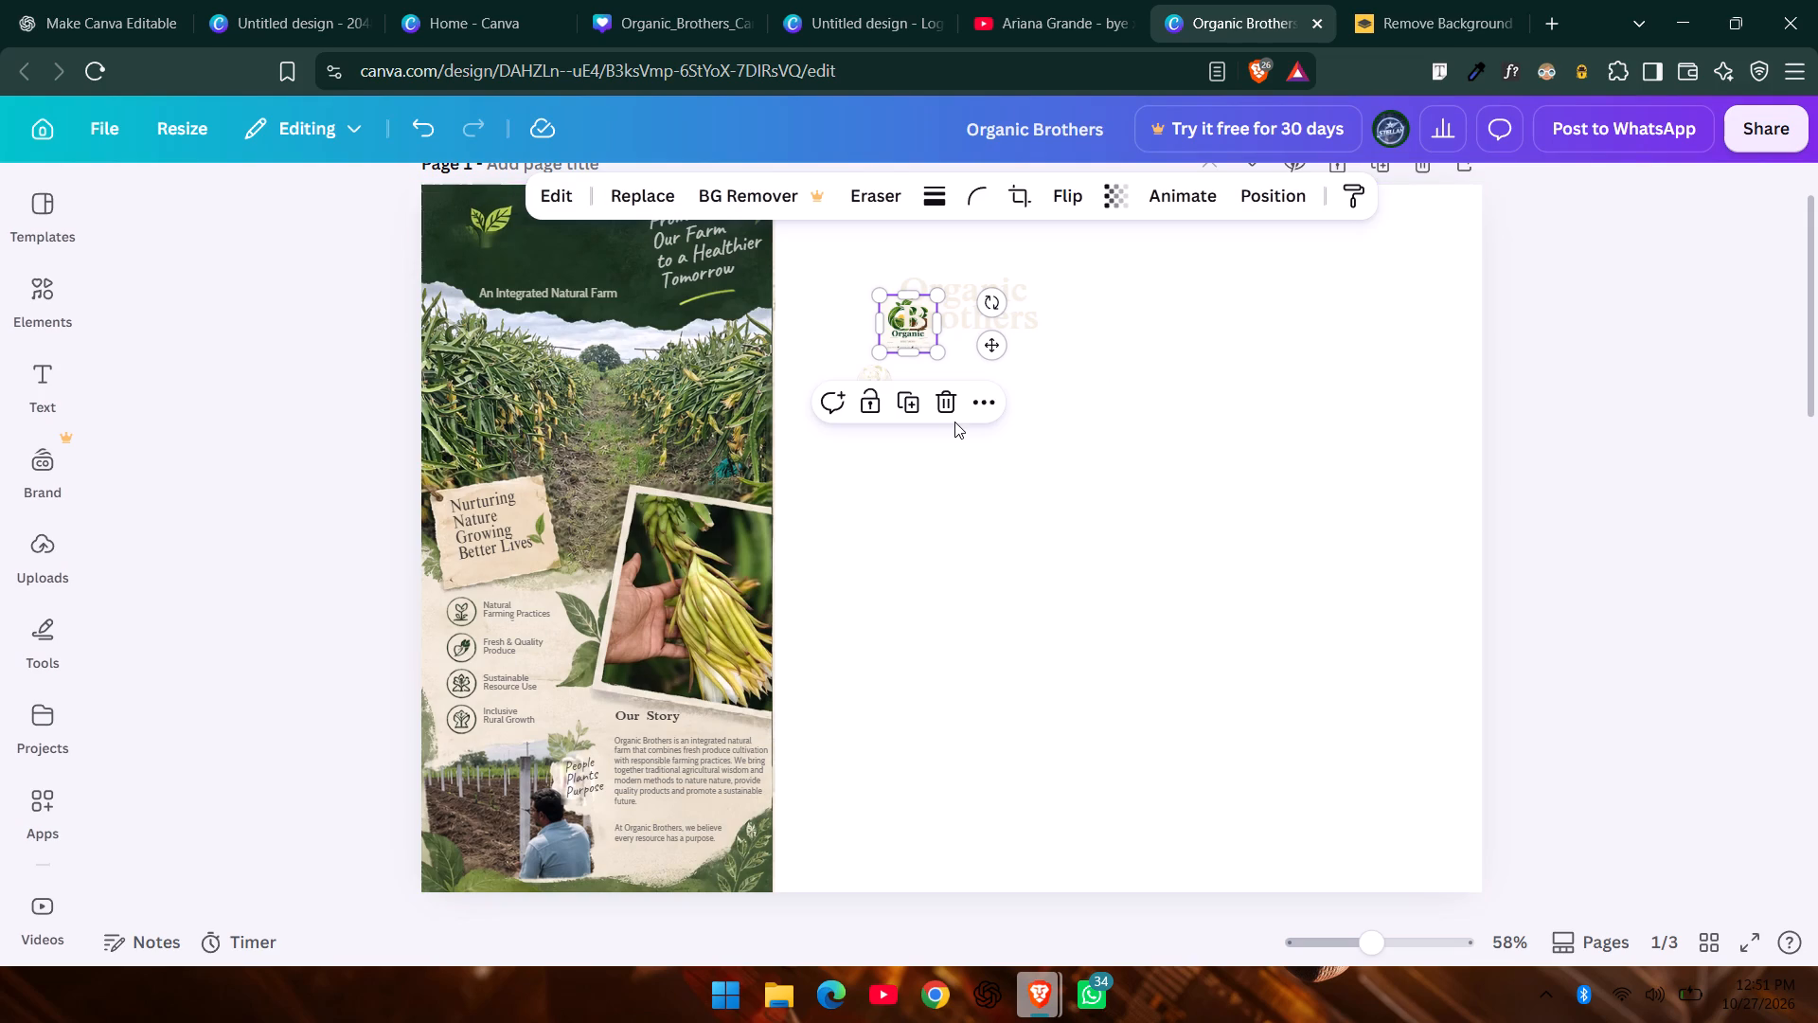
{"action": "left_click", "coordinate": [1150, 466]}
Delete the text, photos and graphics of page 2's first panel, together with the large dragon fruit photo beside it.
{"action": "scroll", "coordinate": [1005, 716], "scroll_direction": "down", "scroll_amount": 3}
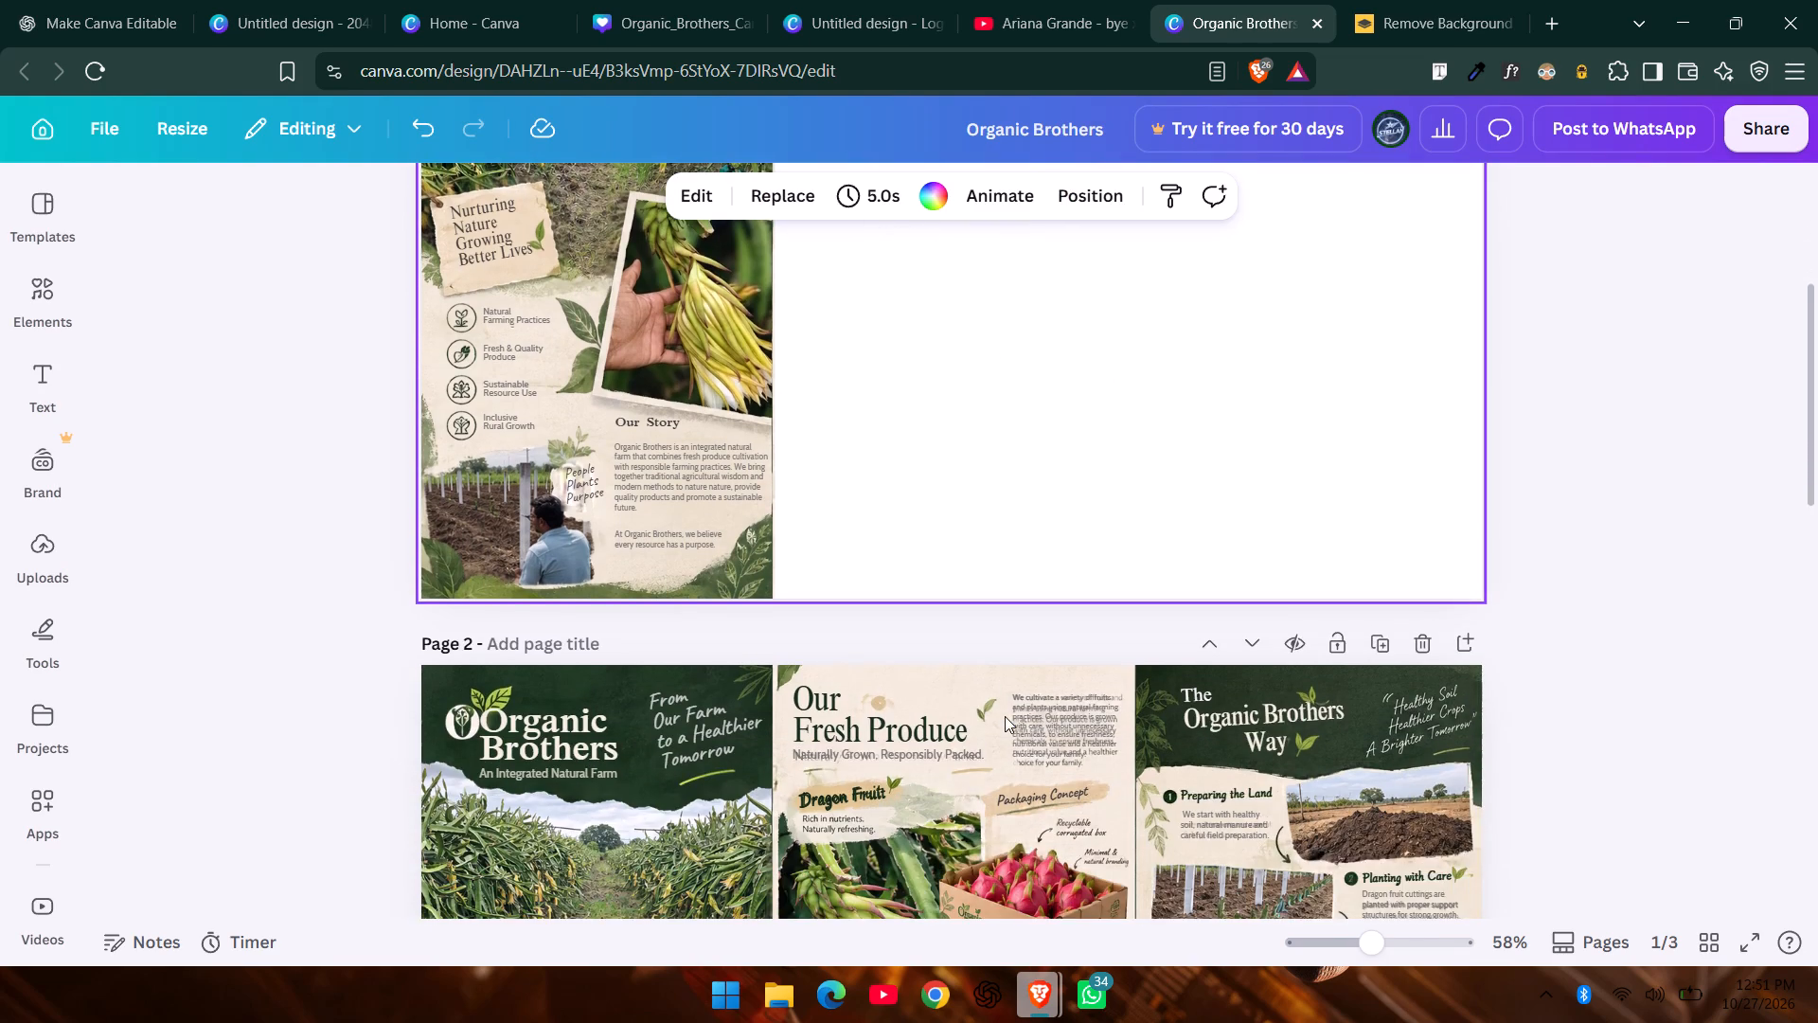
{"action": "scroll", "coordinate": [1005, 716], "scroll_direction": "down", "scroll_amount": 3}
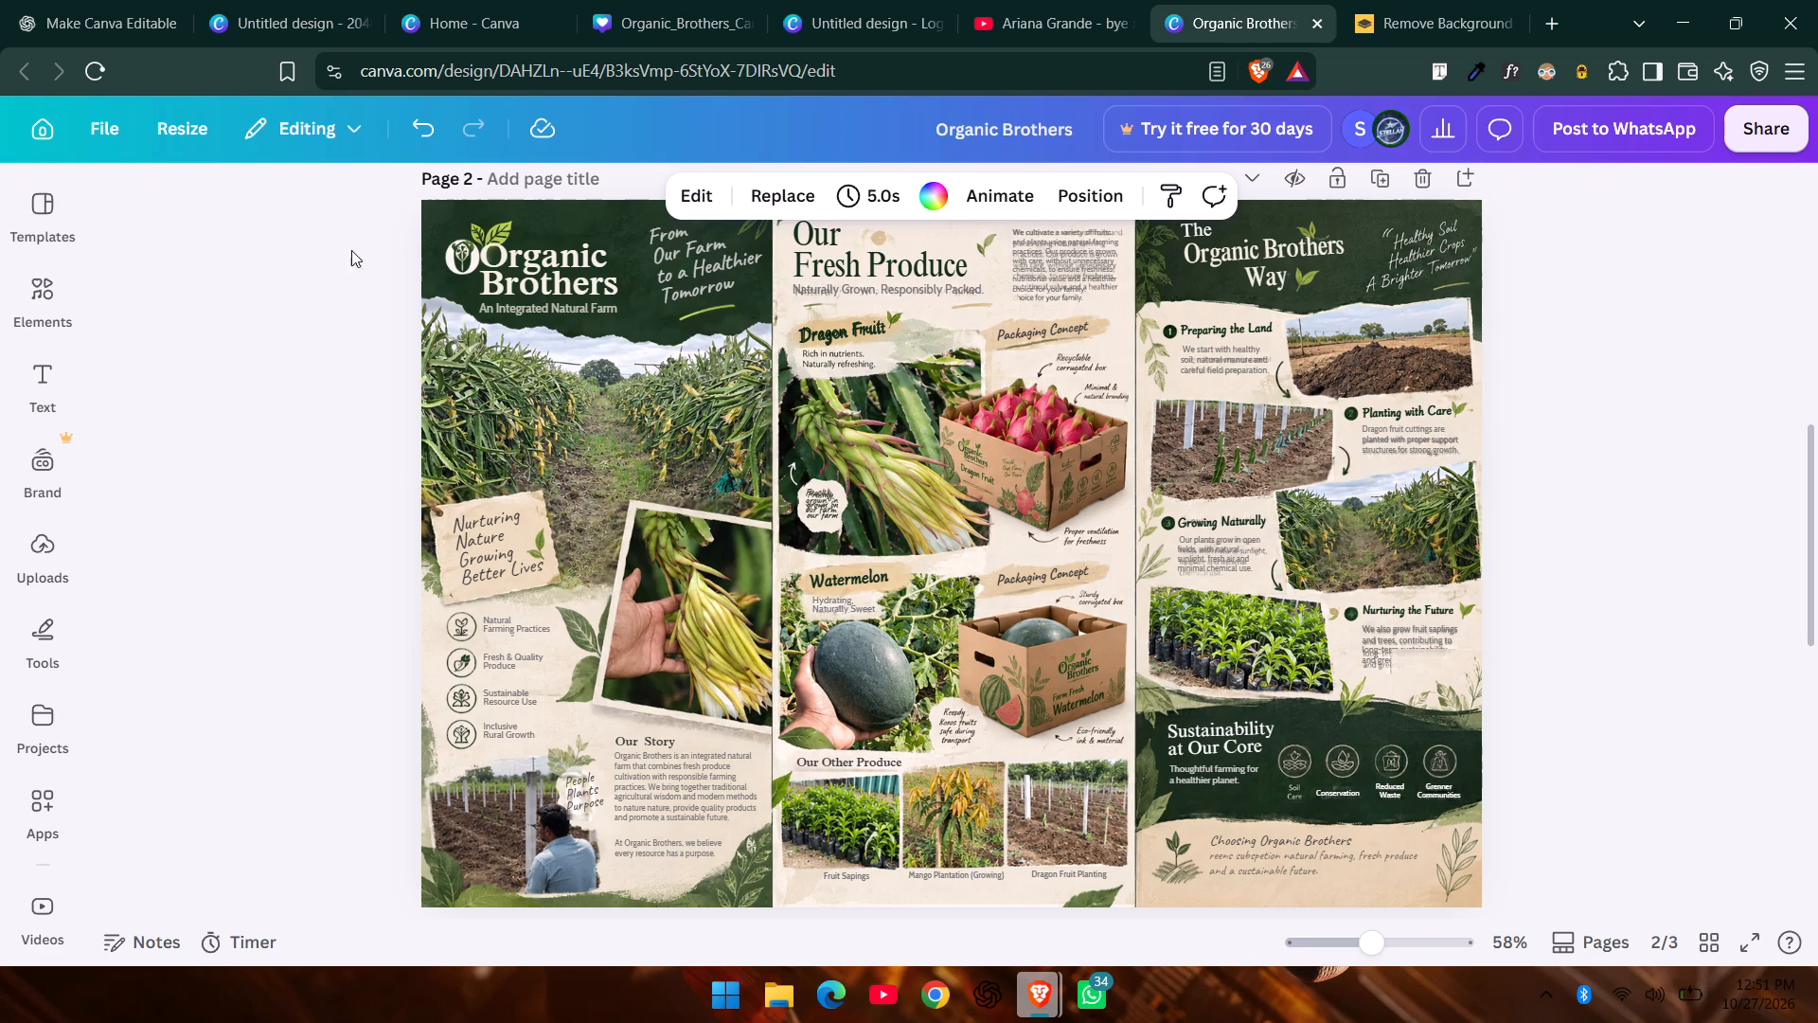
{"action": "left_click_drag", "start_coordinate": [407, 197], "coordinate": [486, 330]}
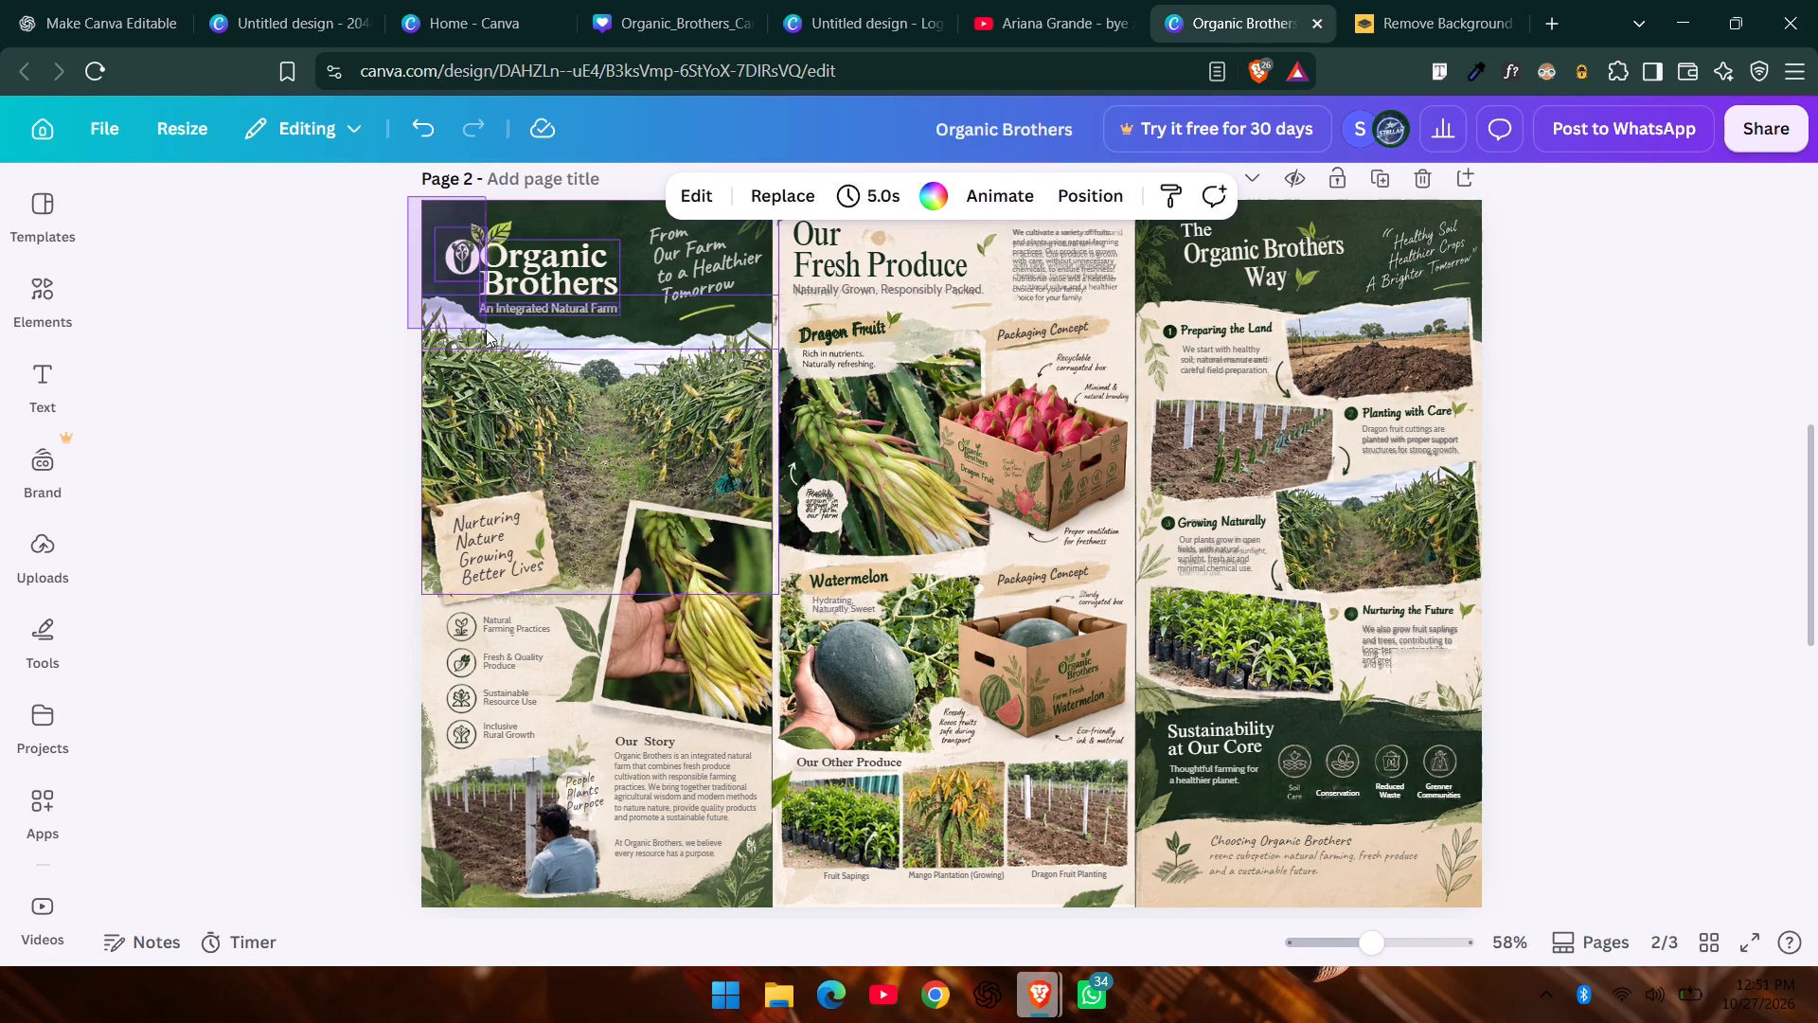
{"action": "left_click_drag", "start_coordinate": [486, 330], "coordinate": [762, 840]}
{"action": "scroll", "coordinate": [497, 343], "scroll_direction": "up", "scroll_amount": 1}
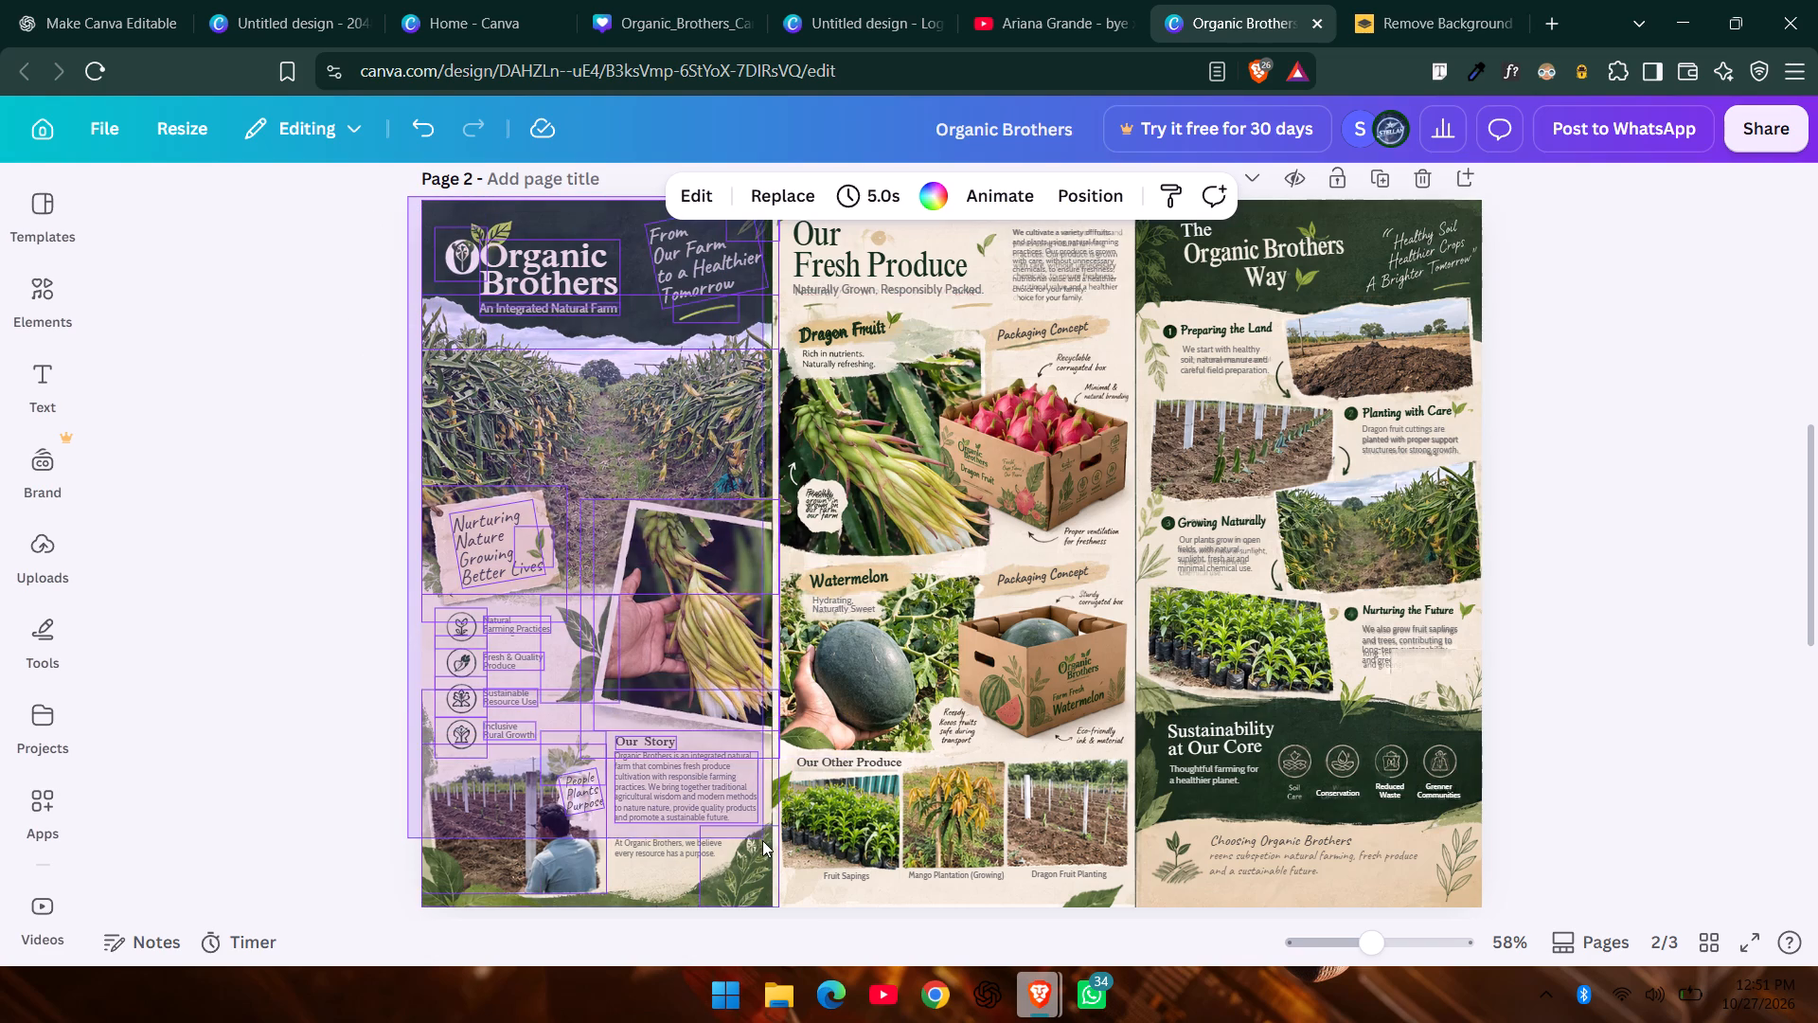
{"action": "left_click_drag", "start_coordinate": [762, 840], "coordinate": [770, 906]}
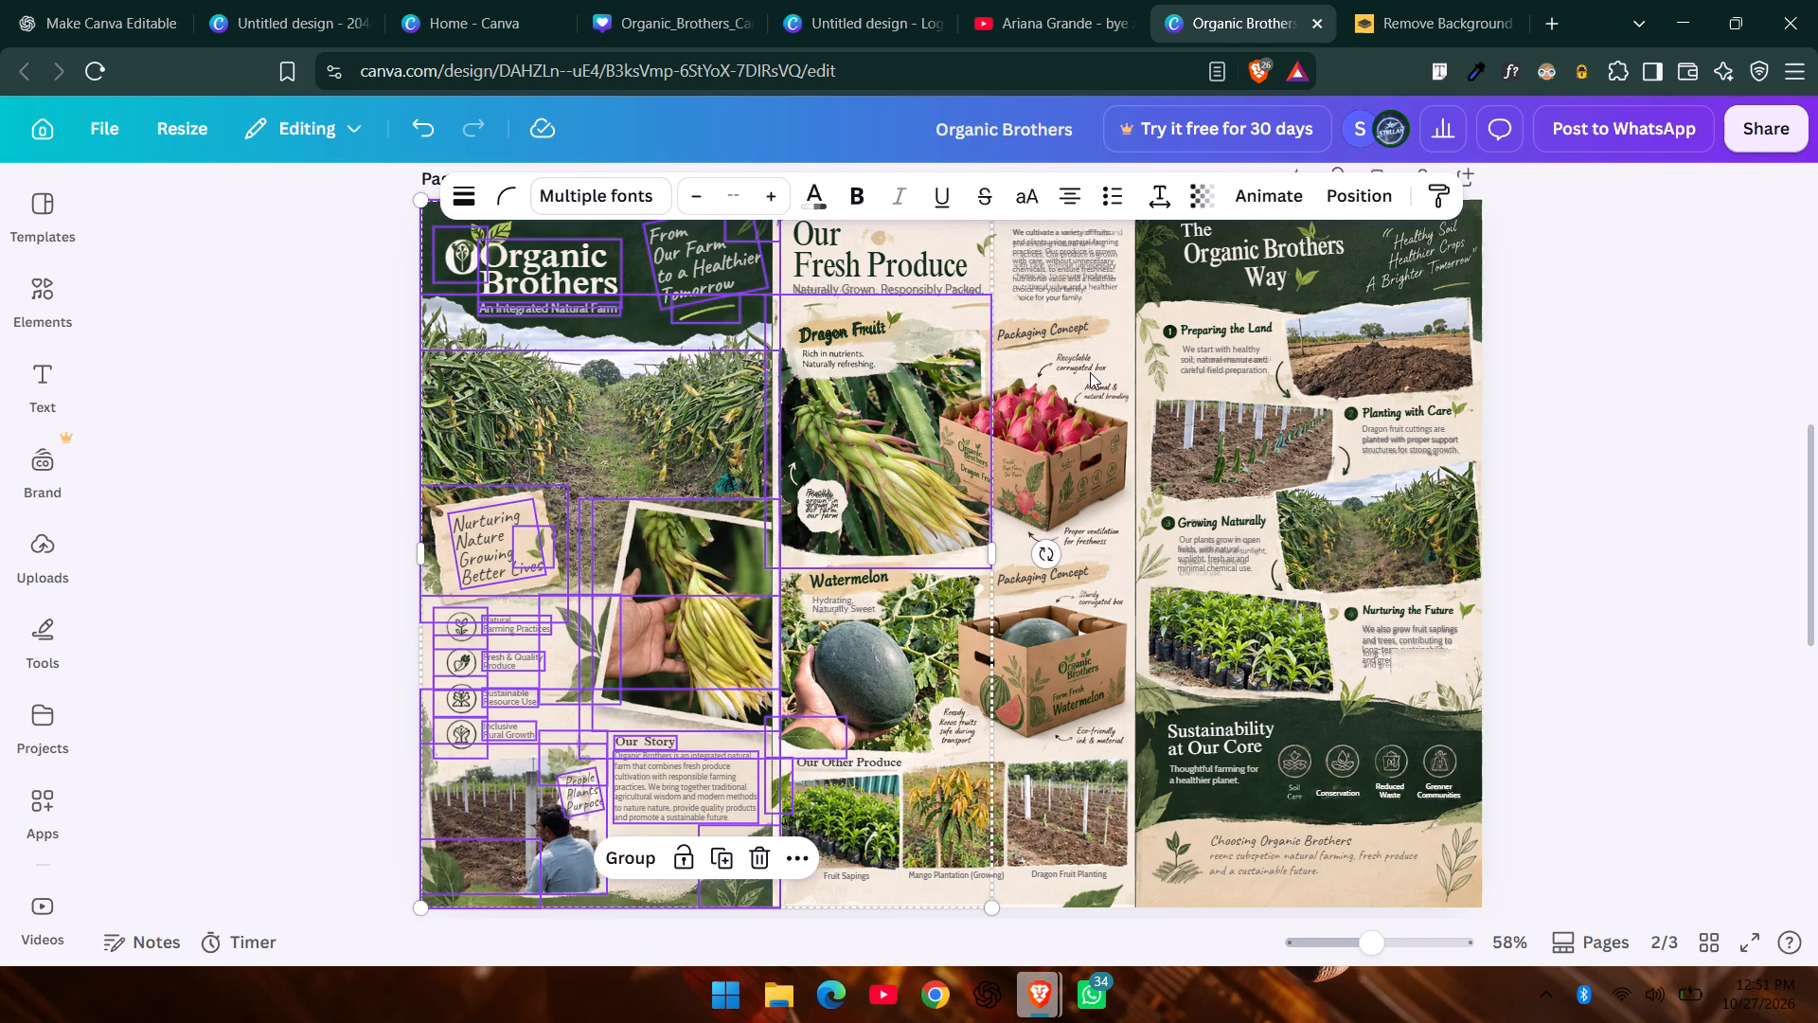
{"action": "key", "text": "Delete"}
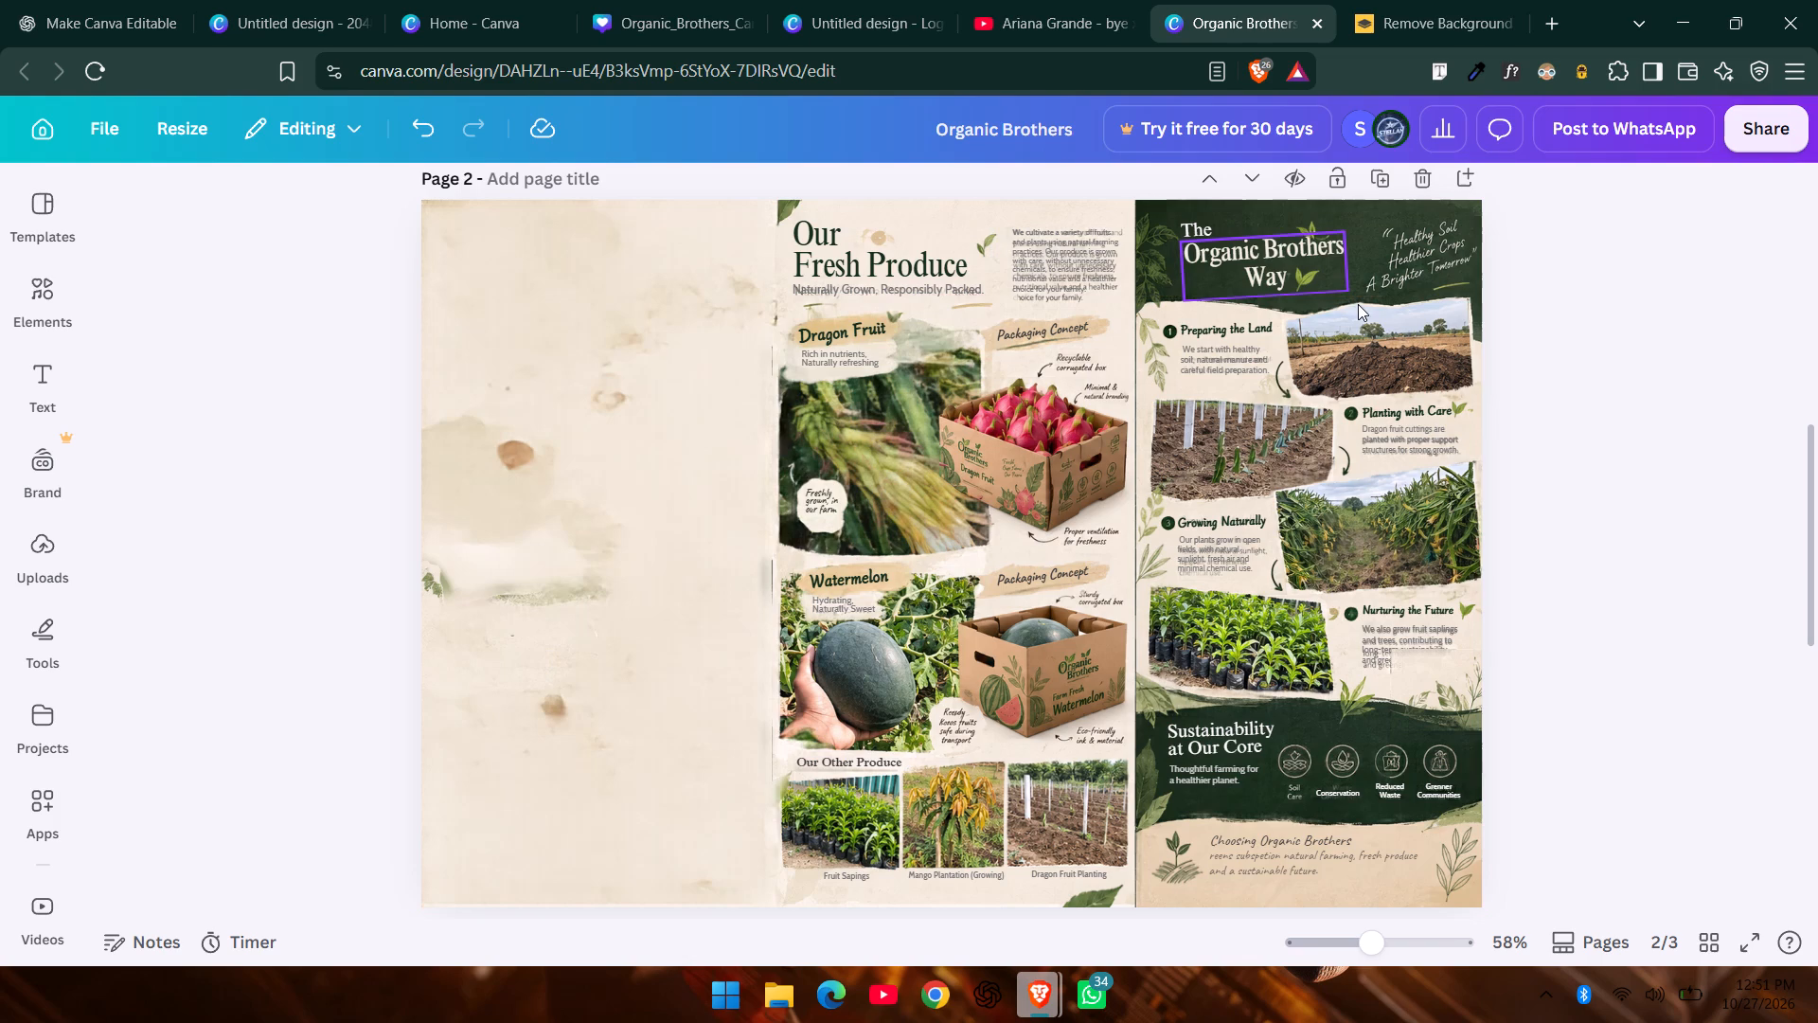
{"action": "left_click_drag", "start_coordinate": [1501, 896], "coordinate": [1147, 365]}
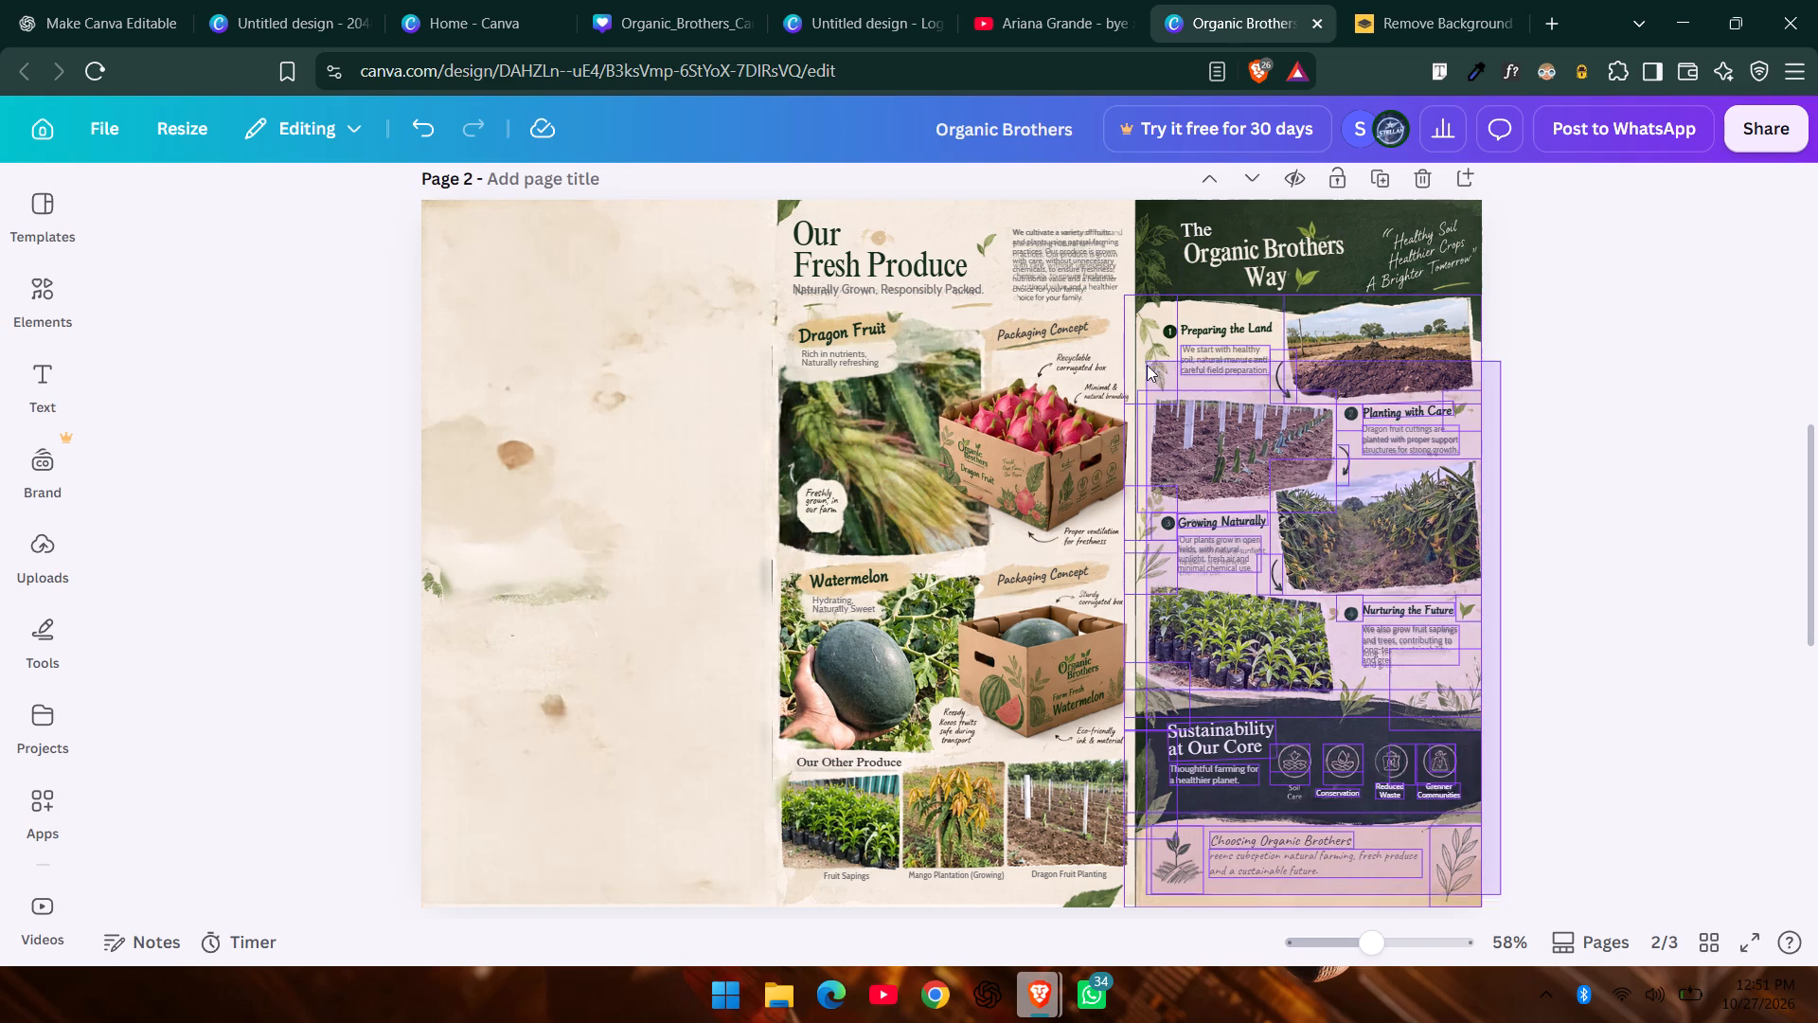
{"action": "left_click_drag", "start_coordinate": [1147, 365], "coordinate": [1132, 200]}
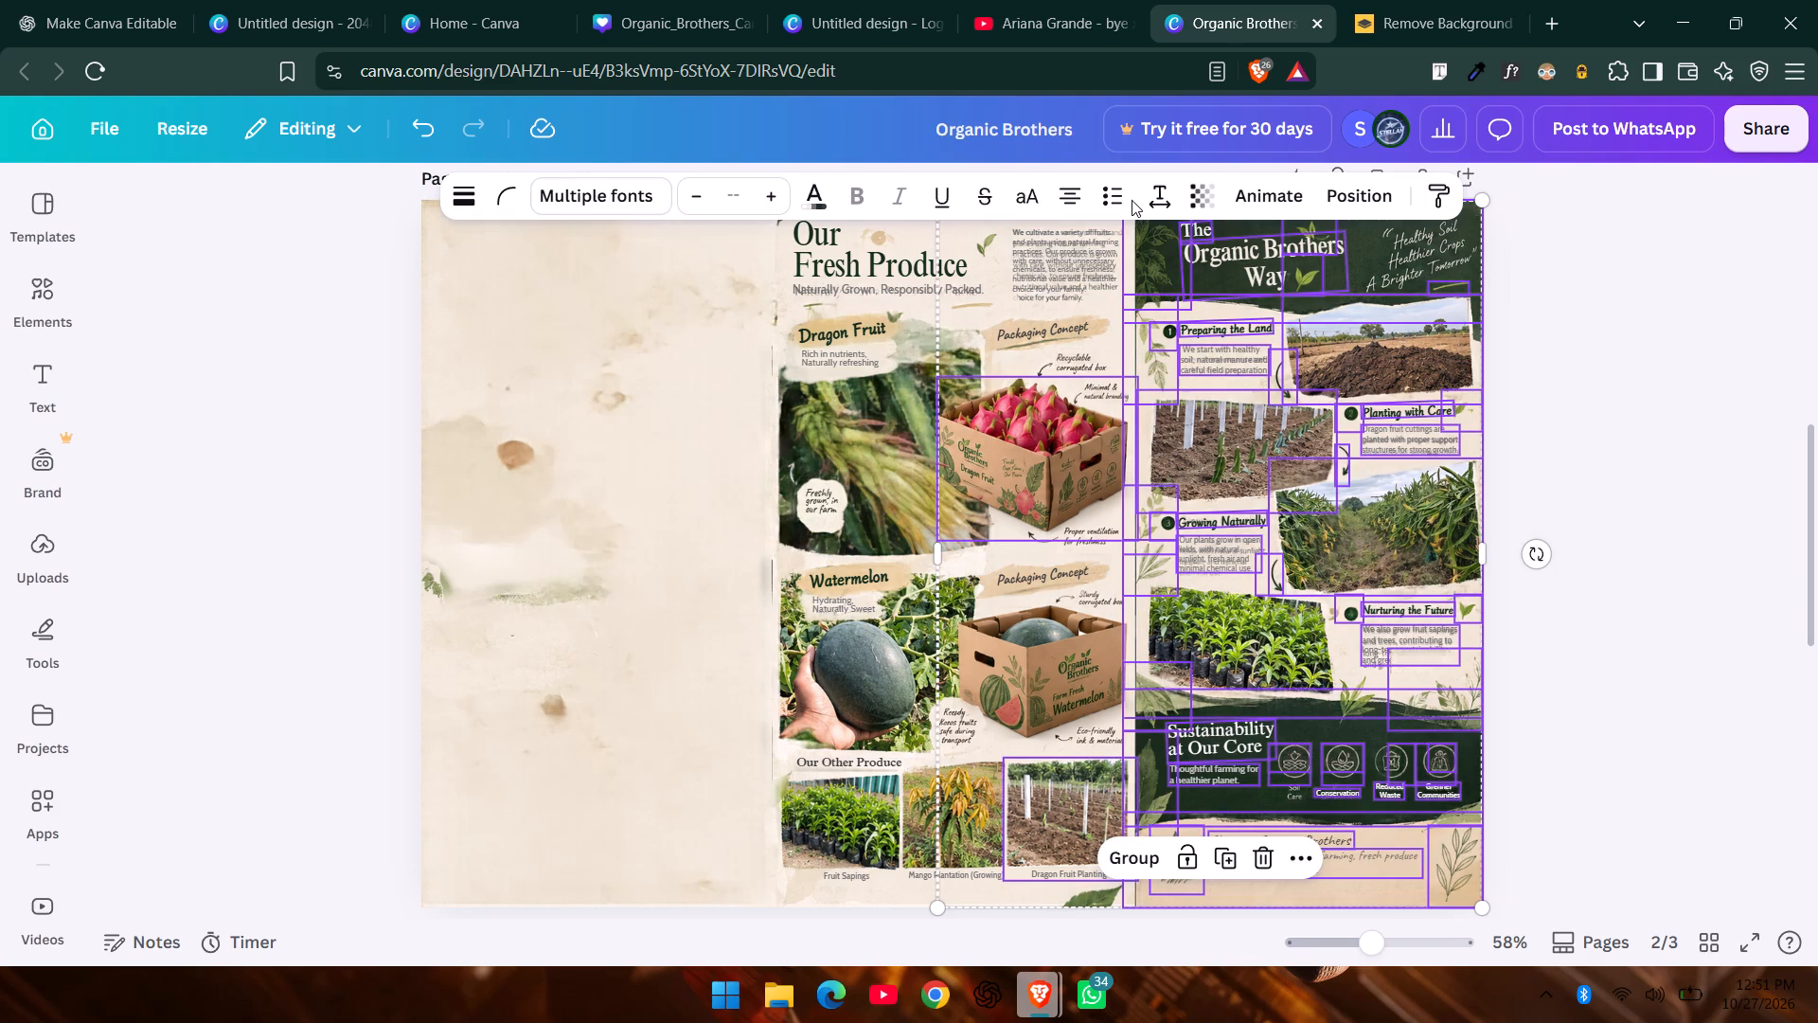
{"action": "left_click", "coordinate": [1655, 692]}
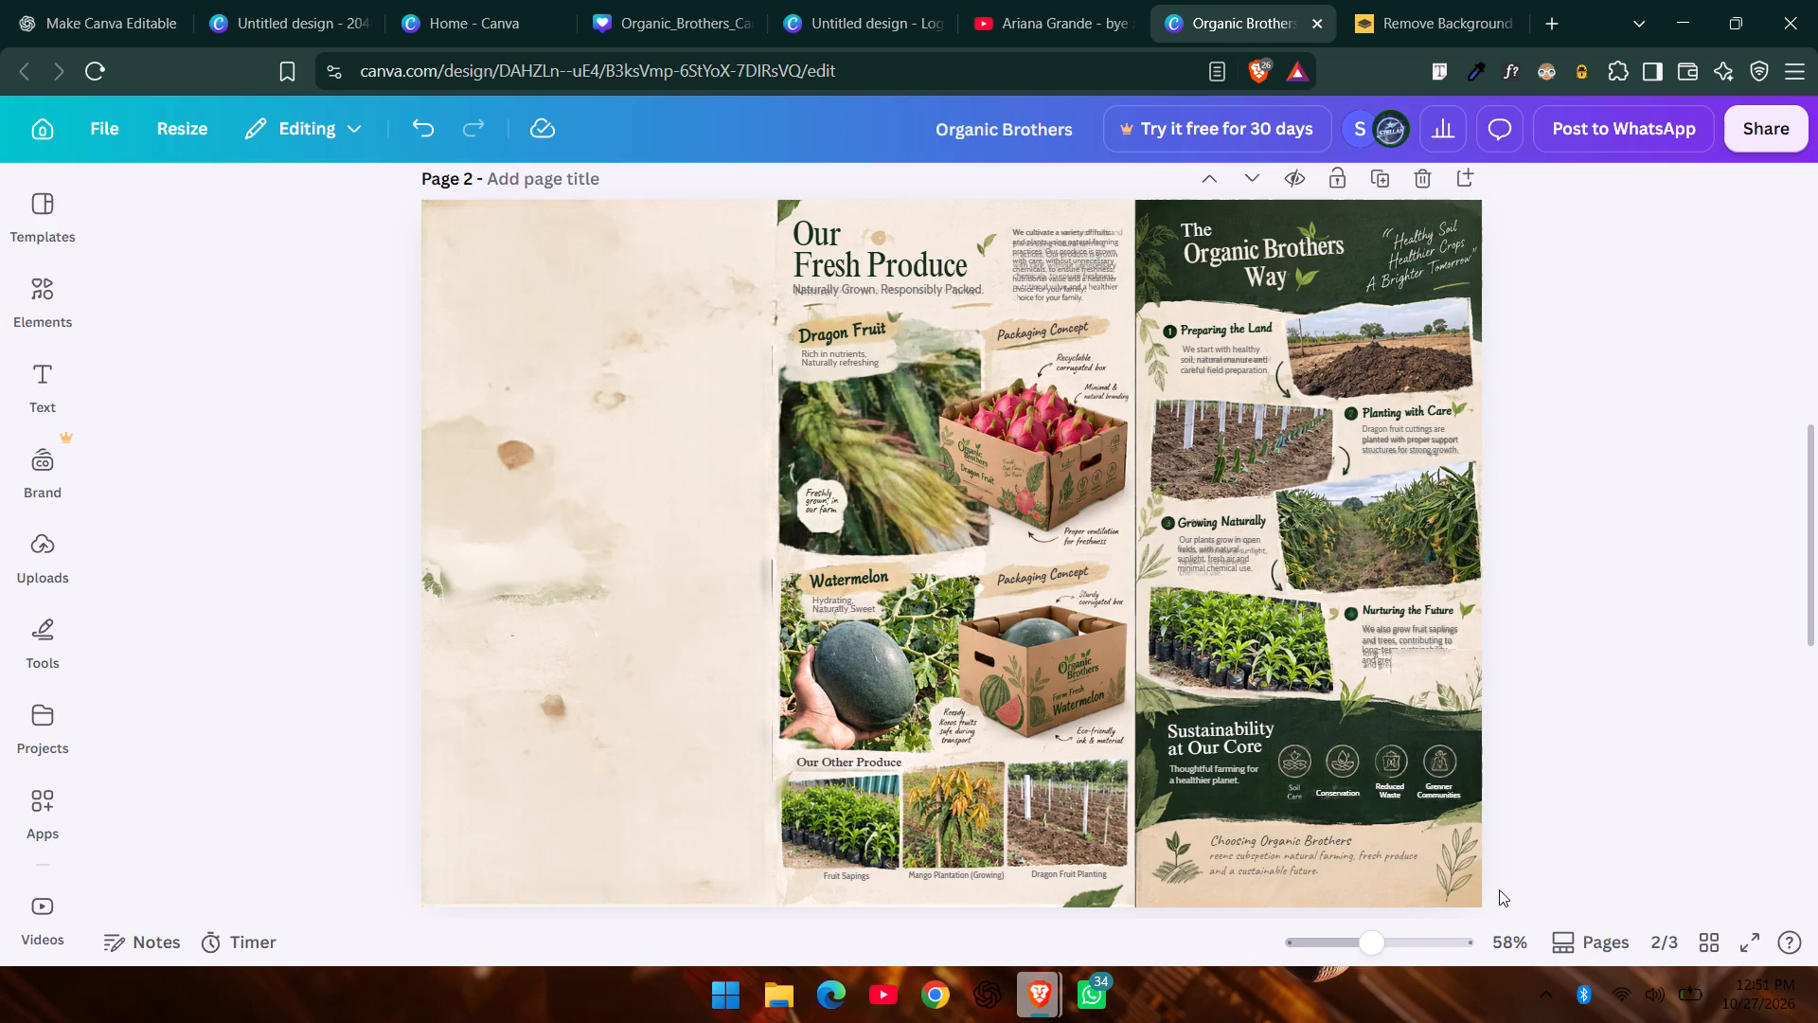
Delete the main text, photos and graphics of page 2's third panel, "The Organic Brothers Way", keeping the middle panel's elements.
{"action": "left_click_drag", "start_coordinate": [1499, 889], "coordinate": [1222, 332]}
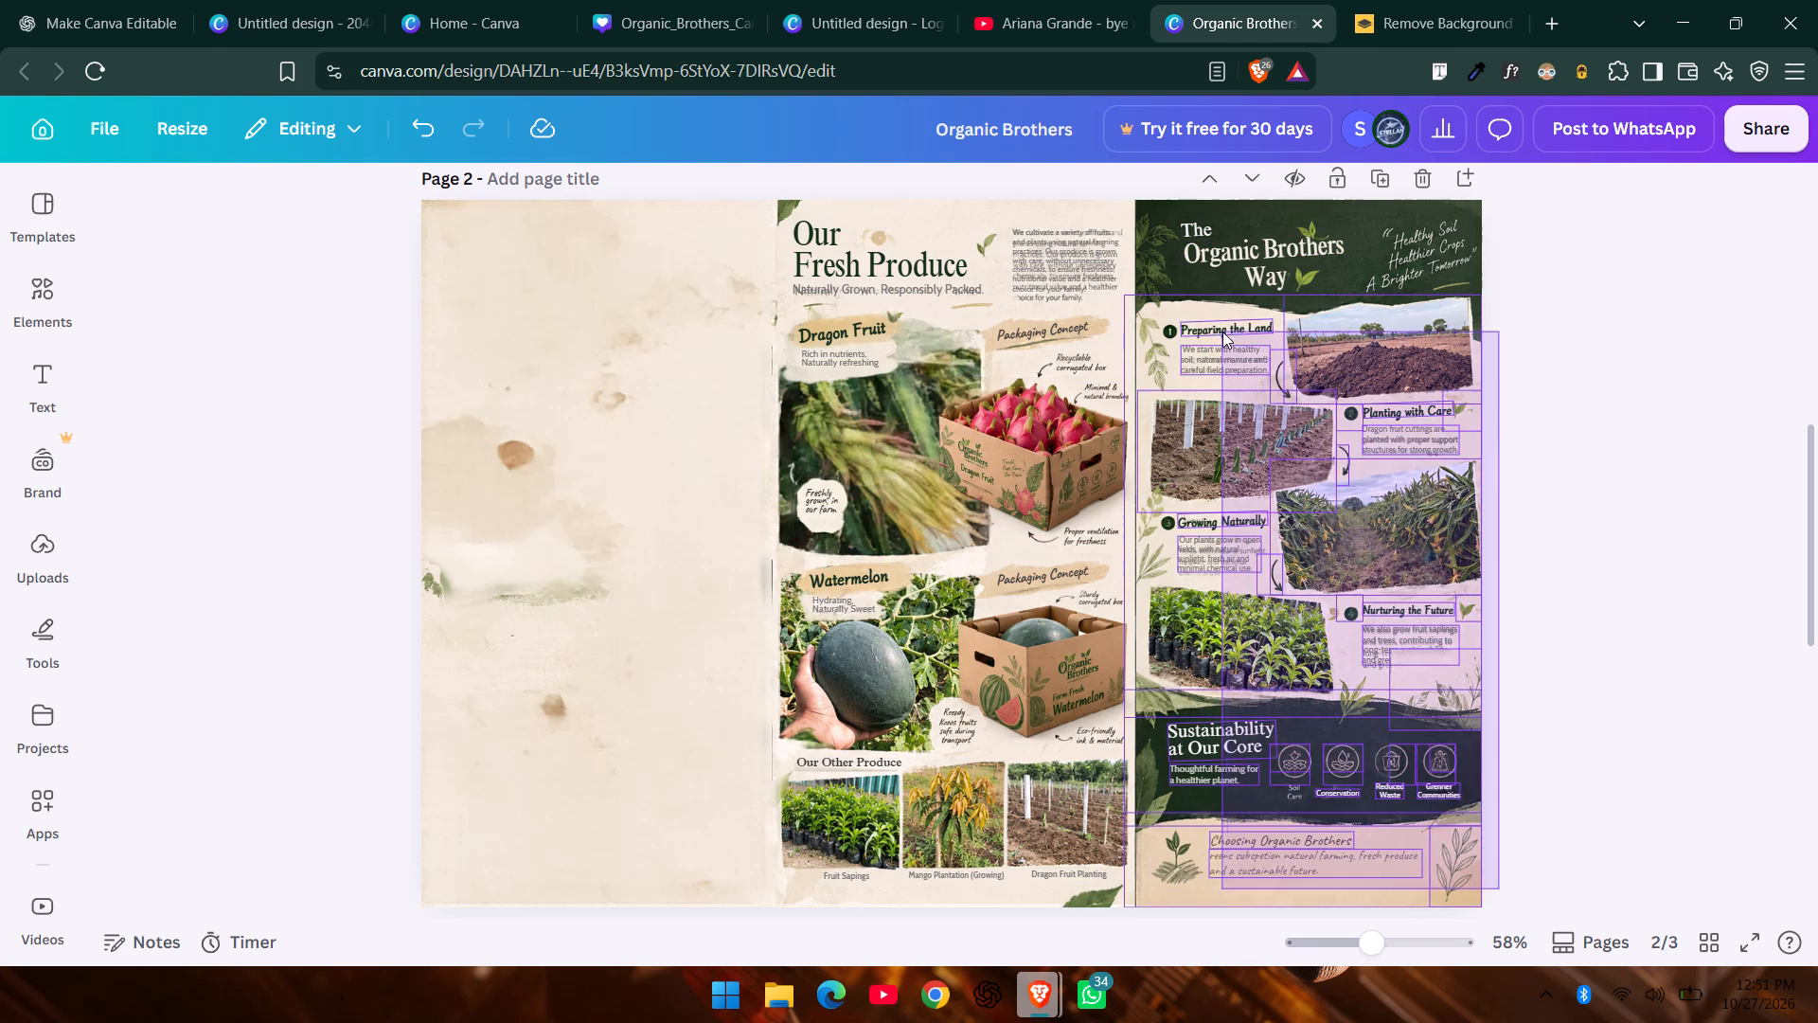
{"action": "left_click_drag", "start_coordinate": [1222, 332], "coordinate": [1210, 293]}
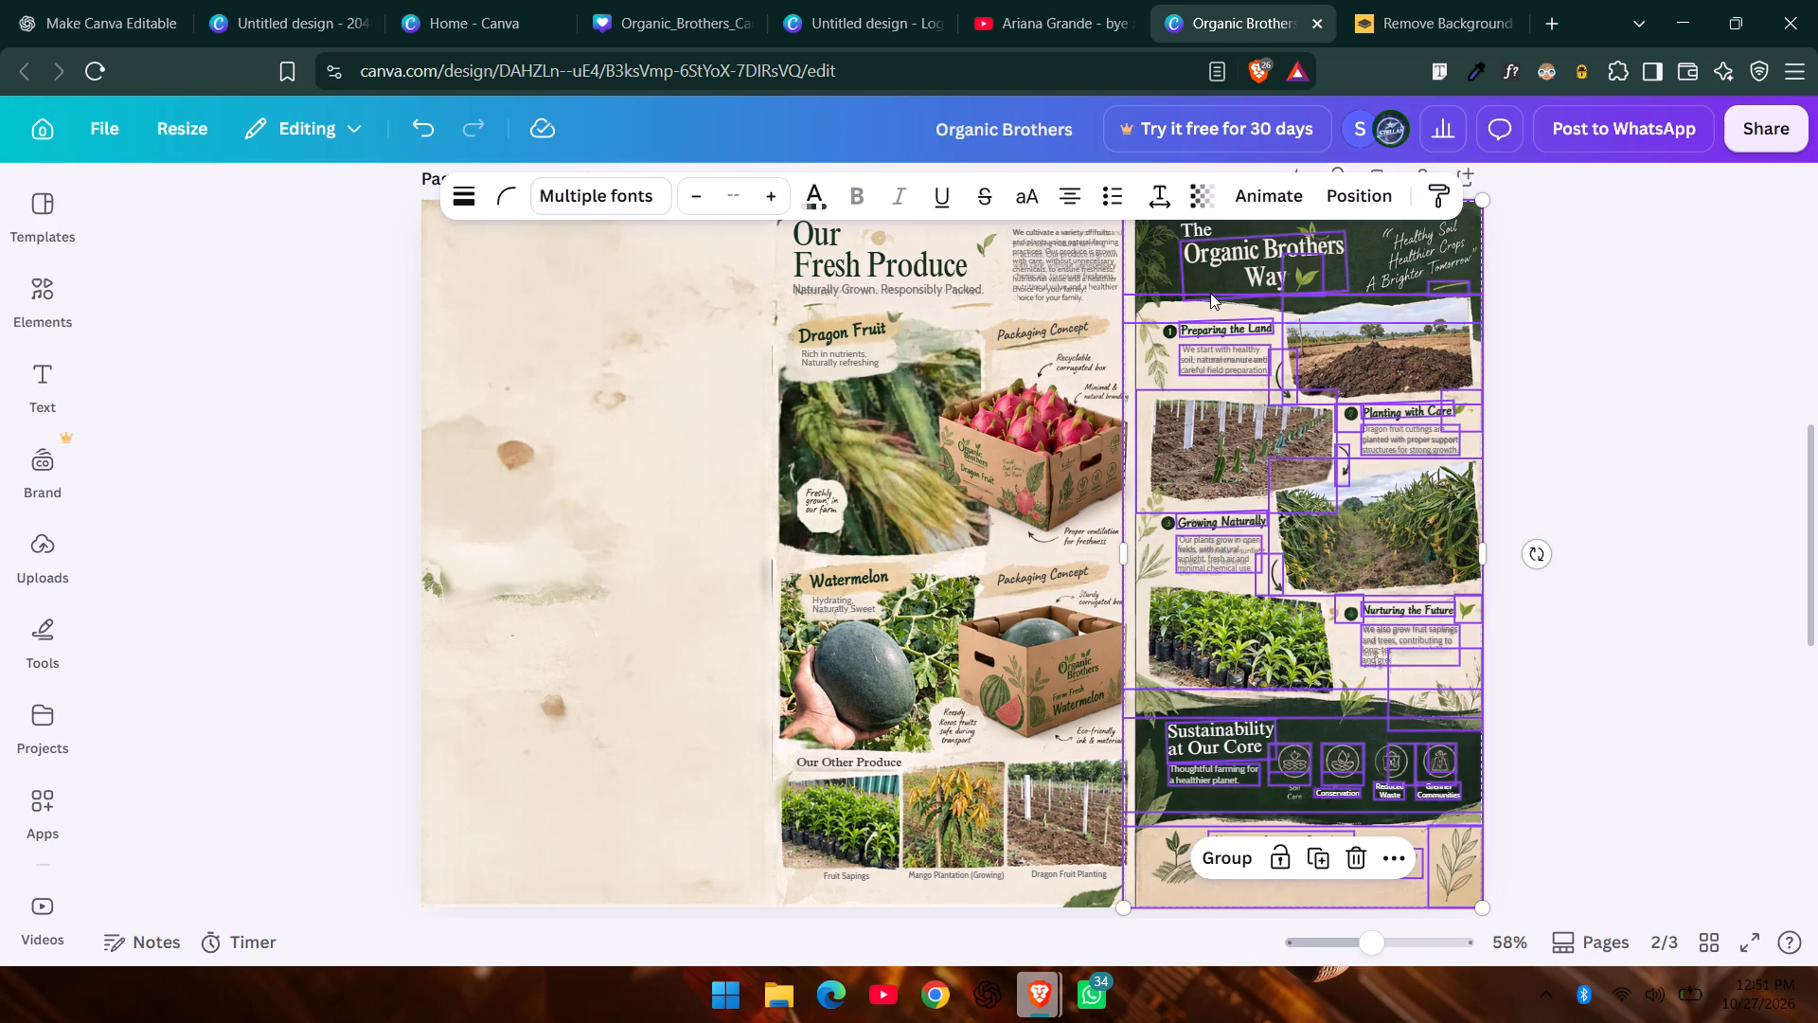
{"action": "key", "text": "Delete"}
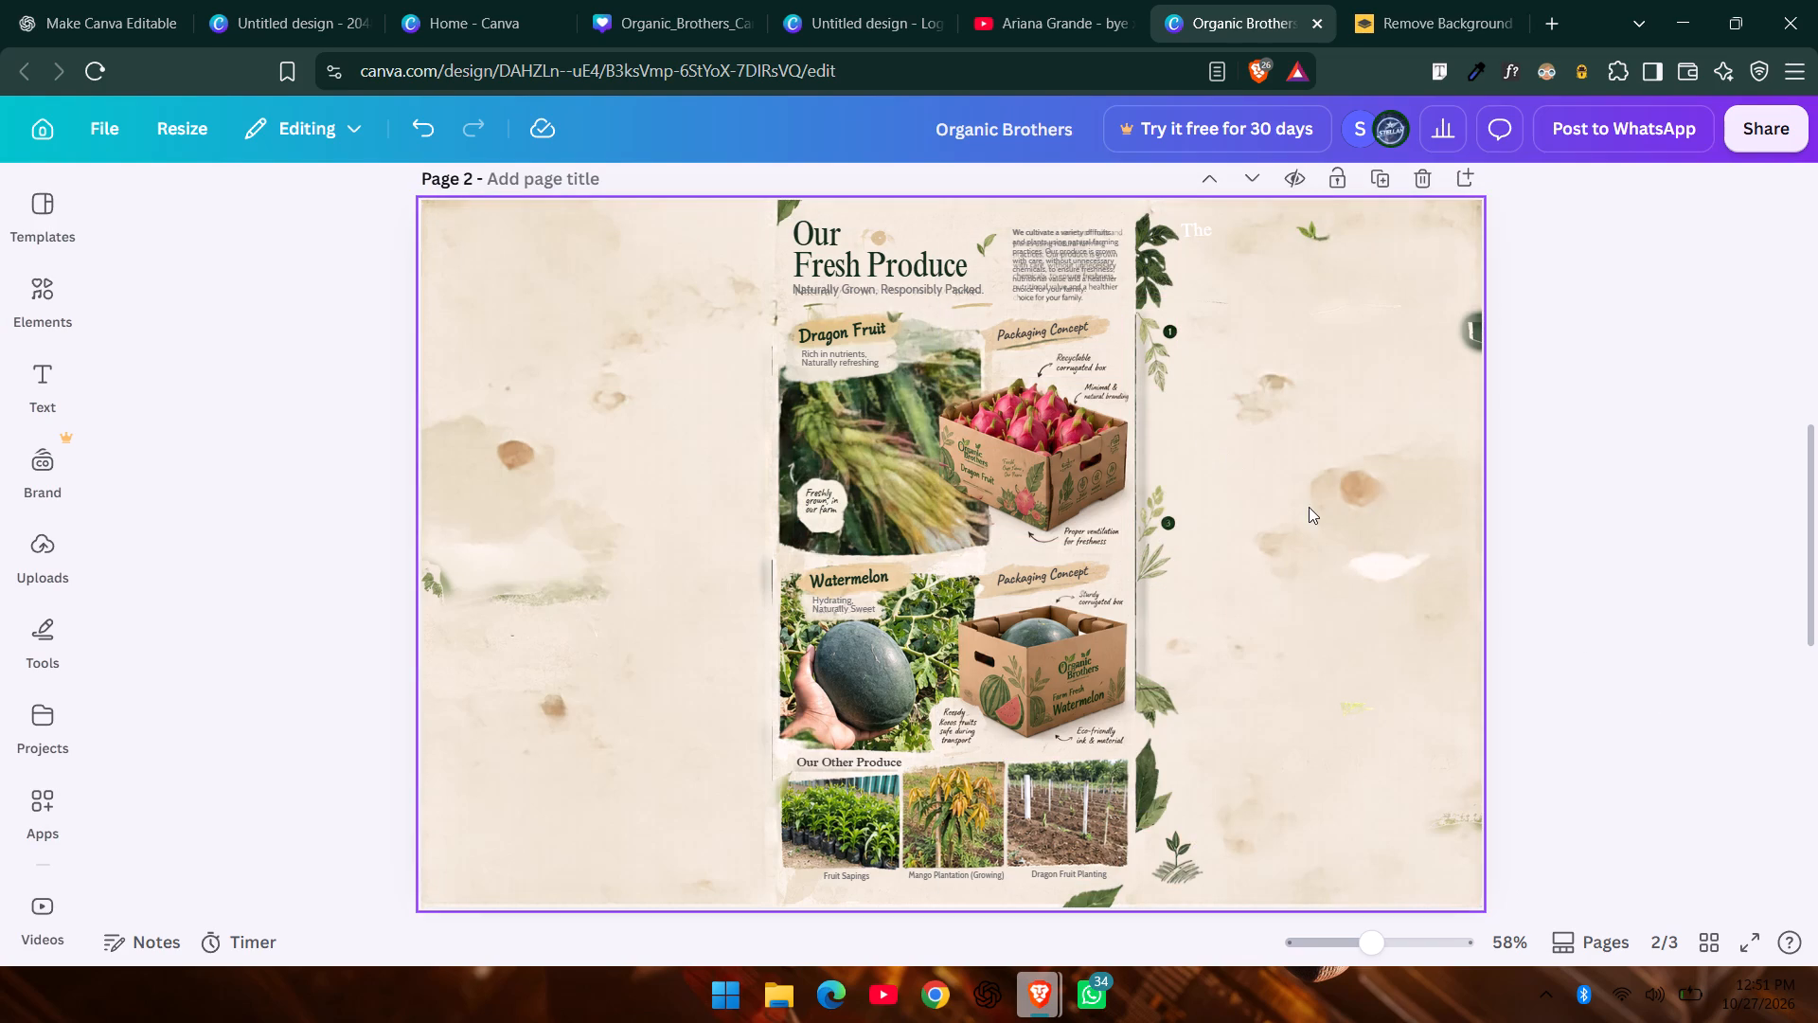
Crop page 2's background image to the width of the "Our Fresh Produce" panel and trim its bottom edge up to the produce captions.
{"action": "left_click", "coordinate": [1473, 406]}
{"action": "left_click_drag", "start_coordinate": [1490, 409], "coordinate": [1385, 375]}
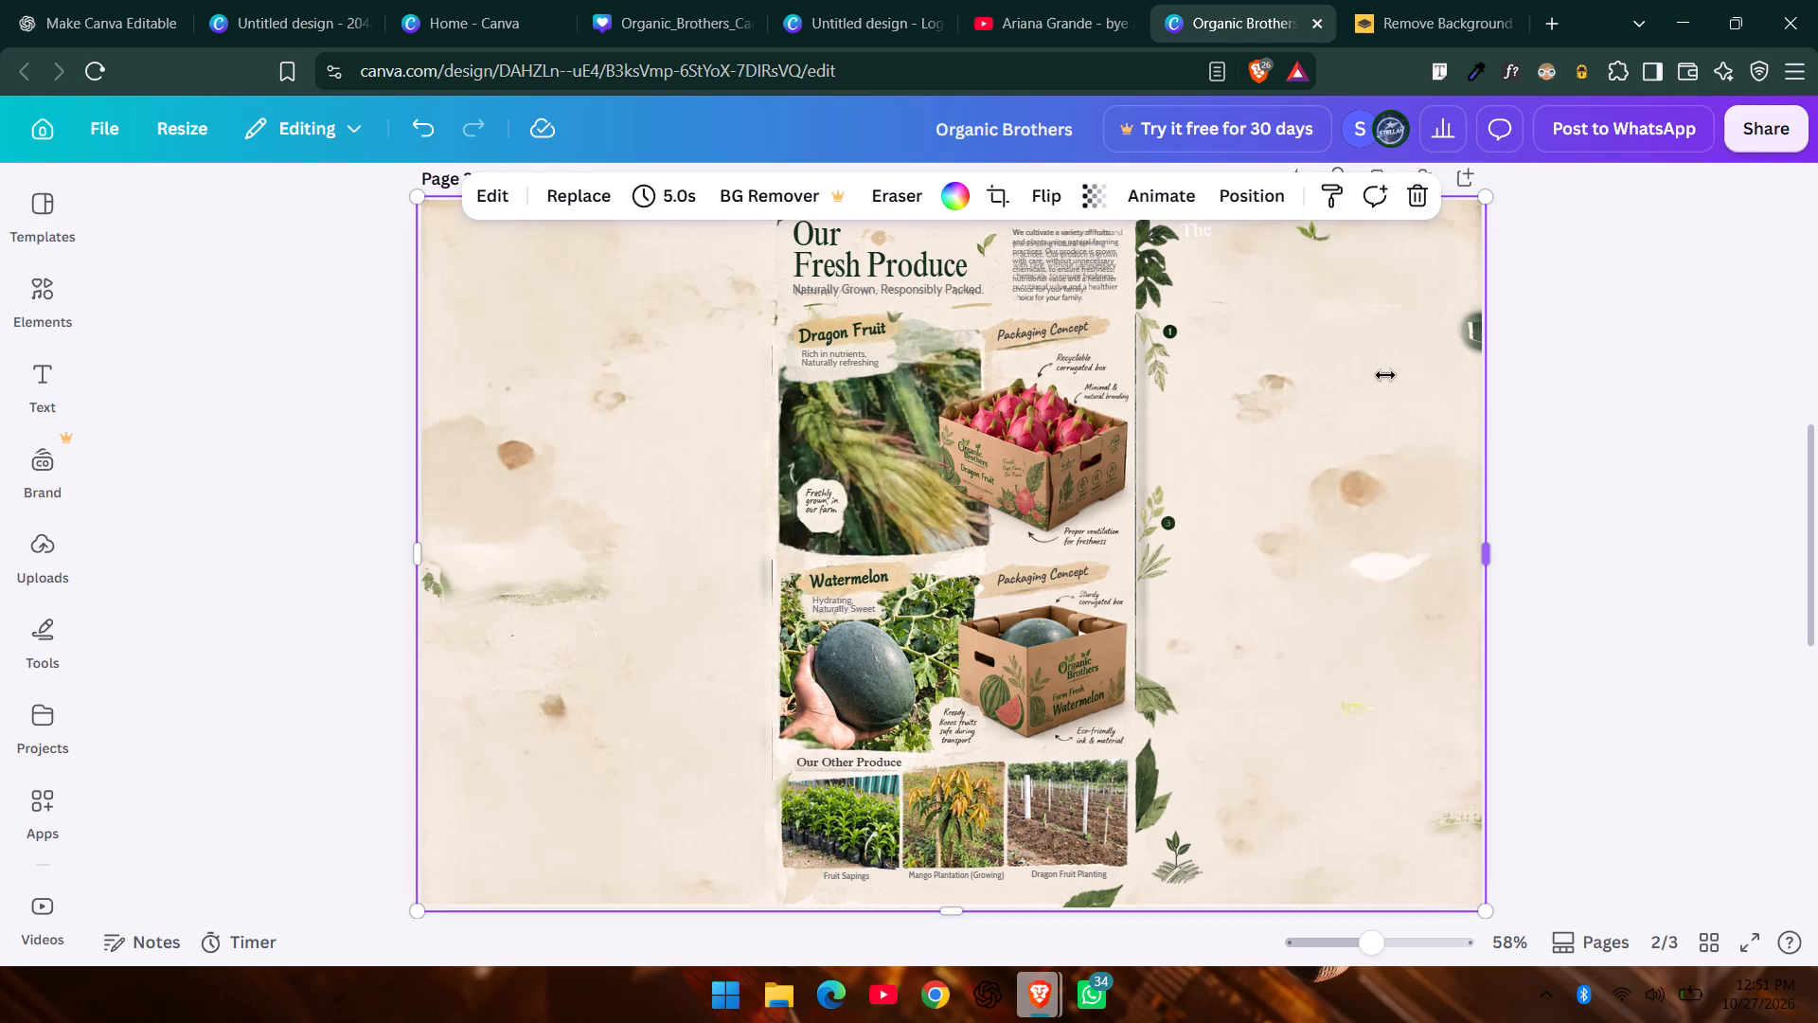
{"action": "left_click_drag", "start_coordinate": [1385, 375], "coordinate": [1150, 422]}
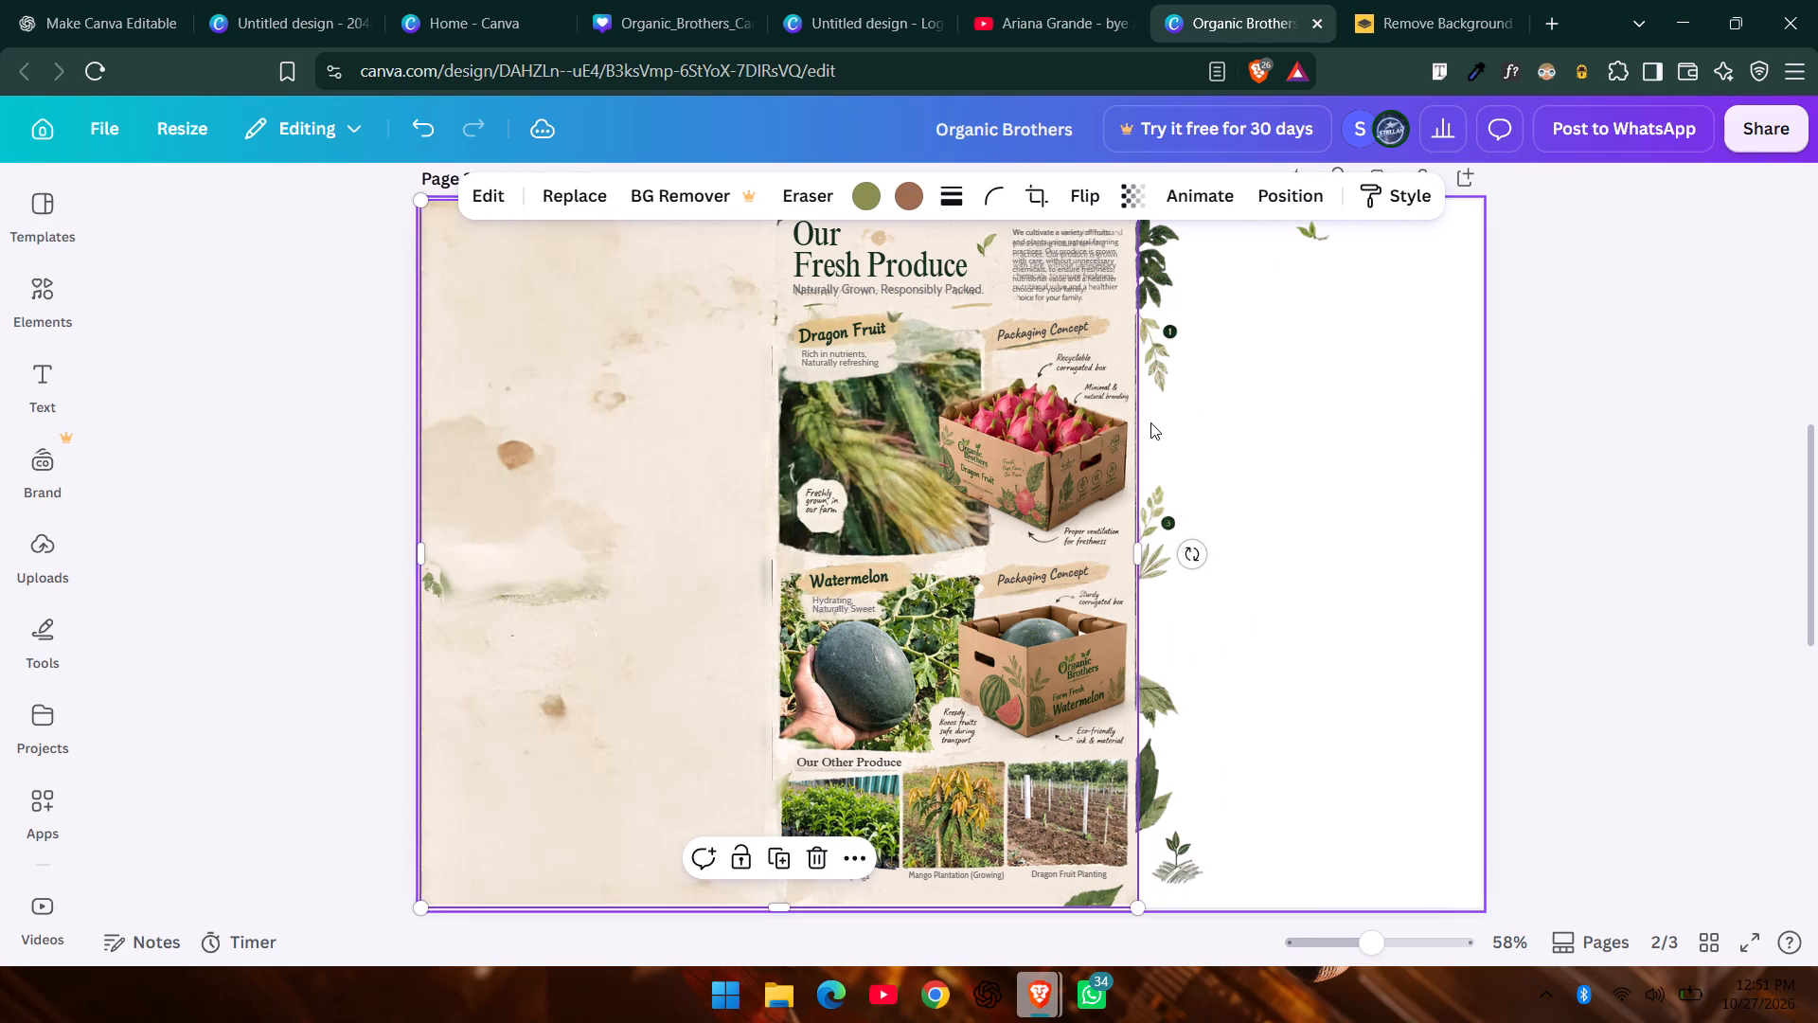
{"action": "left_click_drag", "start_coordinate": [417, 574], "coordinate": [502, 574]}
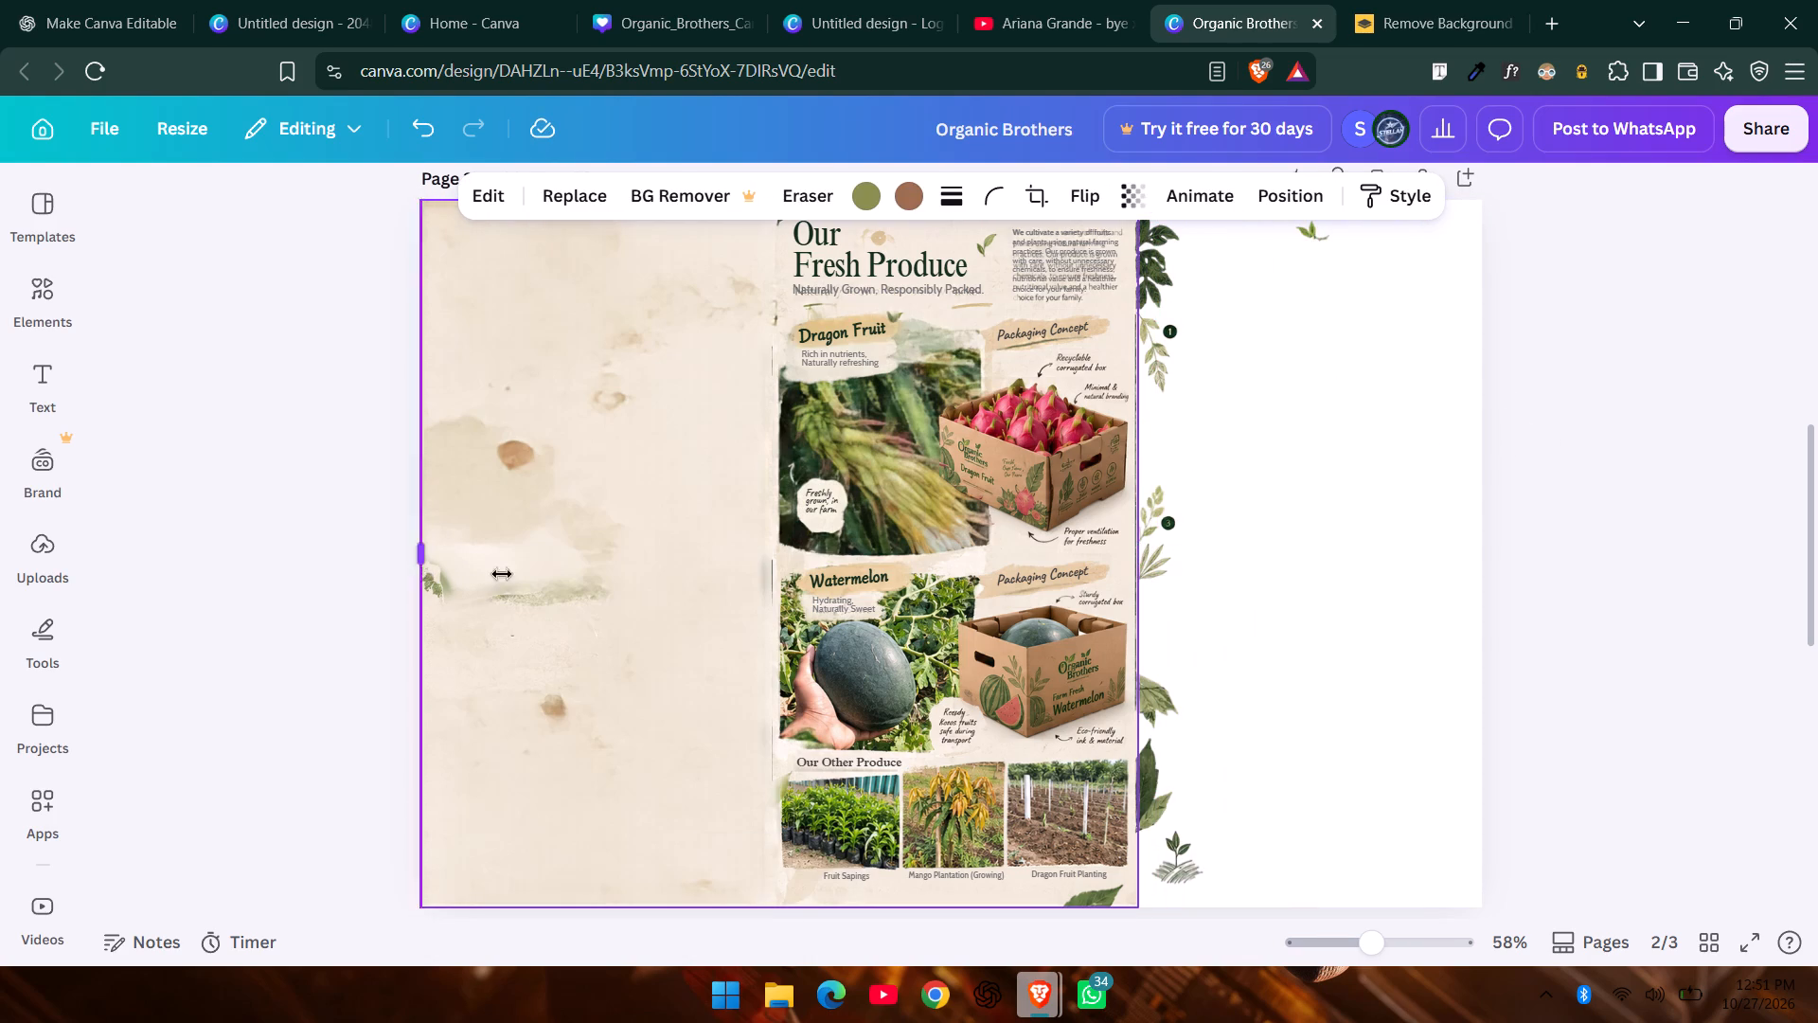
{"action": "left_click_drag", "start_coordinate": [502, 574], "coordinate": [760, 565]}
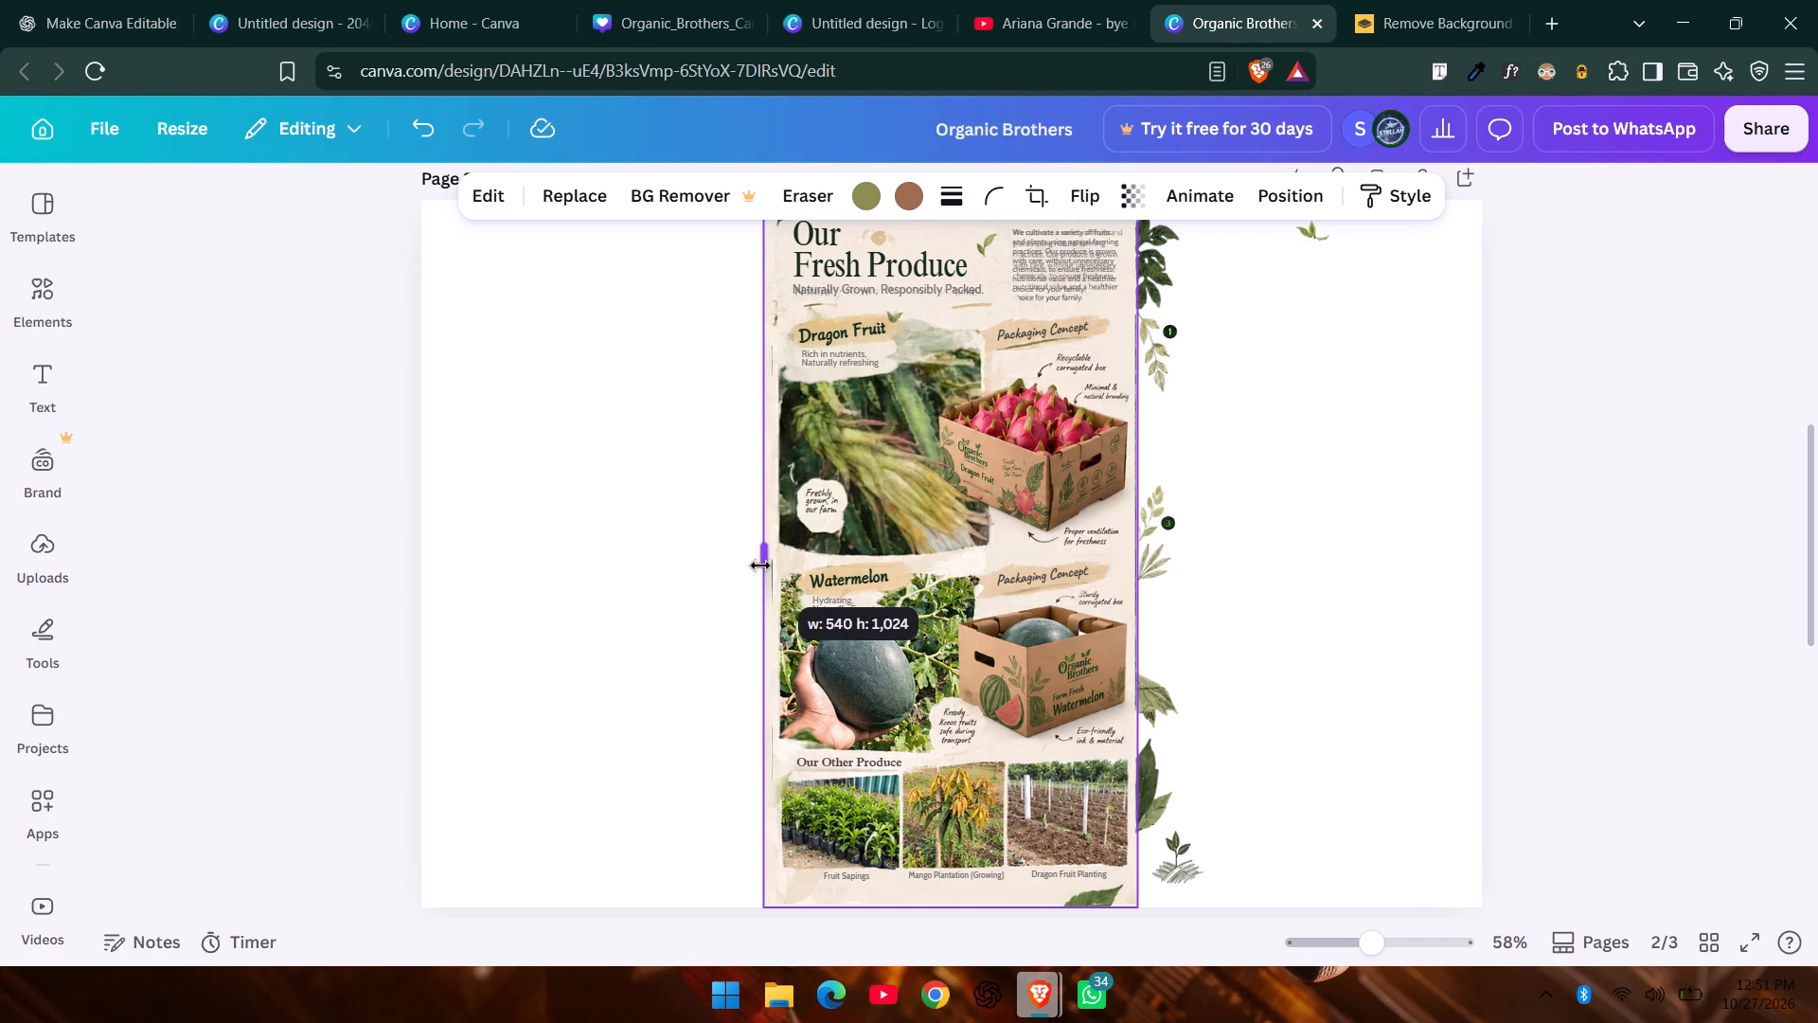
{"action": "left_click_drag", "start_coordinate": [760, 565], "coordinate": [767, 567]}
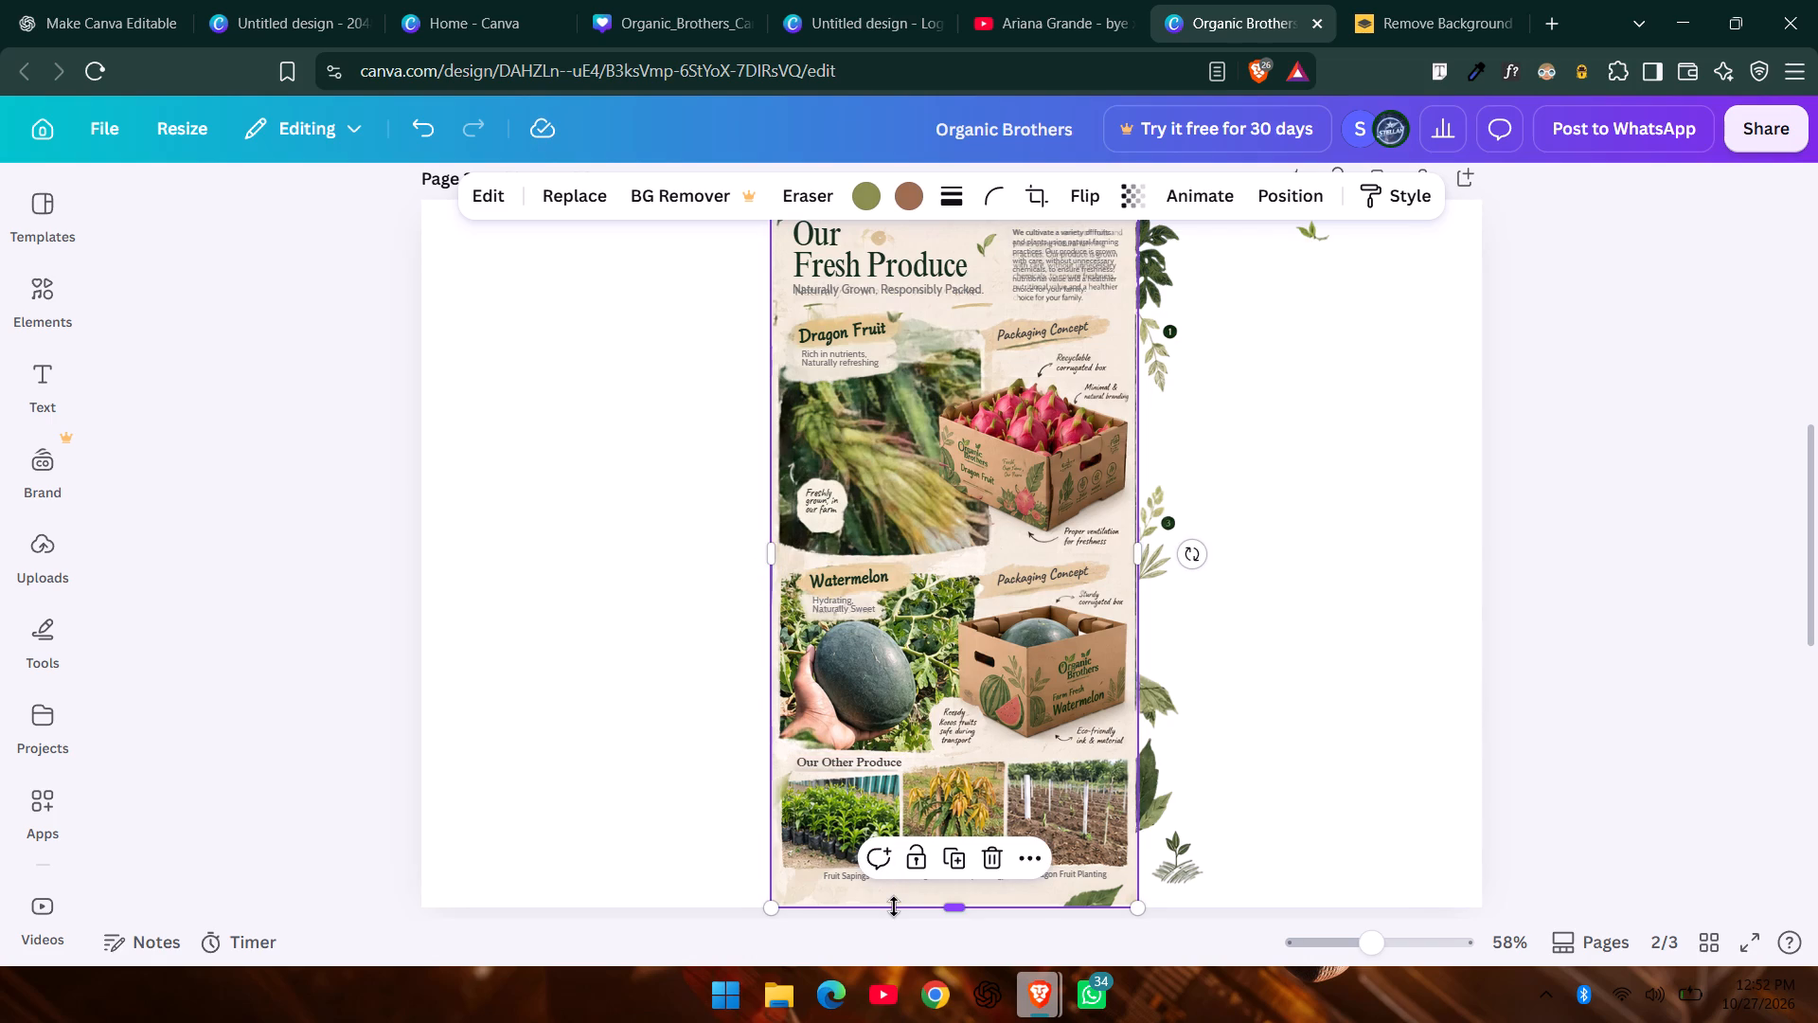
{"action": "left_click_drag", "start_coordinate": [894, 906], "coordinate": [894, 884]}
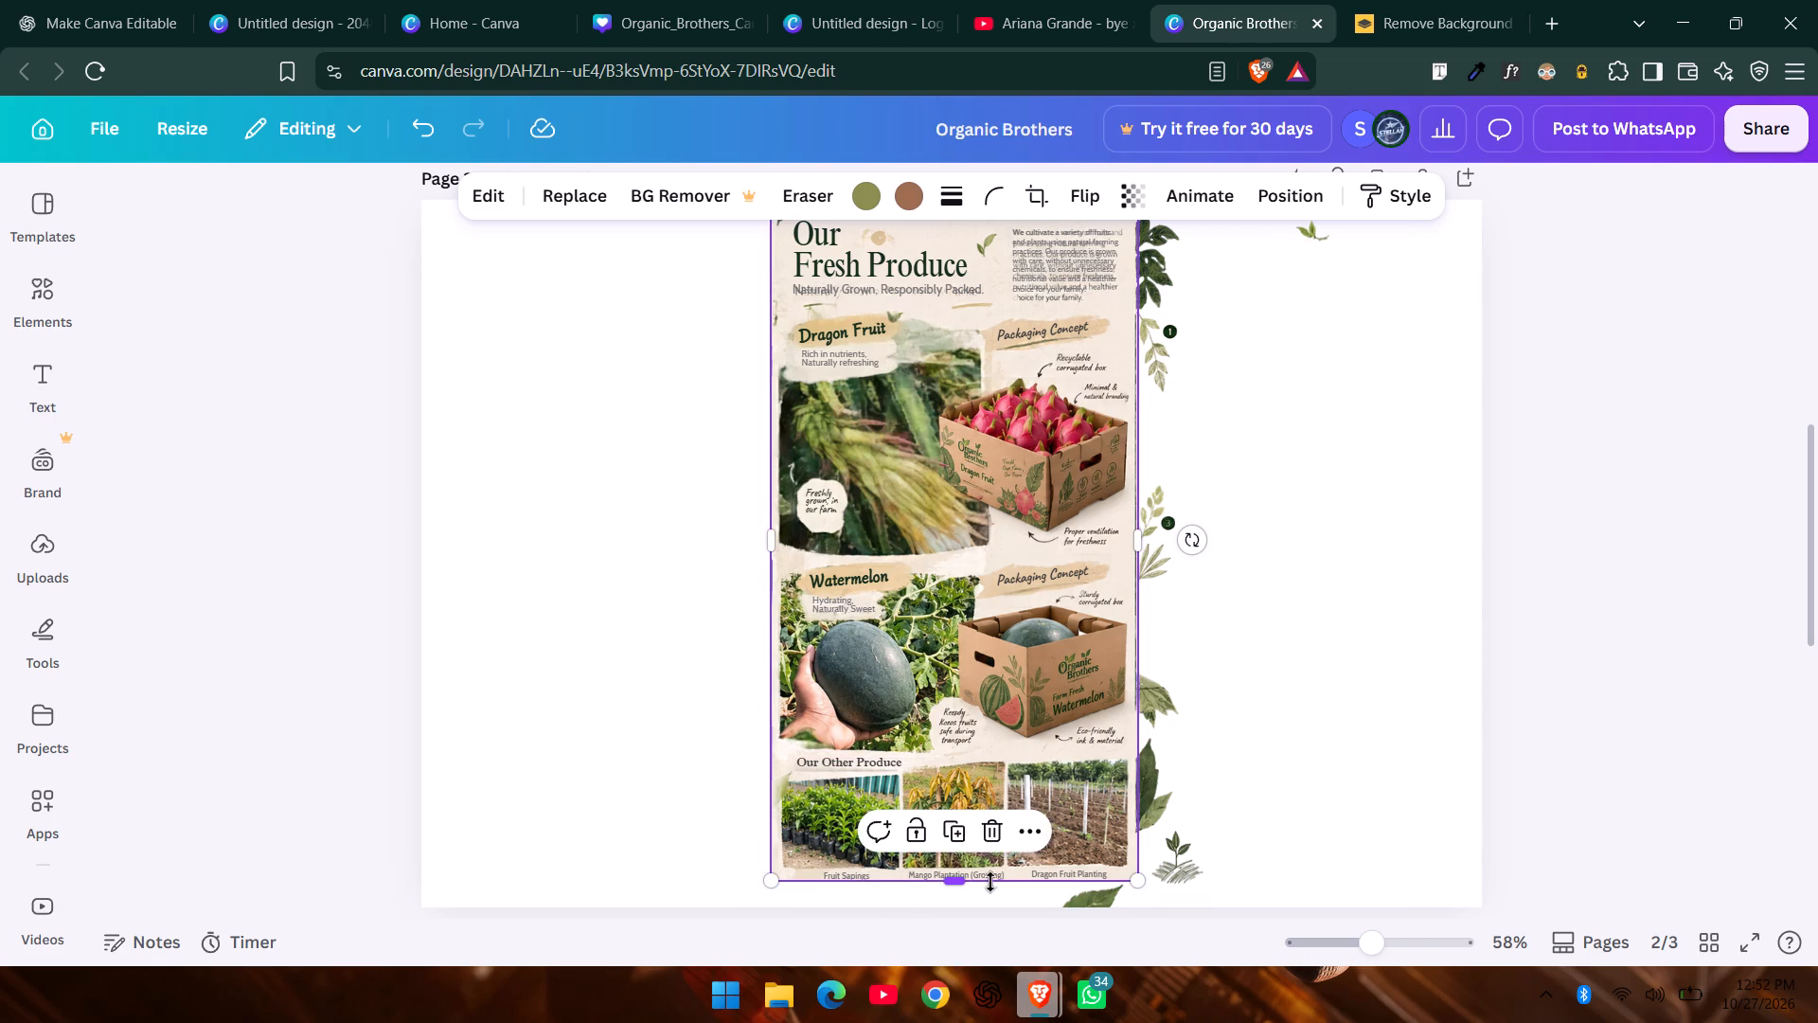
{"action": "left_click", "coordinate": [1581, 734]}
Switch to remove.bg and download the background-free logo as the free 500 x 500 preview PNG, saving it to the Desktop.
{"action": "scroll", "coordinate": [1546, 572], "scroll_direction": "up", "scroll_amount": 1}
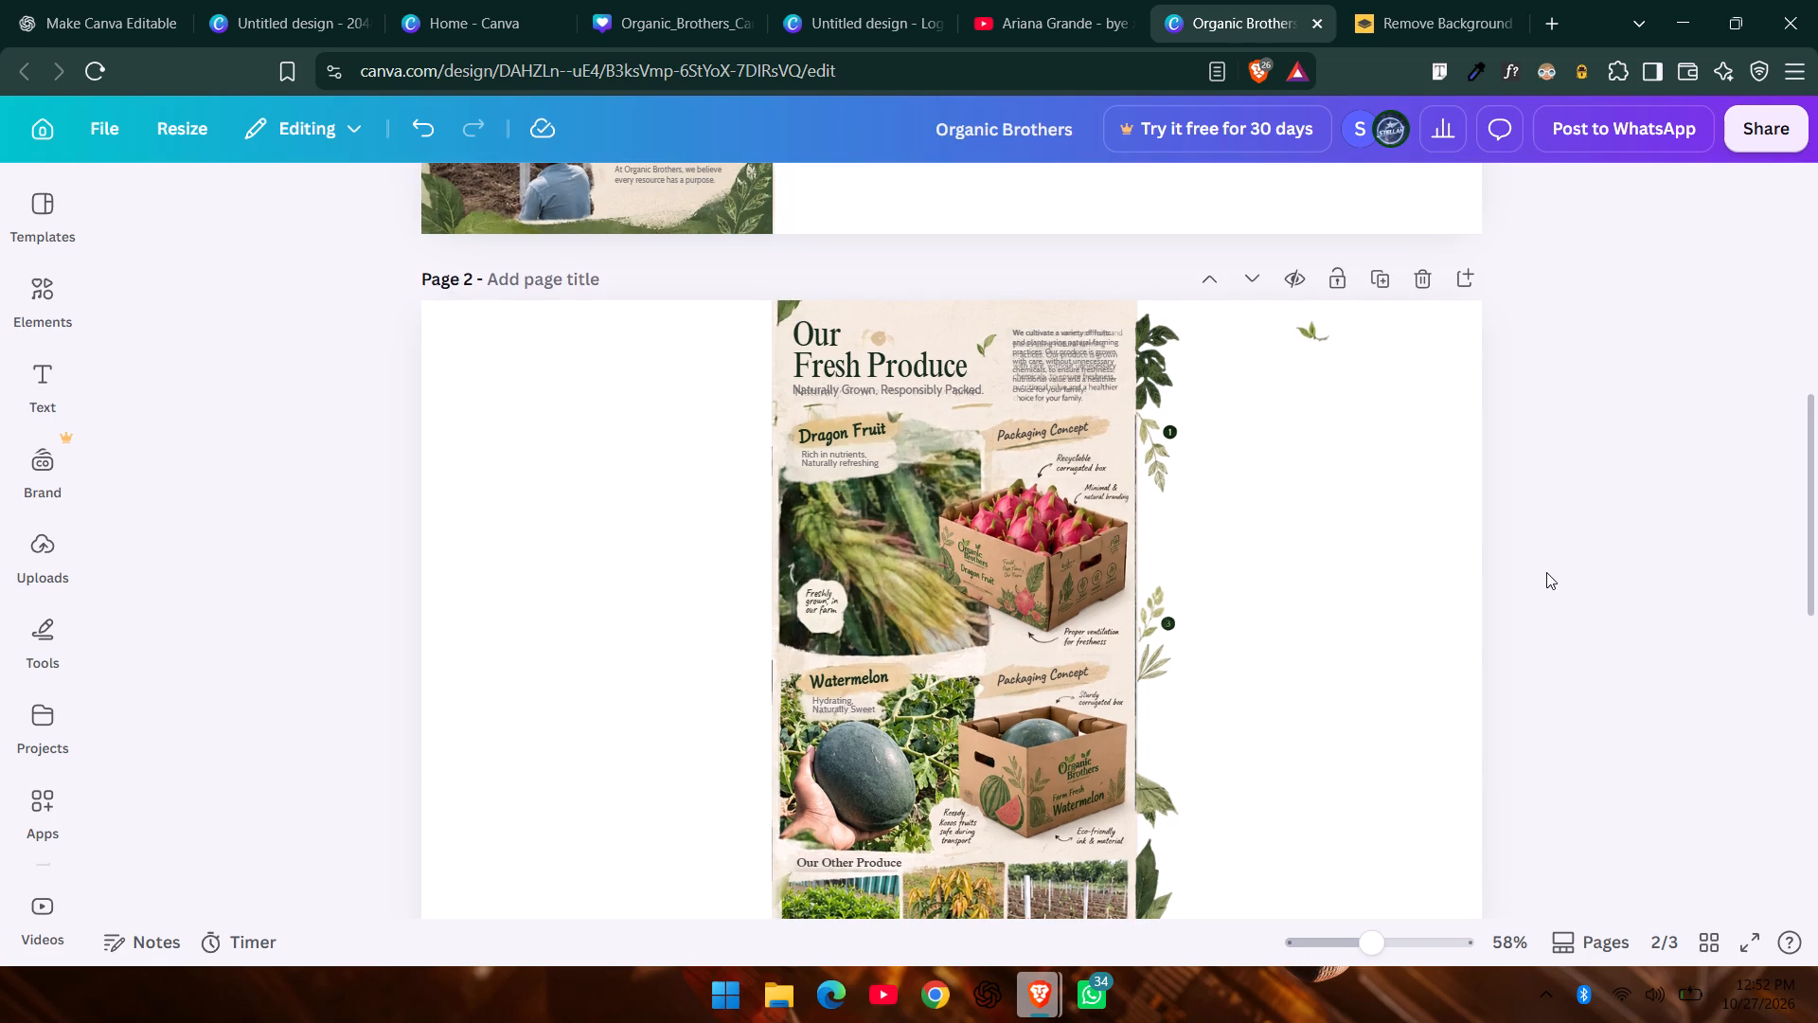
{"action": "scroll", "coordinate": [1546, 572], "scroll_direction": "up", "scroll_amount": 1}
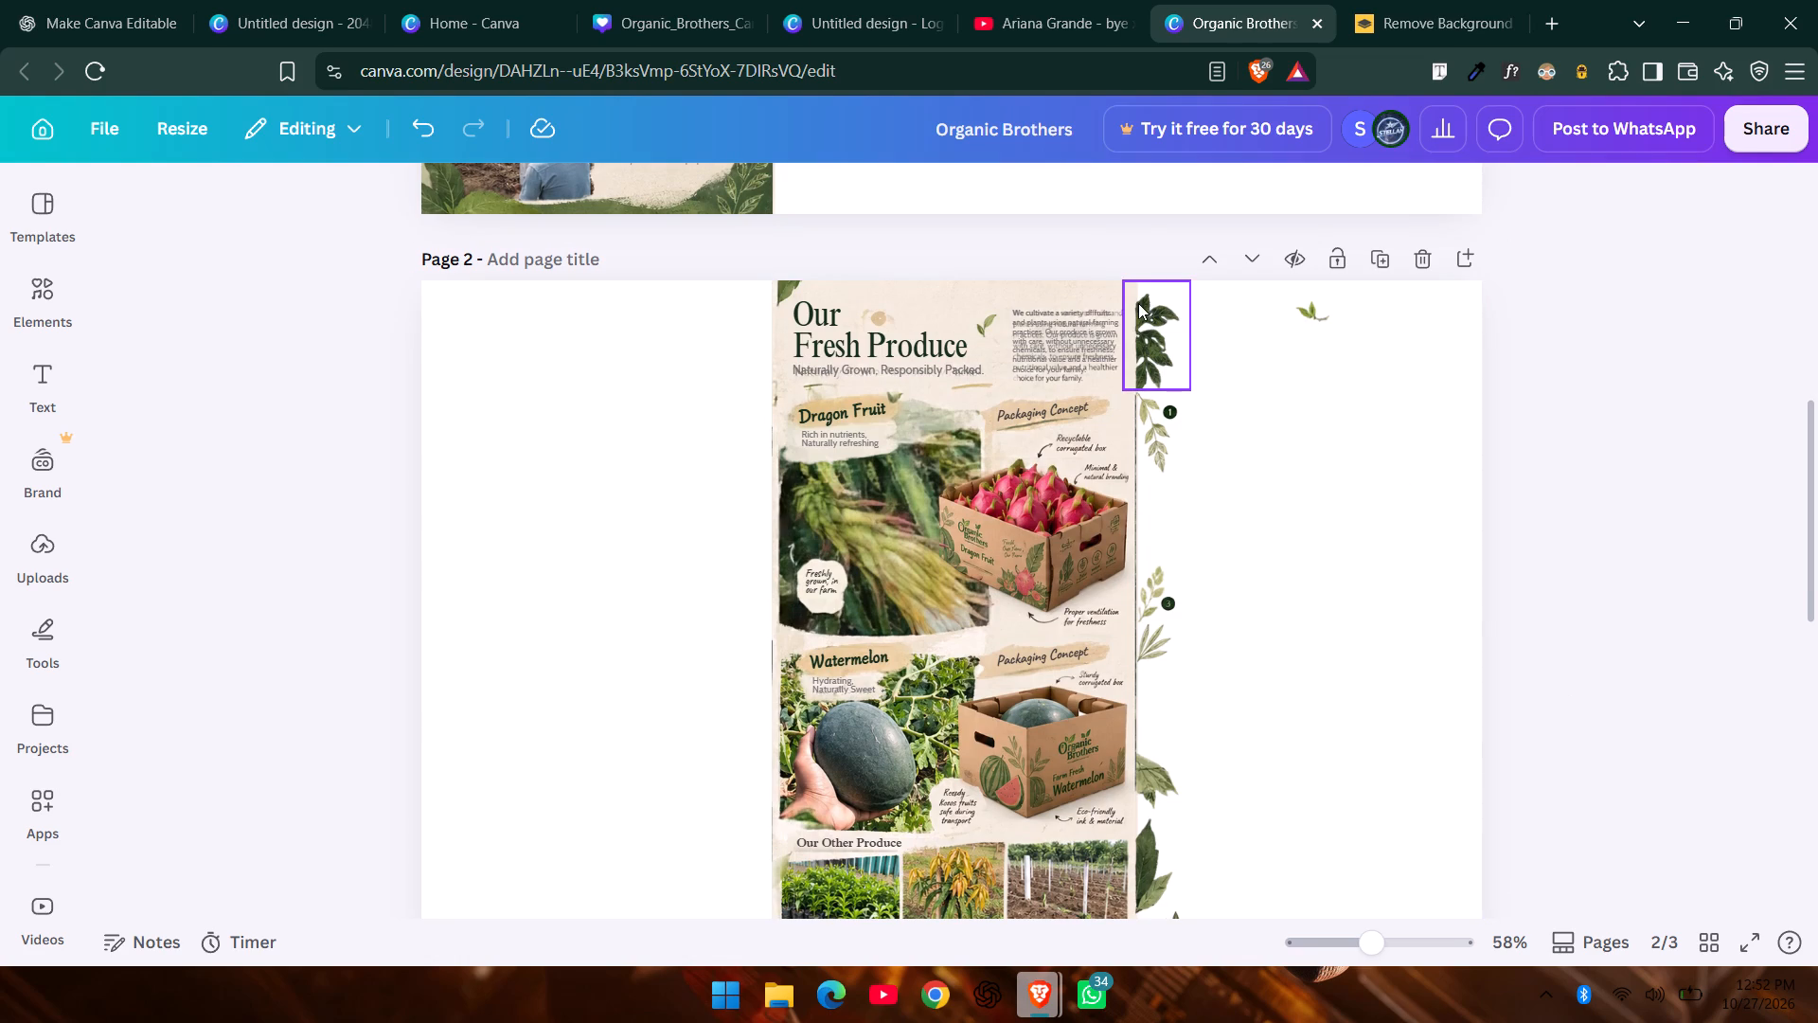
{"action": "scroll", "coordinate": [1431, 497], "scroll_direction": "up", "scroll_amount": 2}
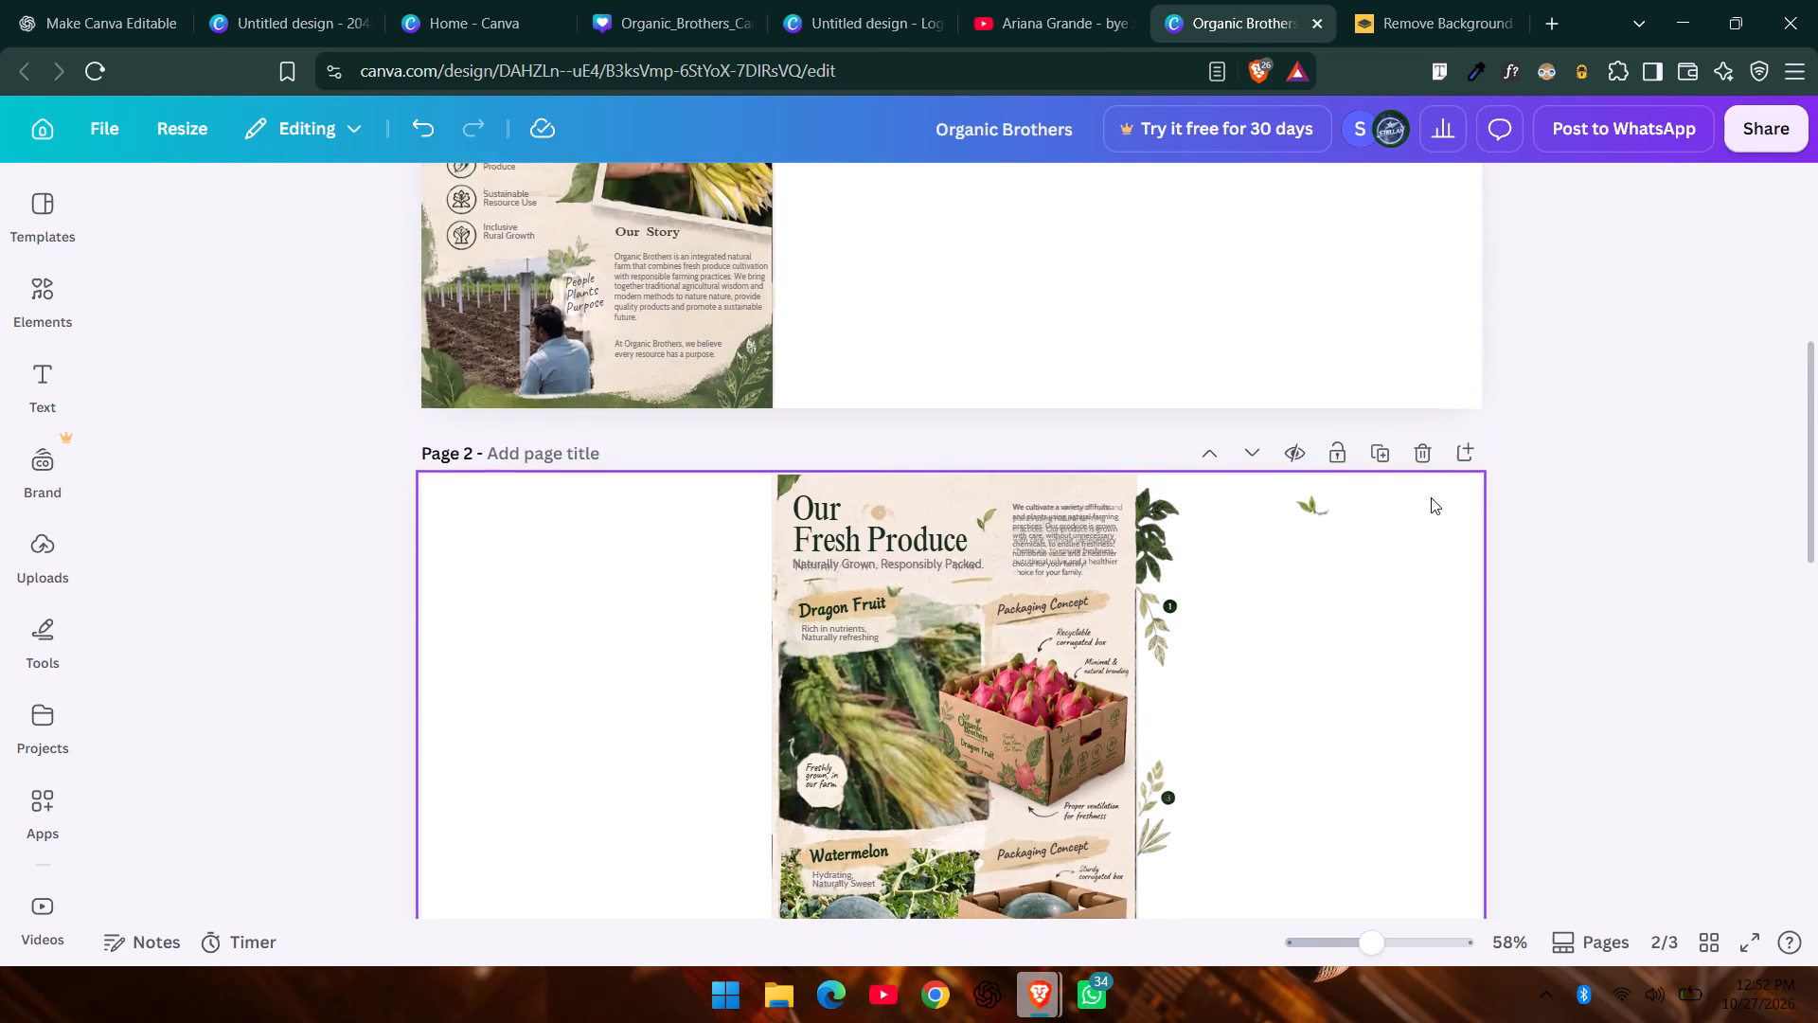
{"action": "scroll", "coordinate": [1431, 497], "scroll_direction": "up", "scroll_amount": 3}
{"action": "scroll", "coordinate": [1431, 497], "scroll_direction": "down", "scroll_amount": 1}
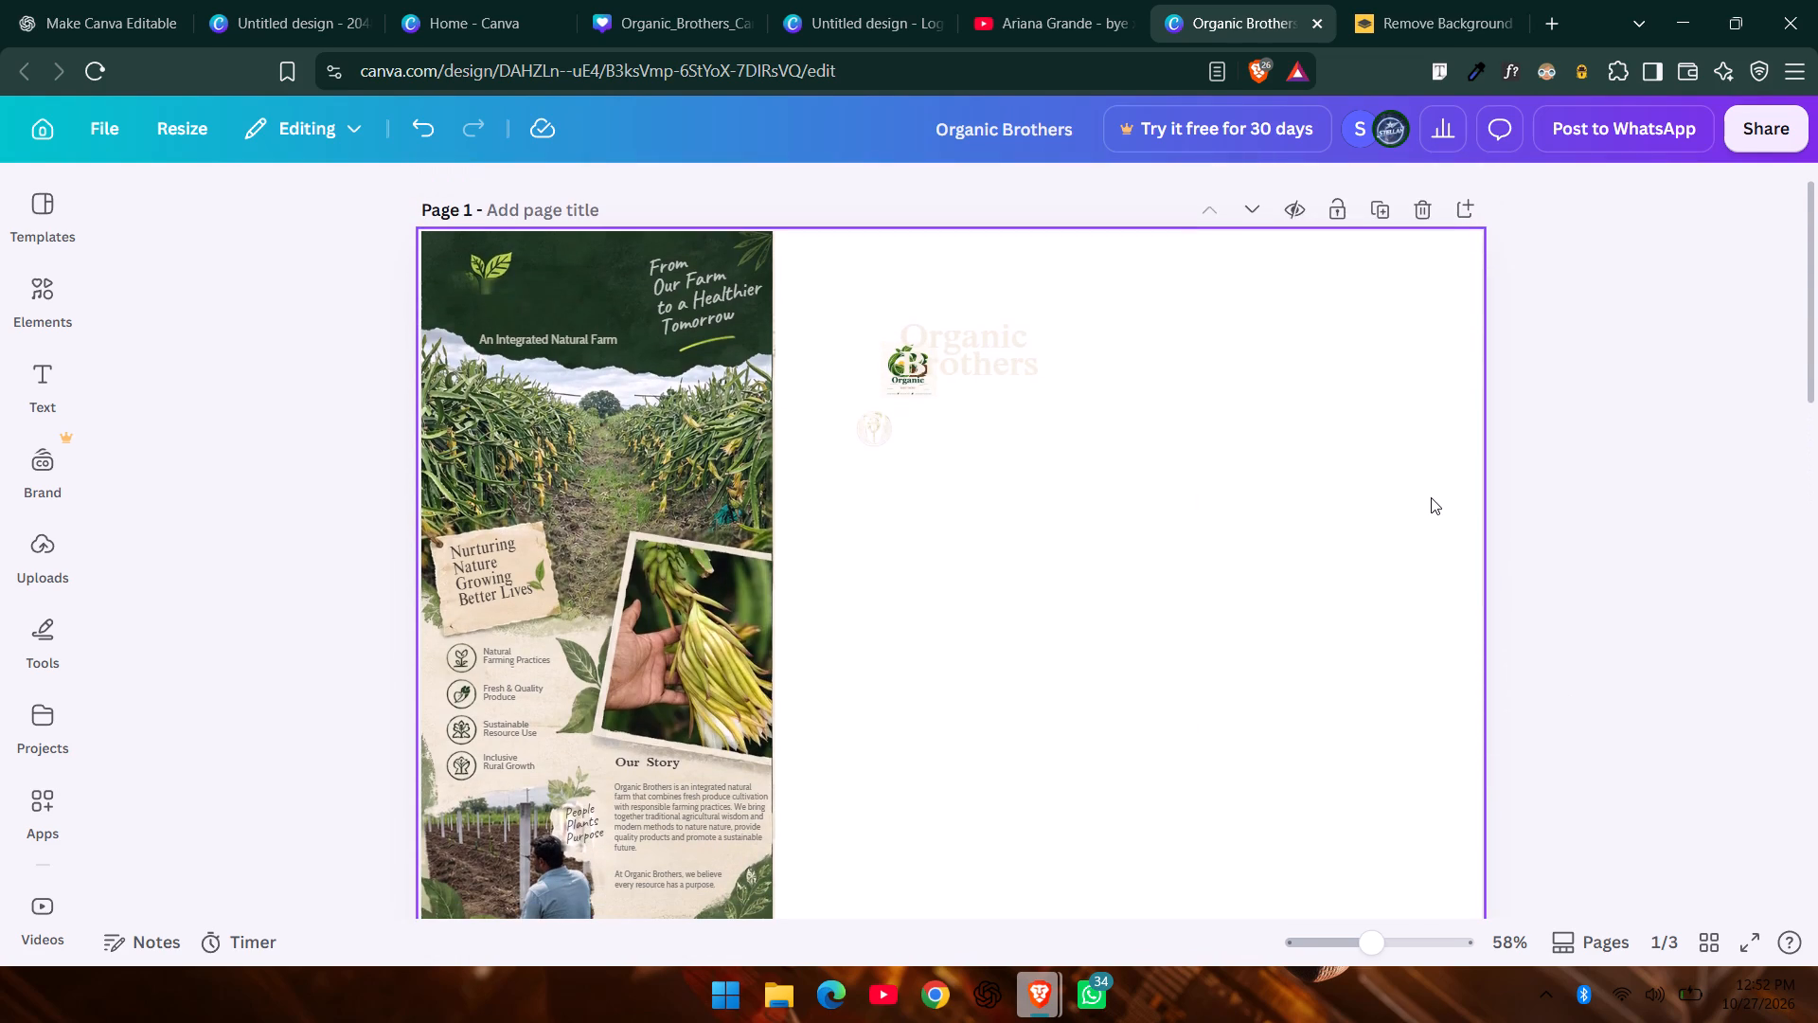
{"action": "left_click", "coordinate": [1417, 0]}
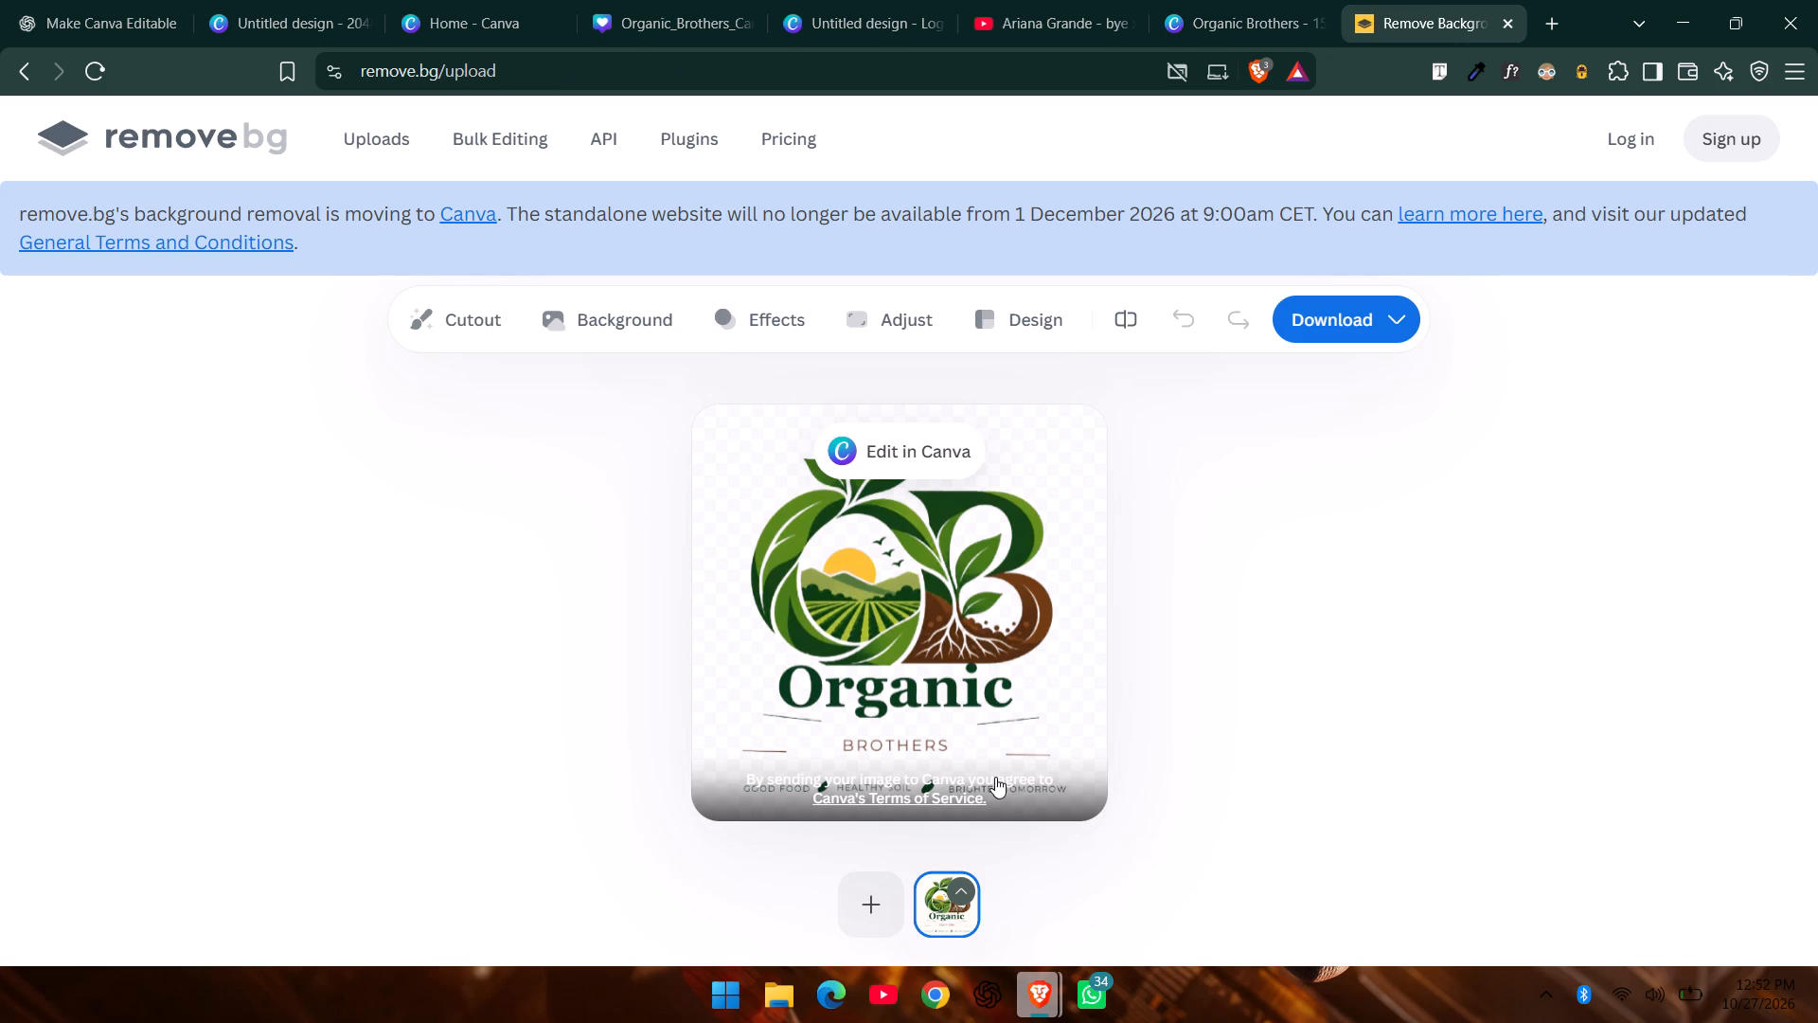
{"action": "left_click", "coordinate": [1394, 324]}
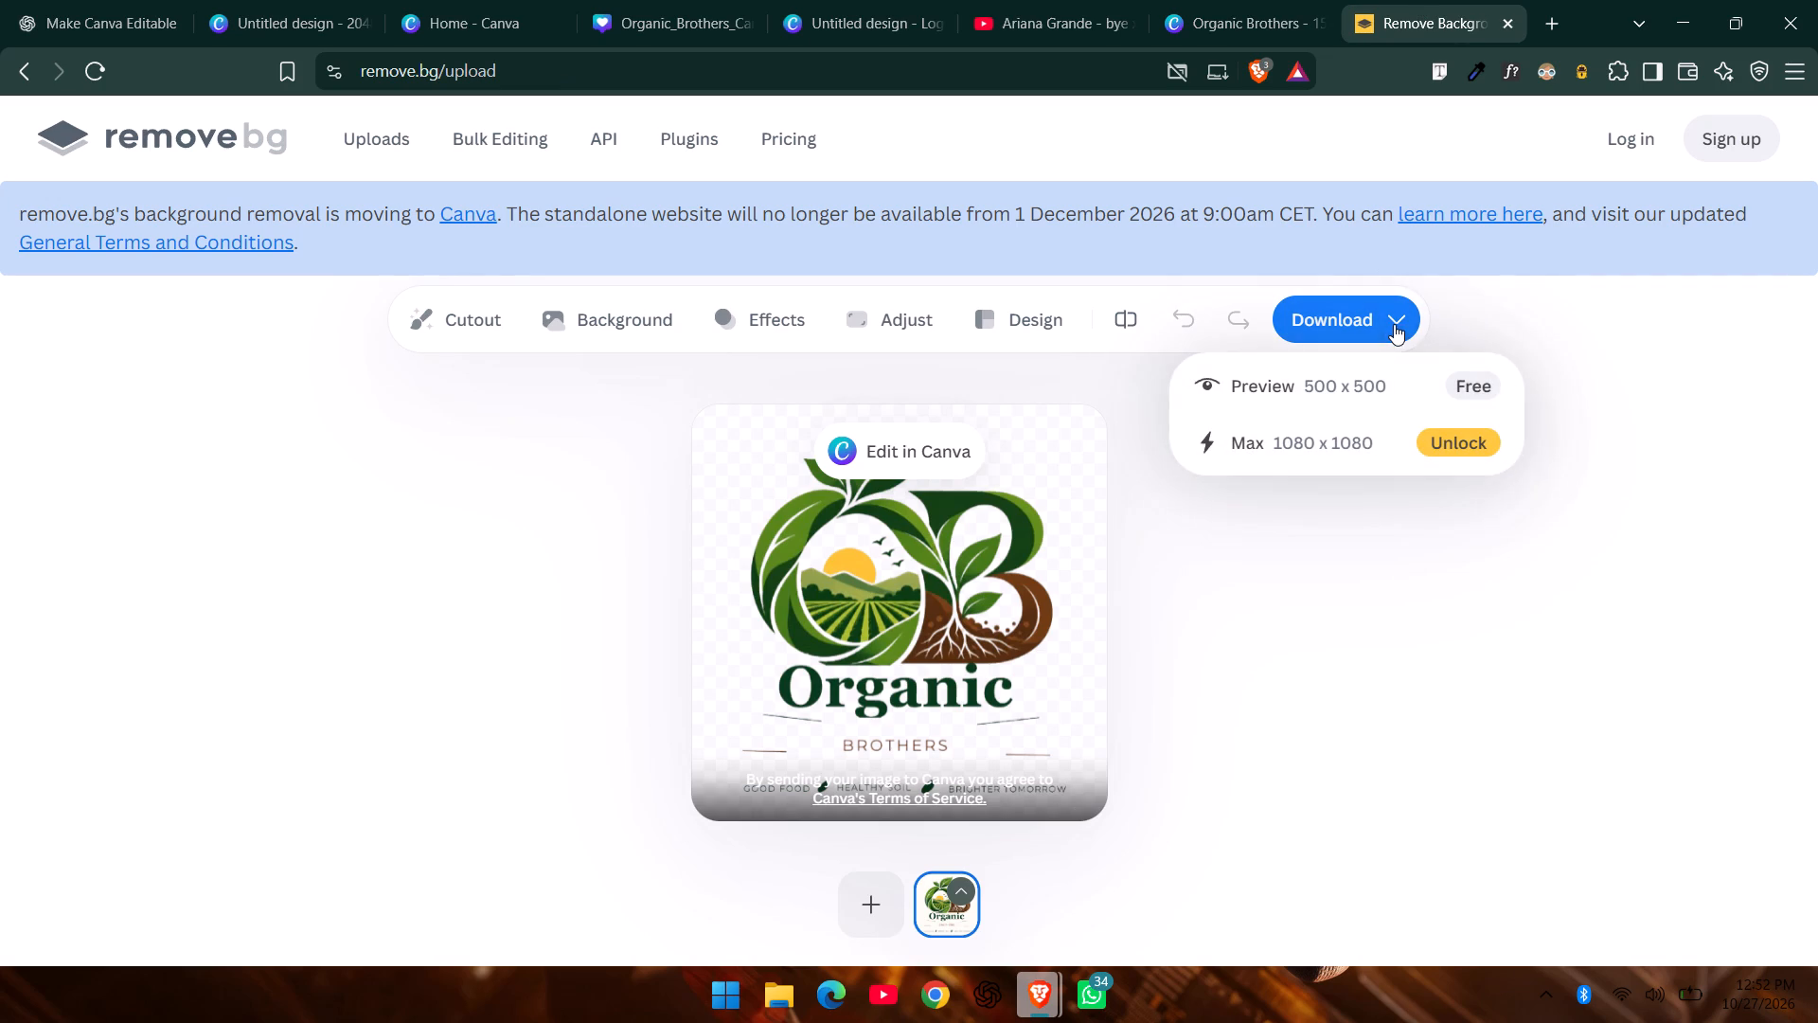
{"action": "left_click", "coordinate": [1368, 382]}
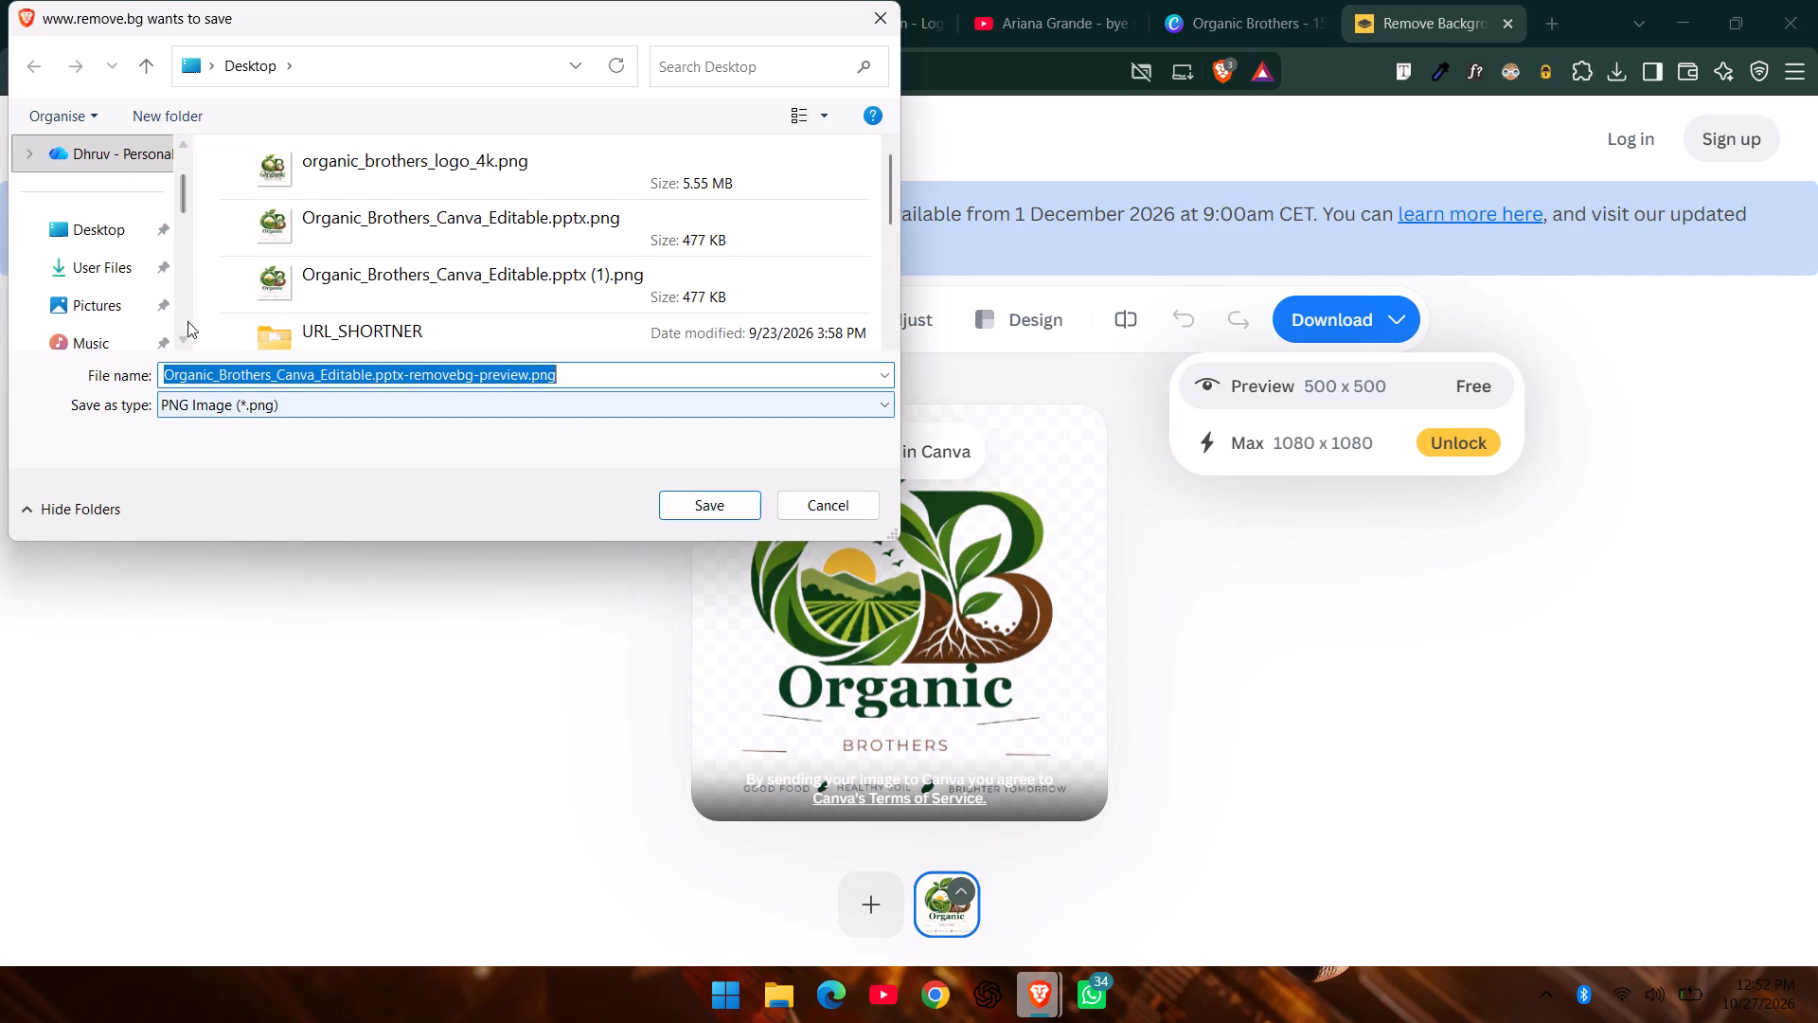
{"action": "left_click", "coordinate": [117, 248]}
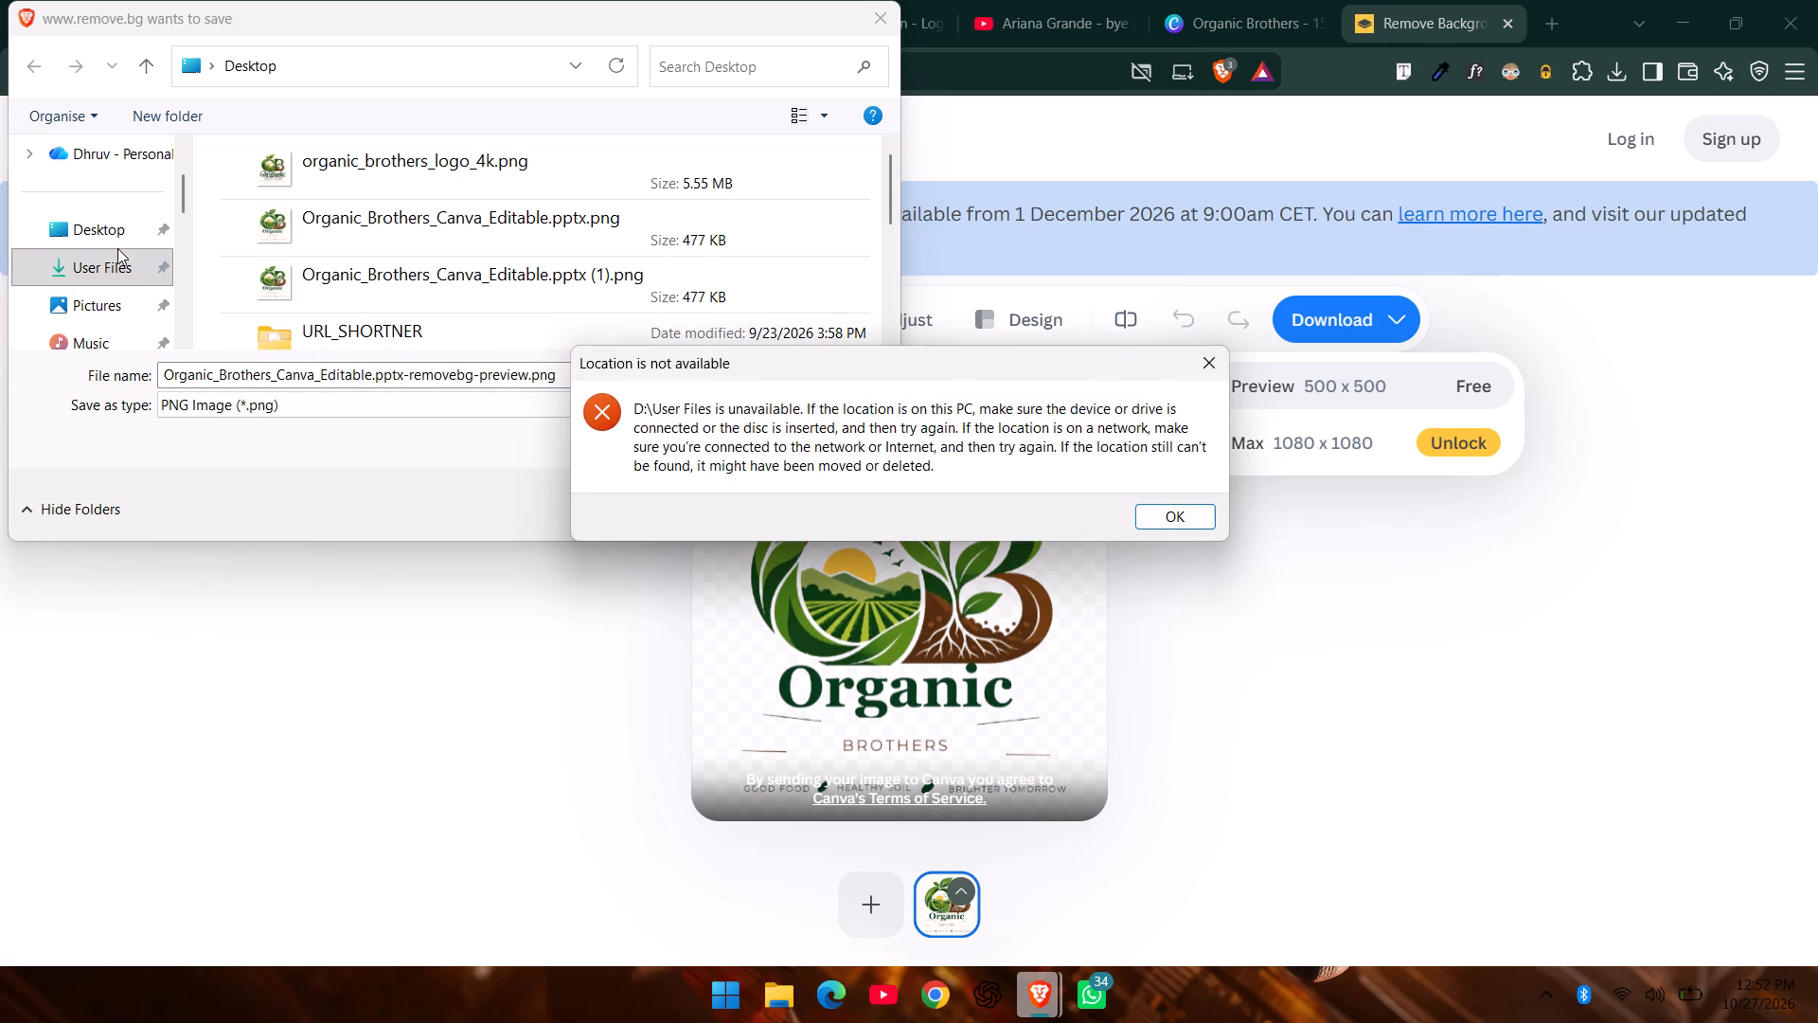
{"action": "left_click", "coordinate": [1168, 505]}
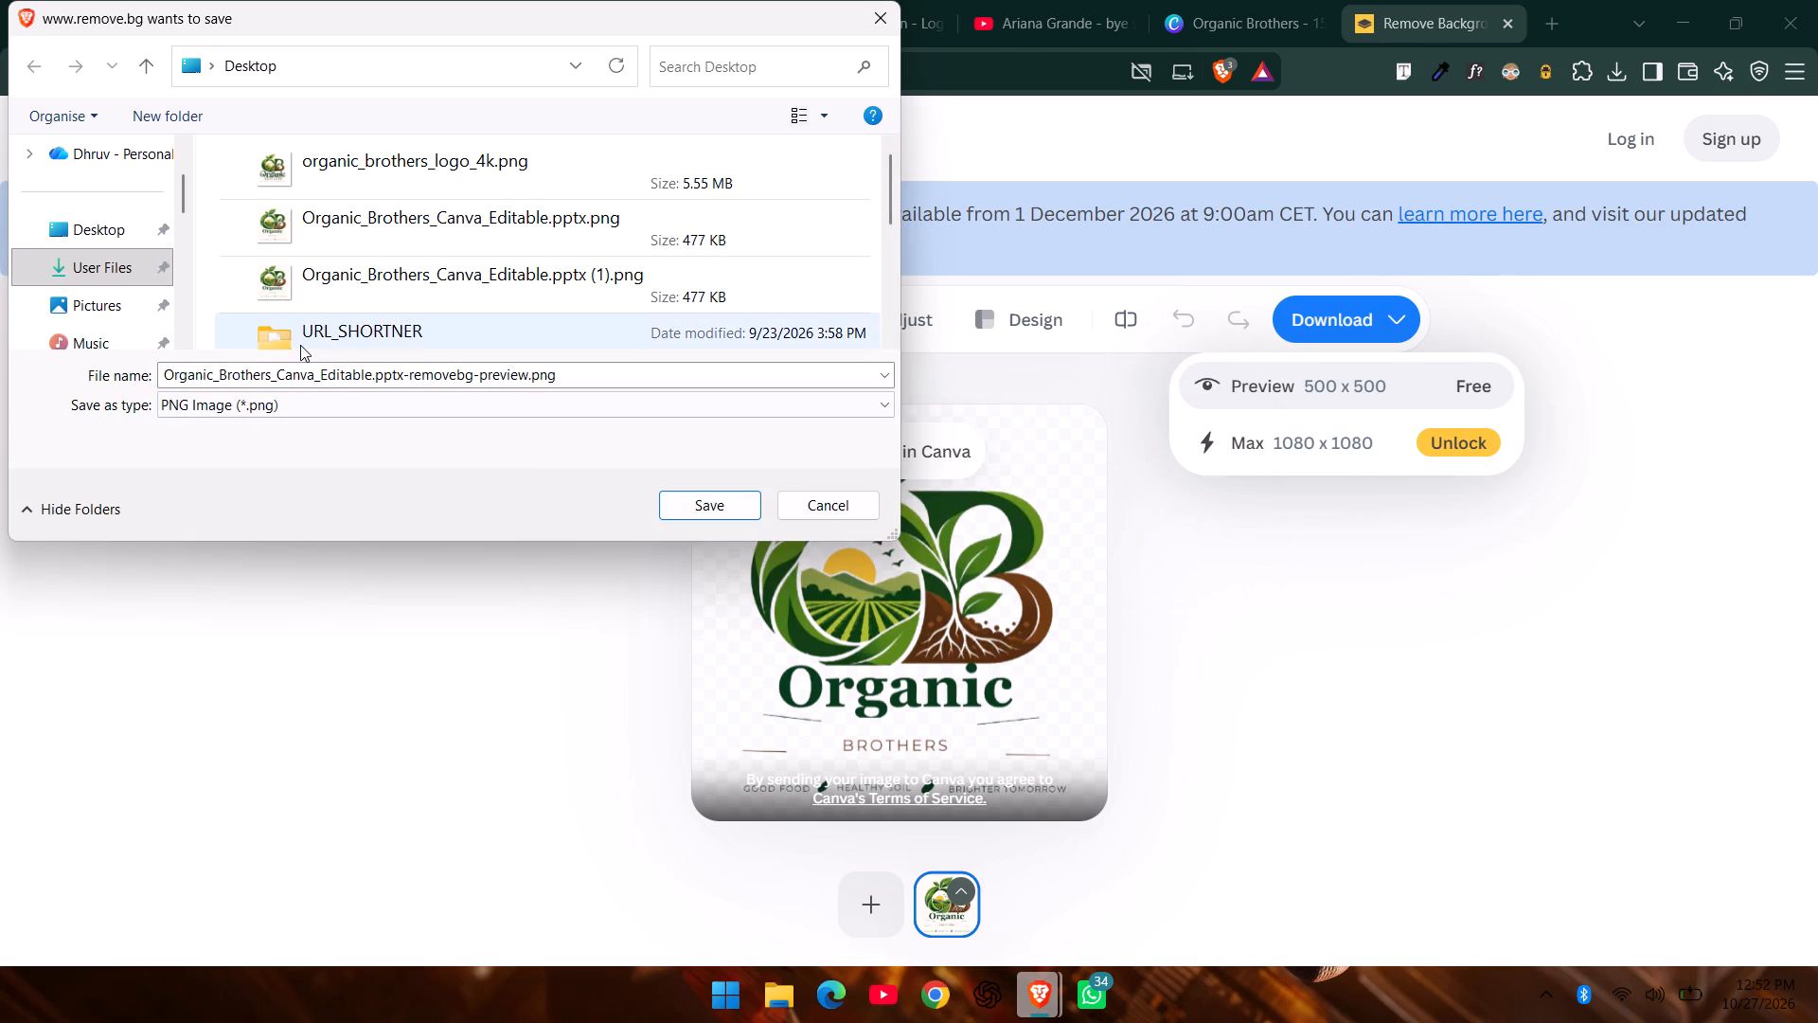
{"action": "left_click", "coordinate": [108, 215]}
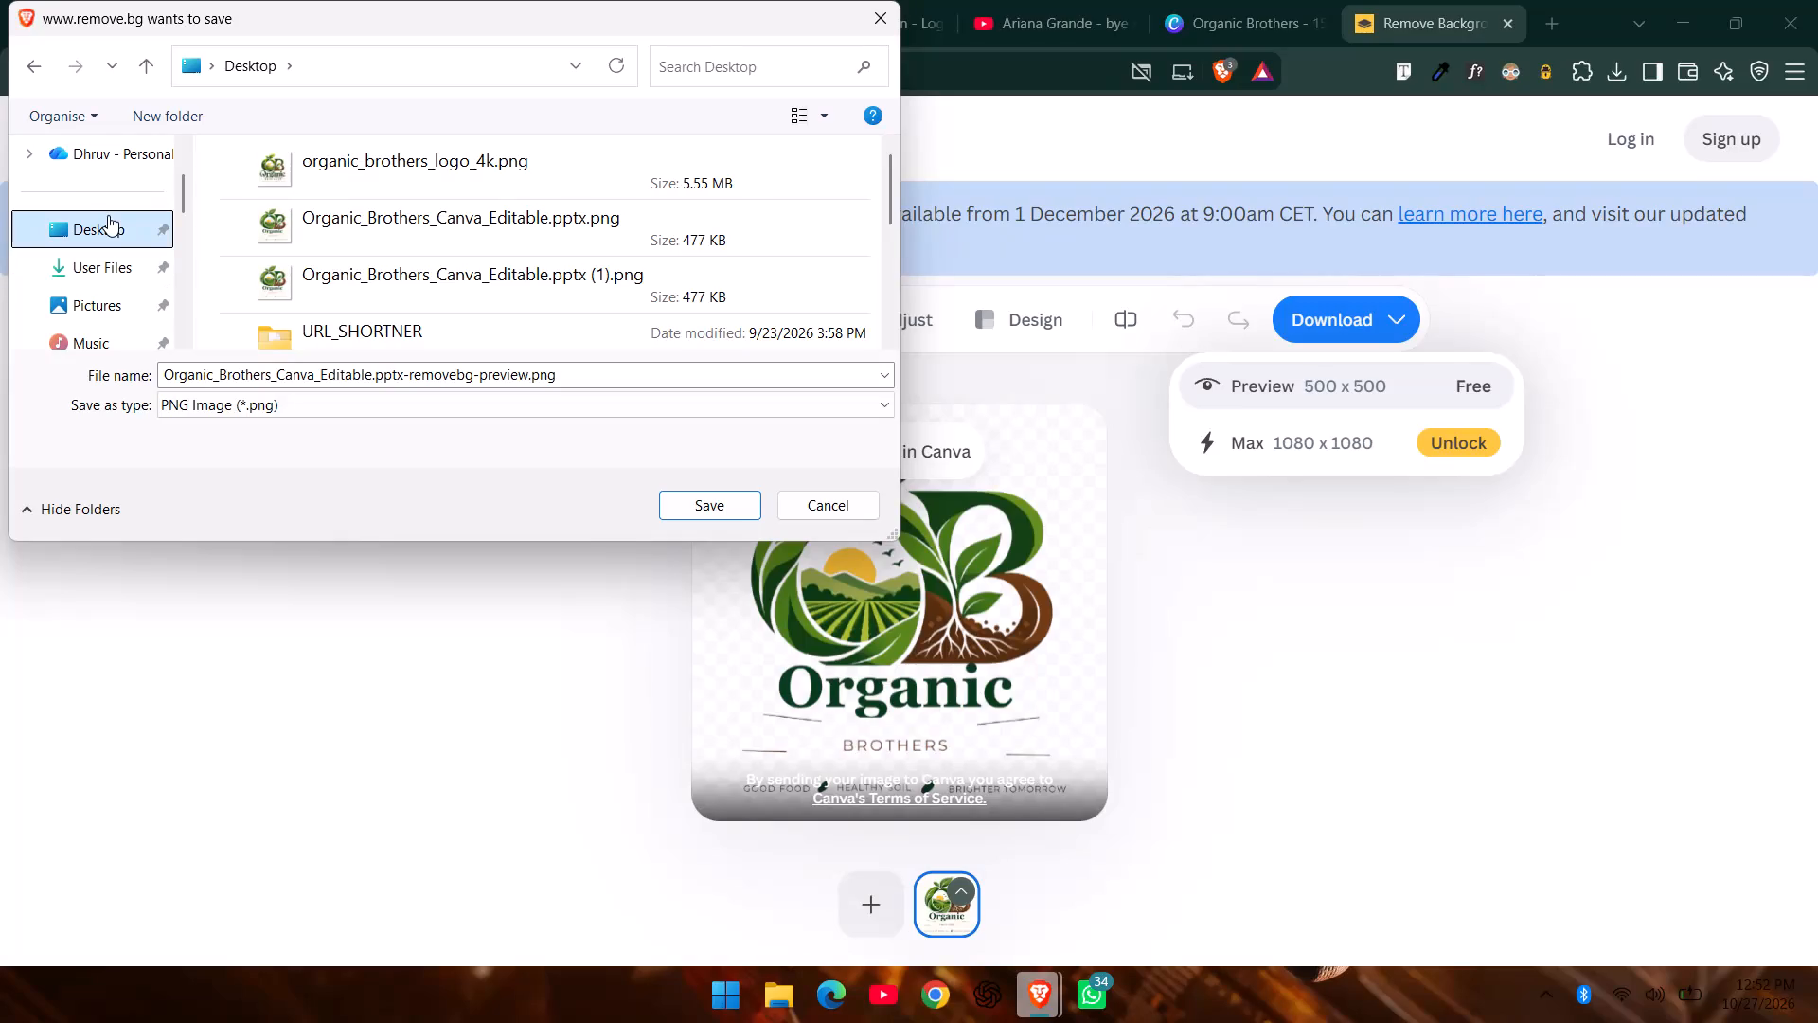
{"action": "left_click", "coordinate": [718, 506]}
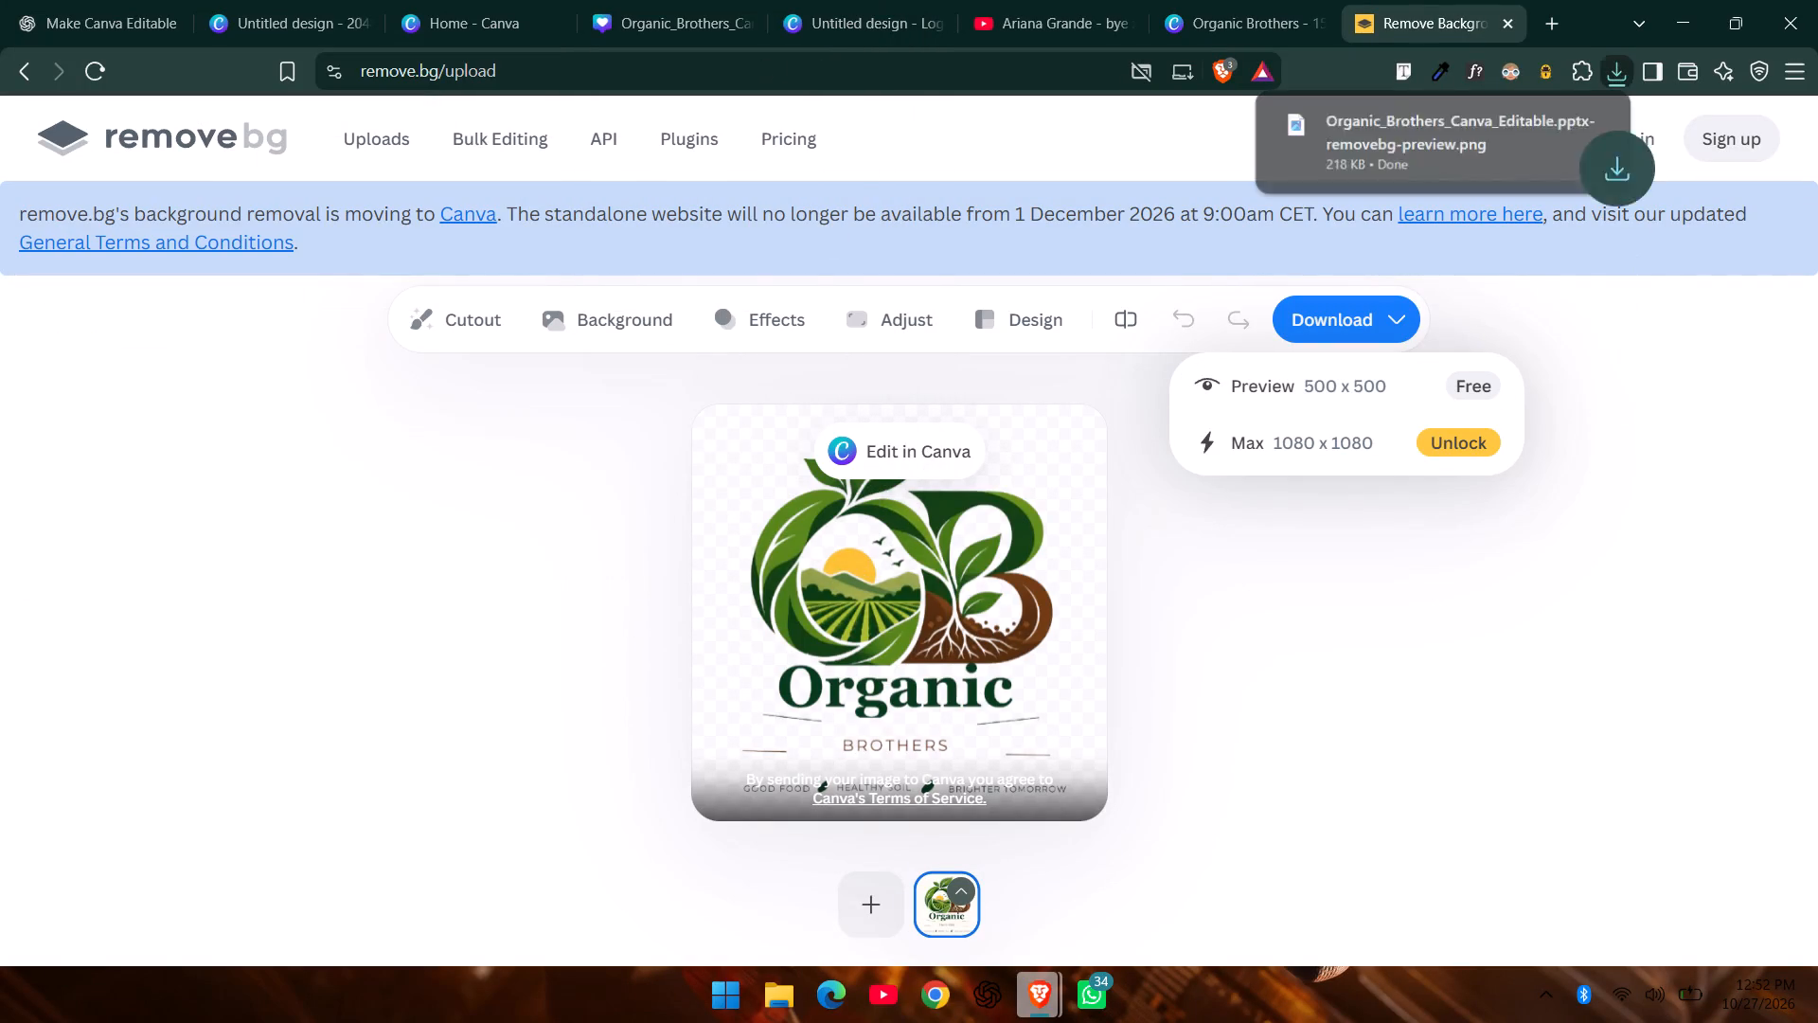
Check the Organic_Brothers_Canva_Editable.pptx and Untitled design - Logo designs, and return to the Organic Brothers design.
{"action": "left_click", "coordinate": [670, 0]}
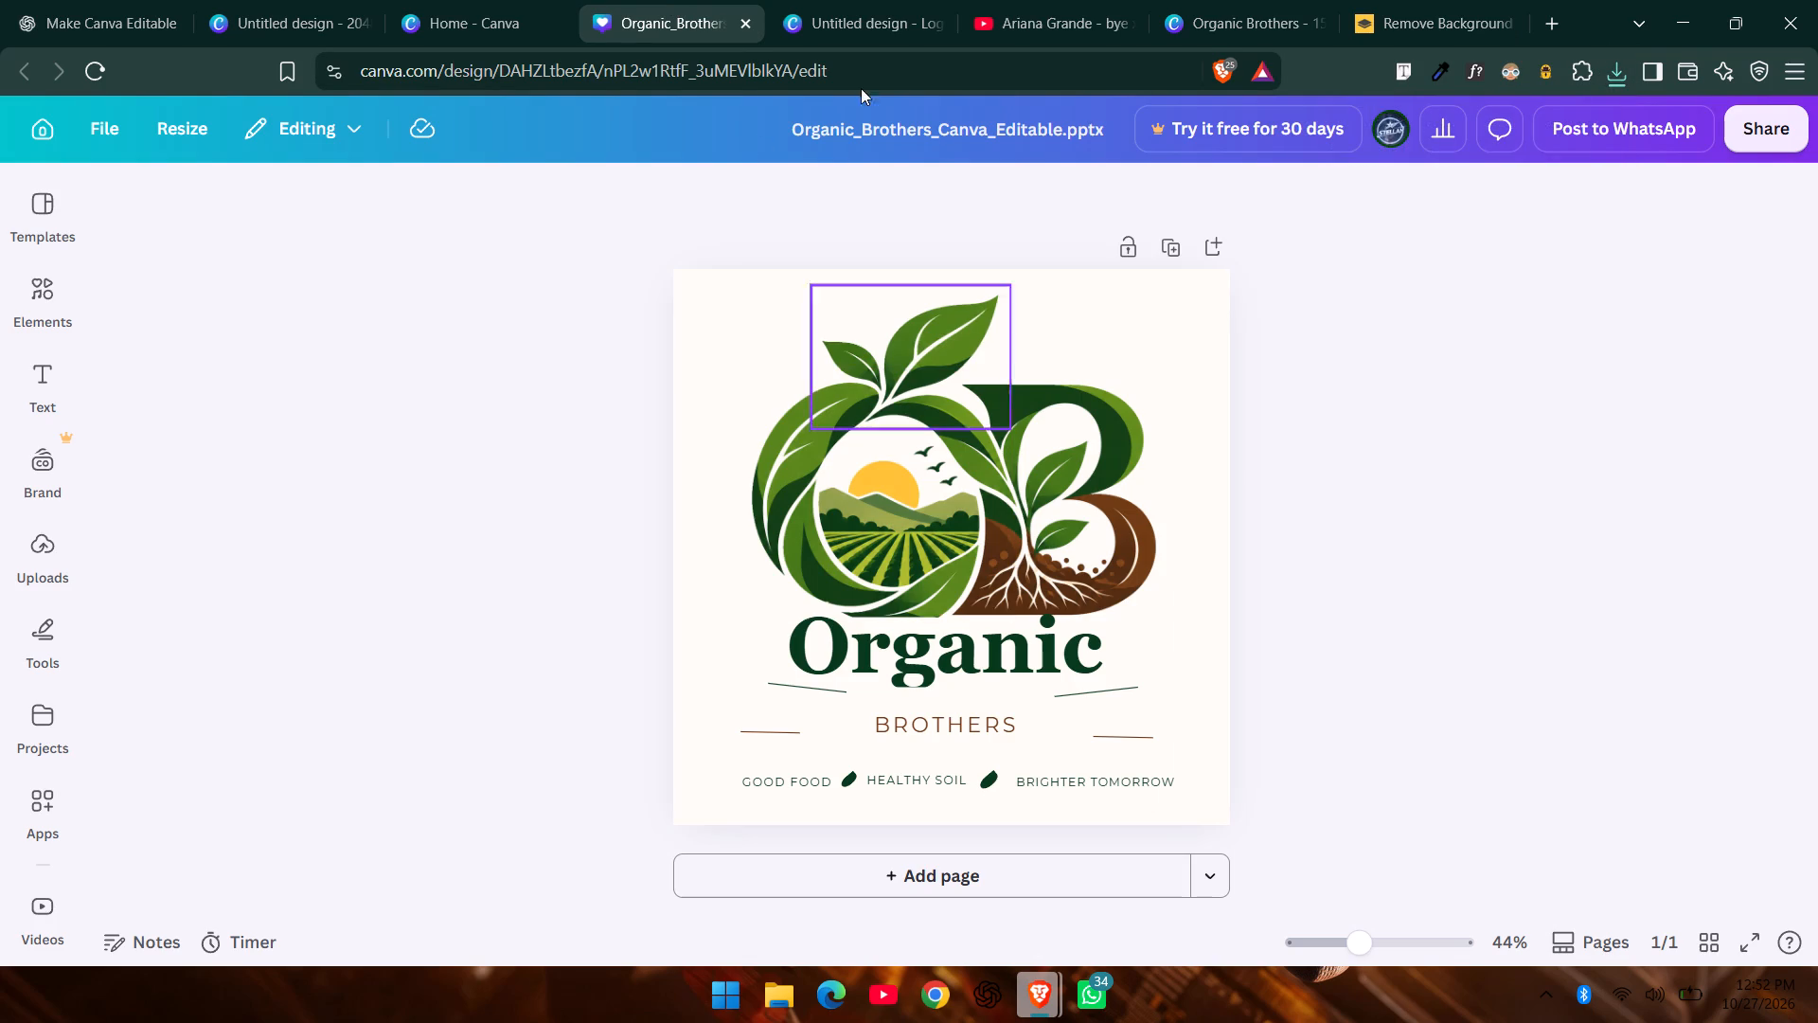
{"action": "left_click", "coordinate": [855, 0]}
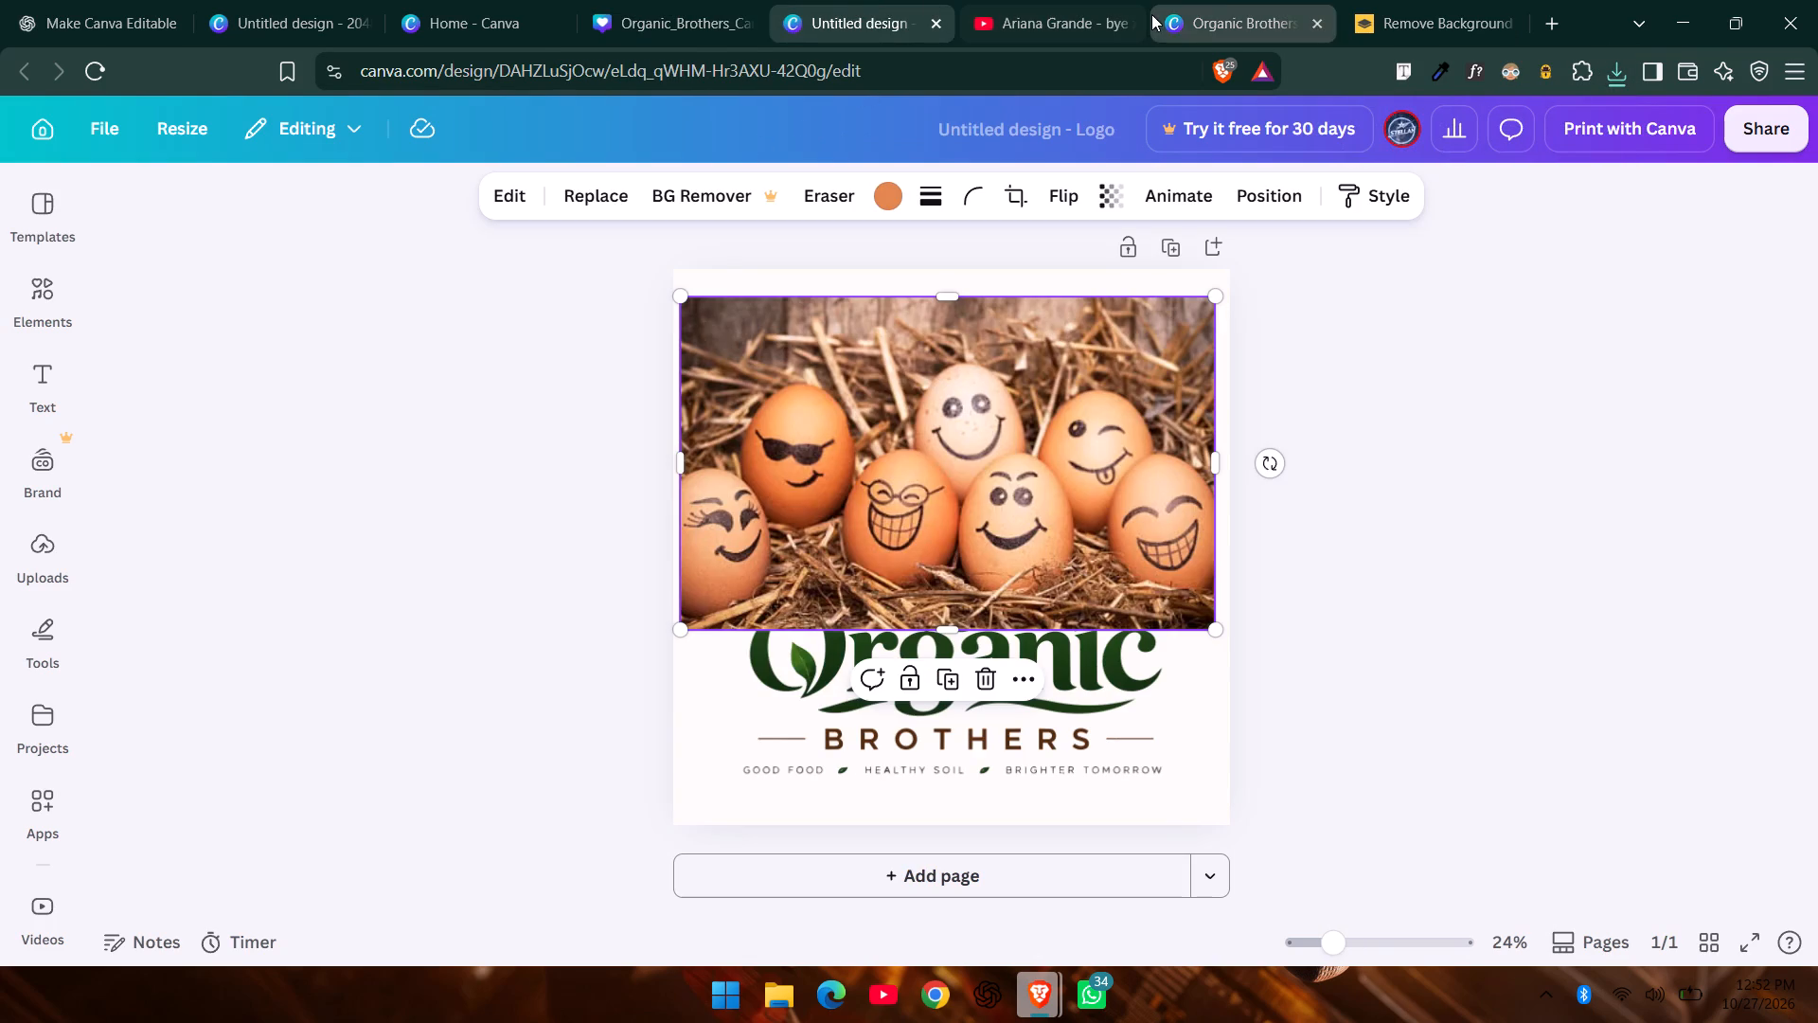
{"action": "left_click", "coordinate": [1222, 0]}
{"action": "scroll", "coordinate": [995, 502], "scroll_direction": "down", "scroll_amount": 1}
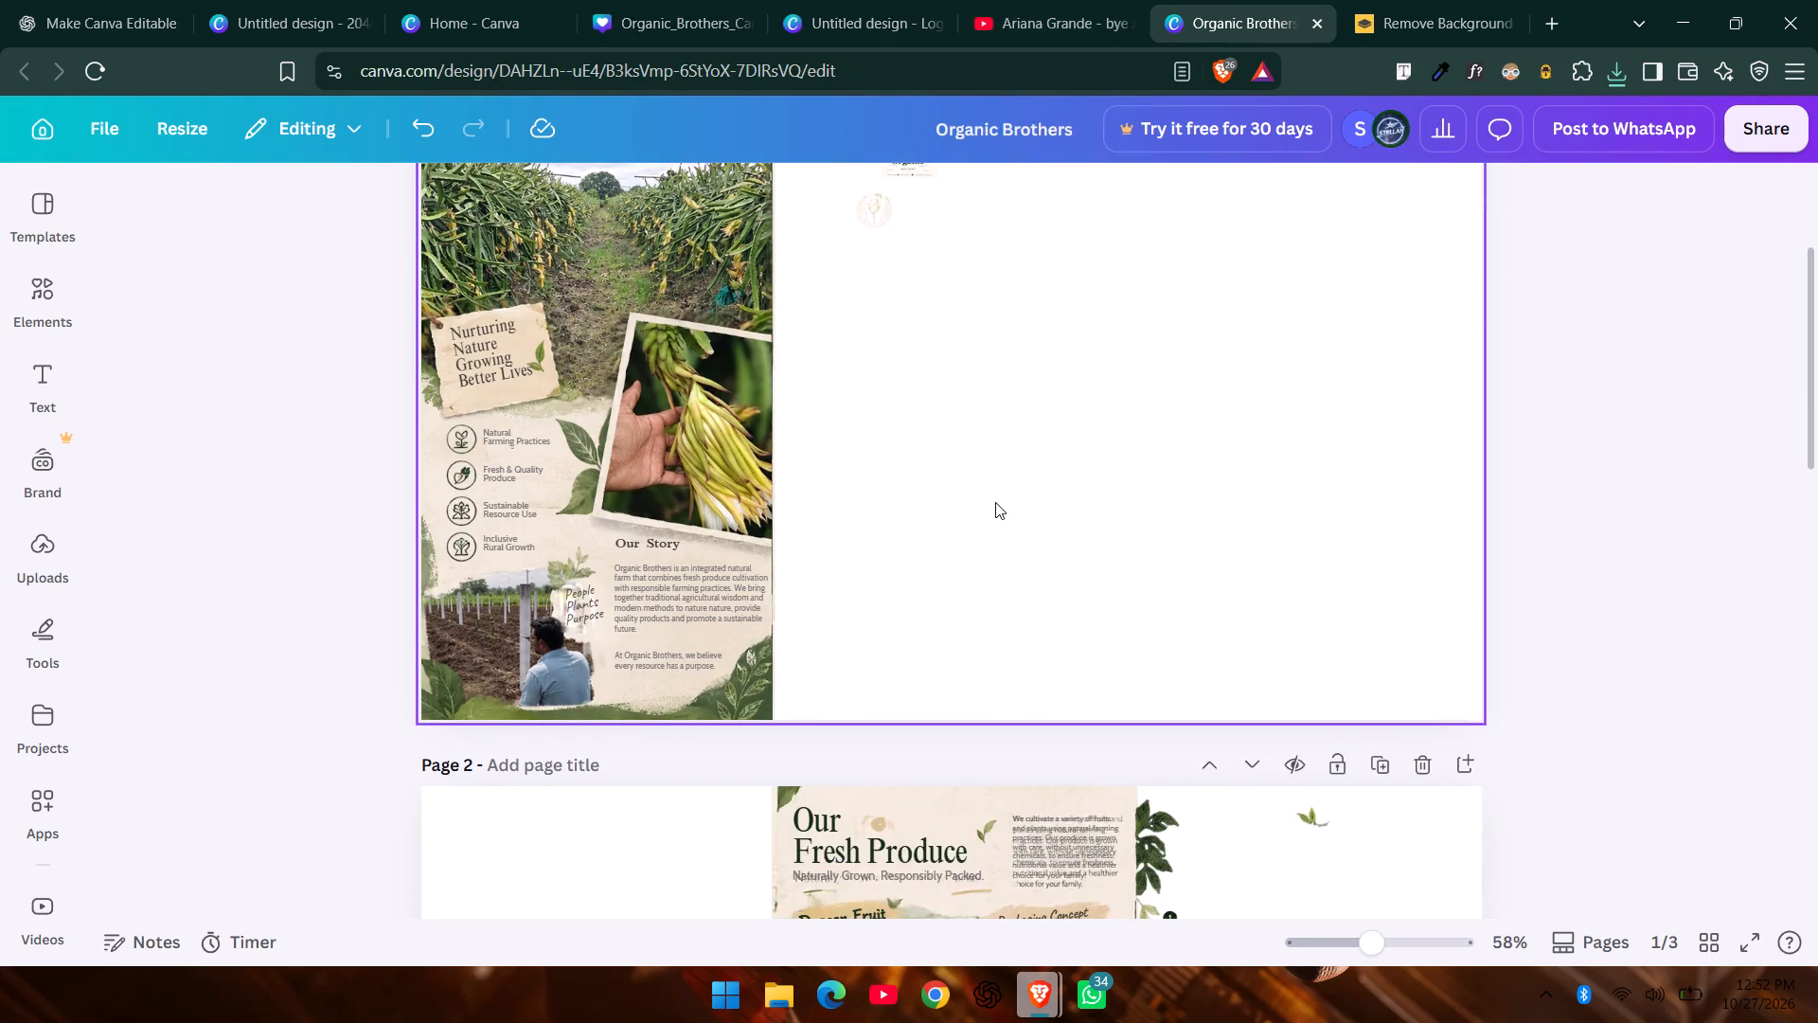
Copy the background-removed Organic Brothers logo PNG from the Desktop folder and paste it onto page 1 of the brochure design.
{"action": "scroll", "coordinate": [995, 502], "scroll_direction": "up", "scroll_amount": 2}
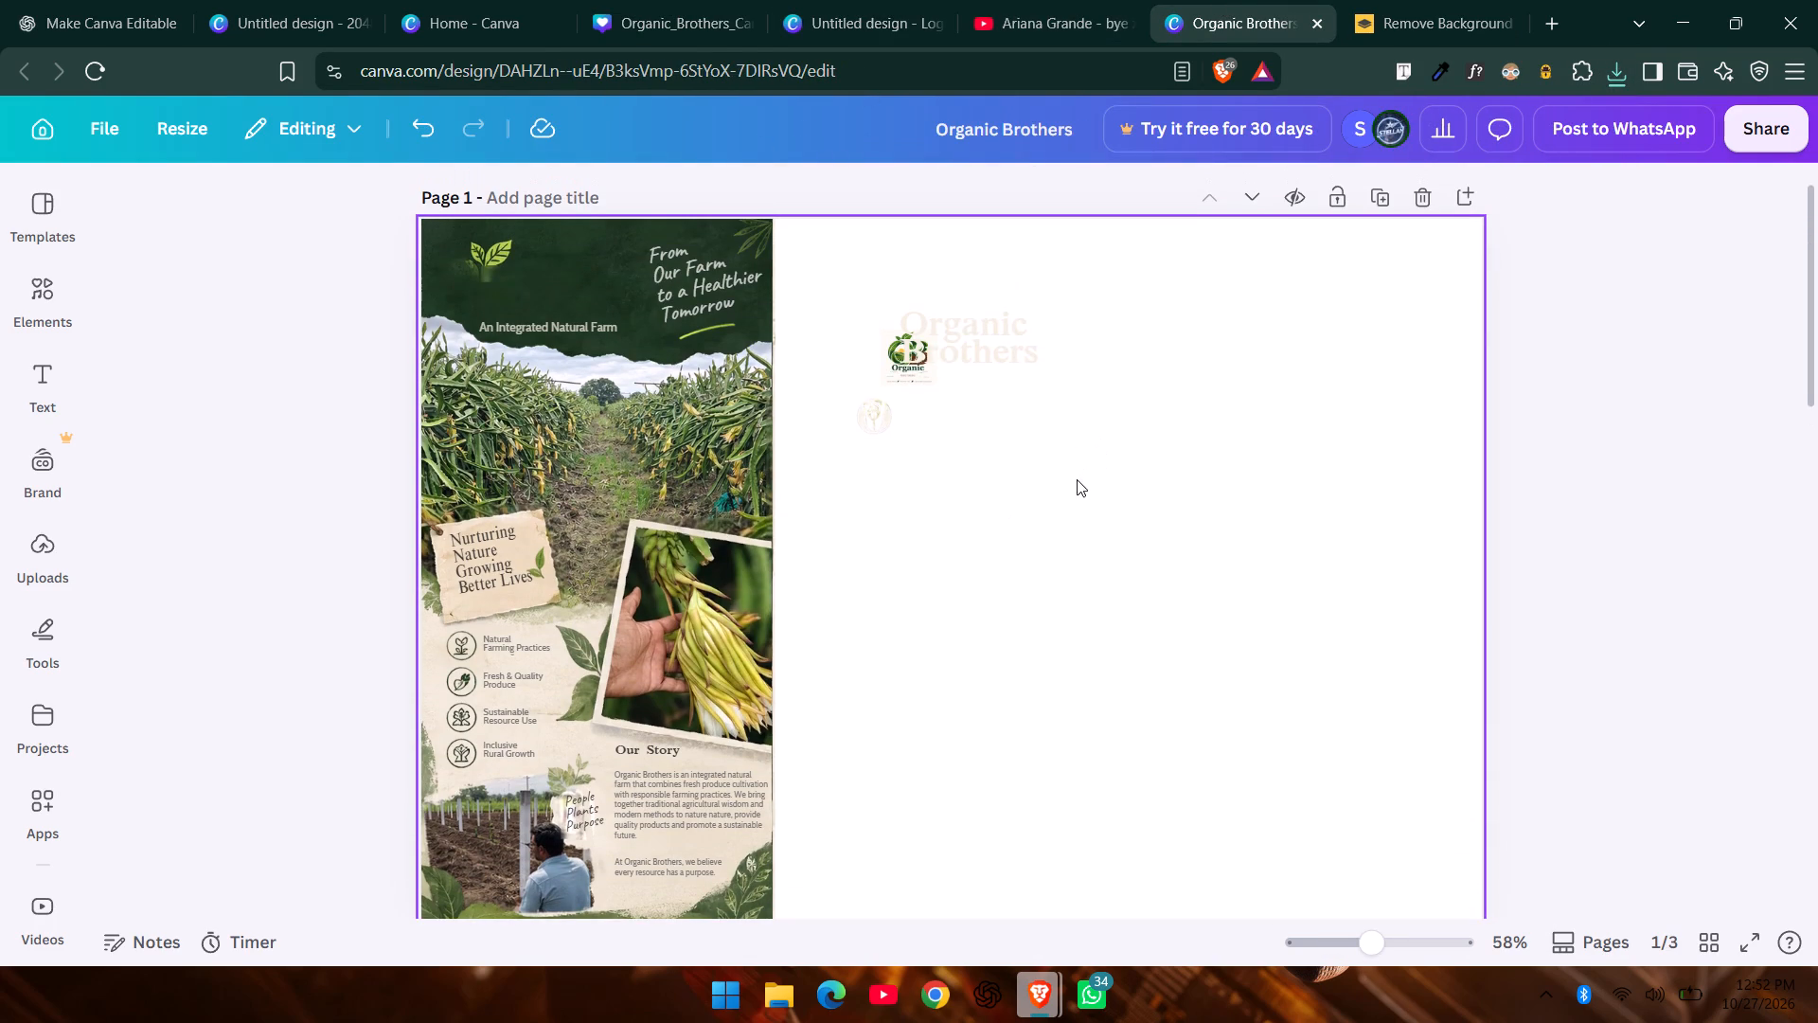
{"action": "left_click", "coordinate": [718, 1019]}
{"action": "left_click", "coordinate": [718, 1019]}
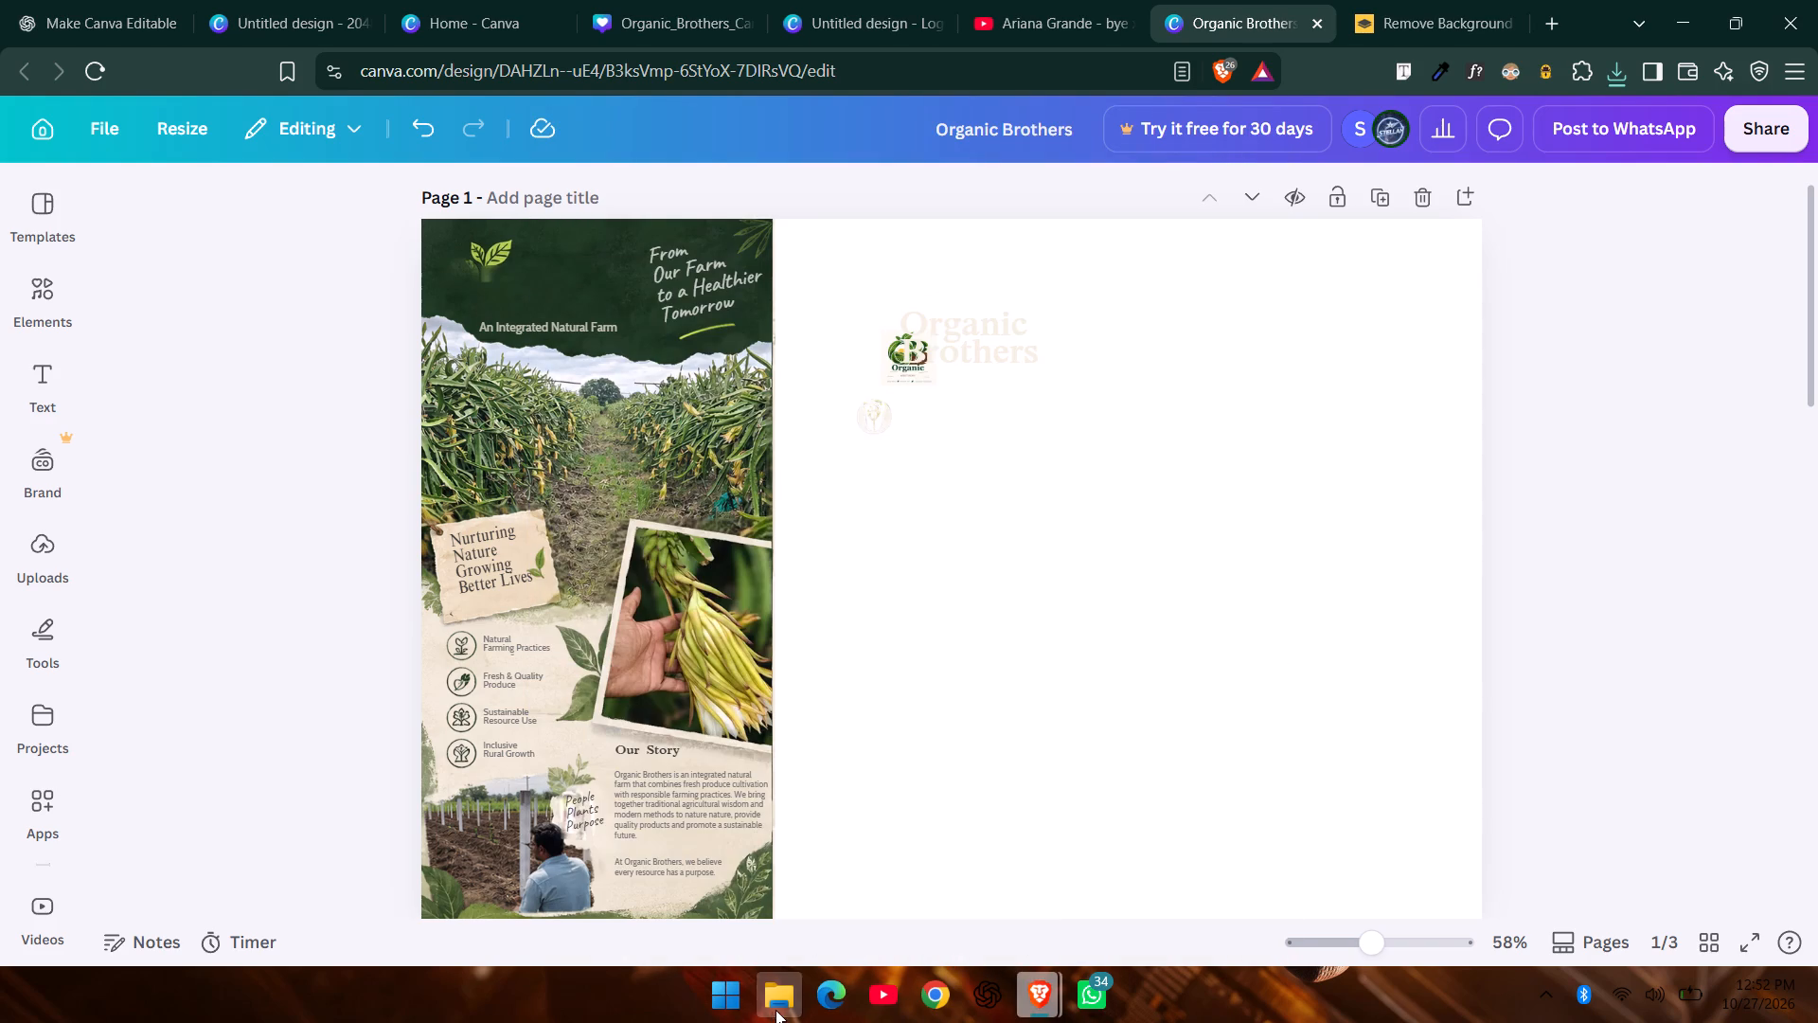
{"action": "left_click", "coordinate": [775, 1010]}
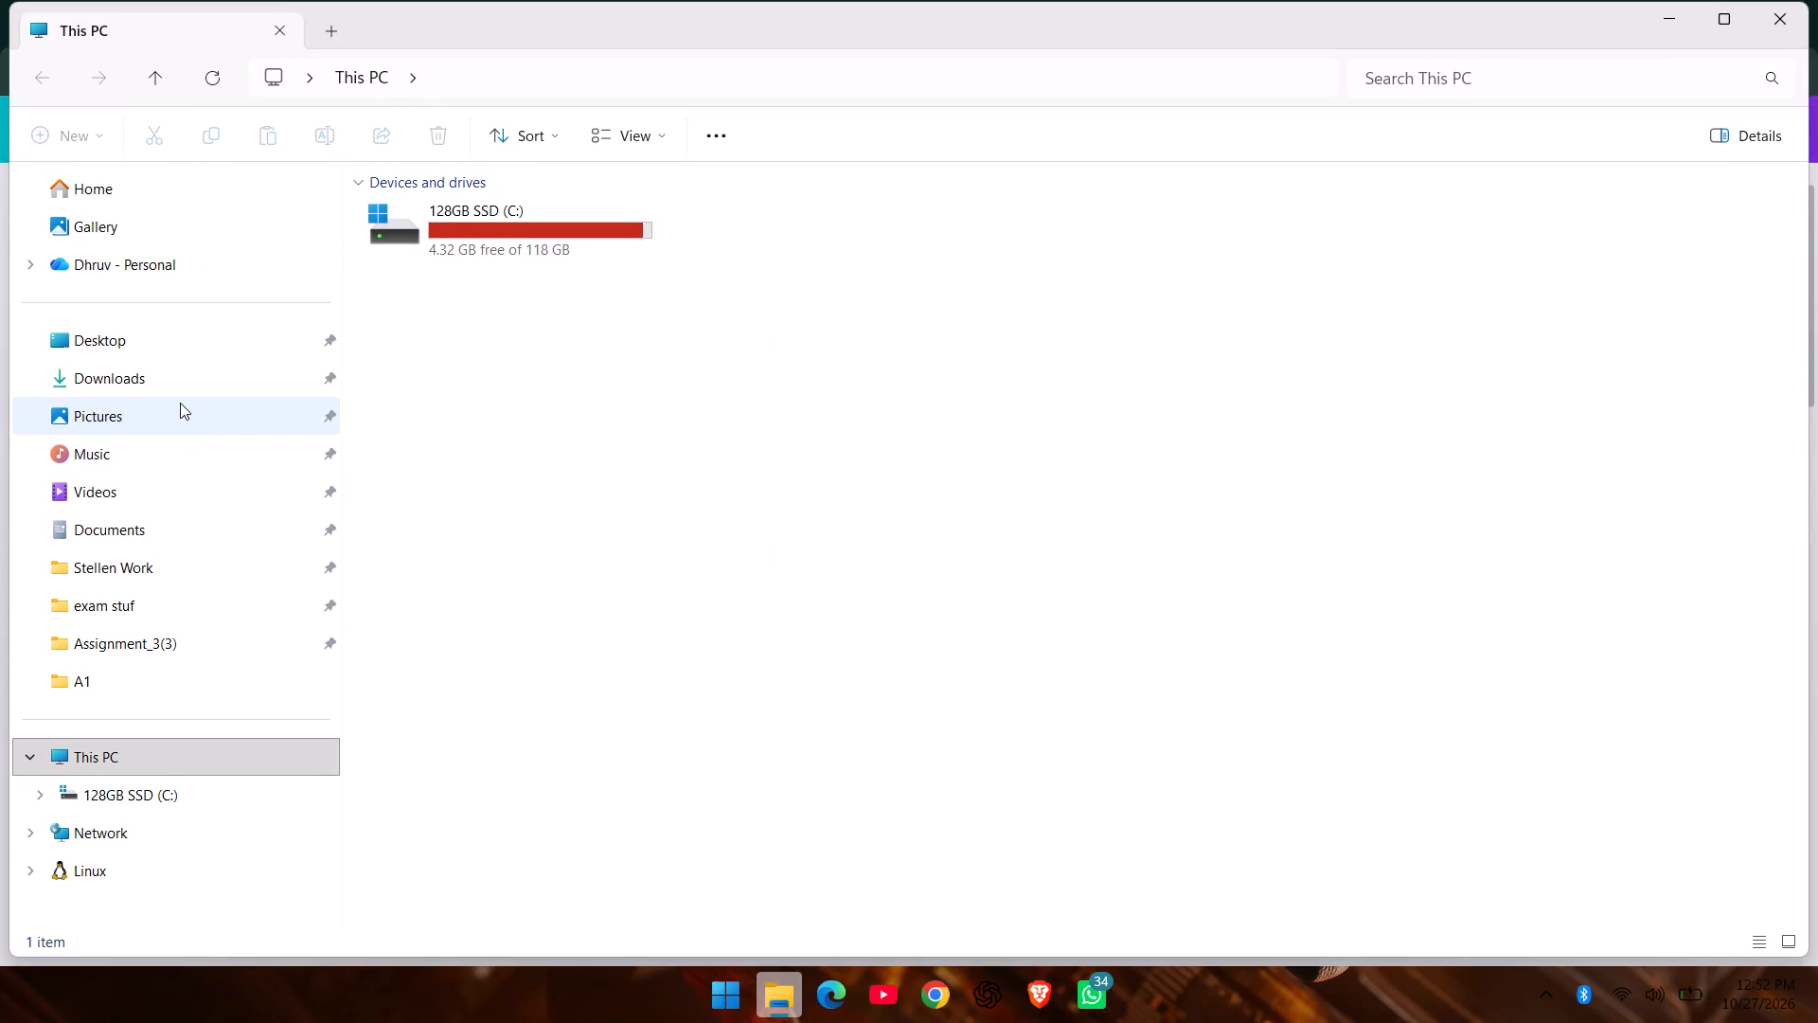
{"action": "left_click", "coordinate": [182, 402]}
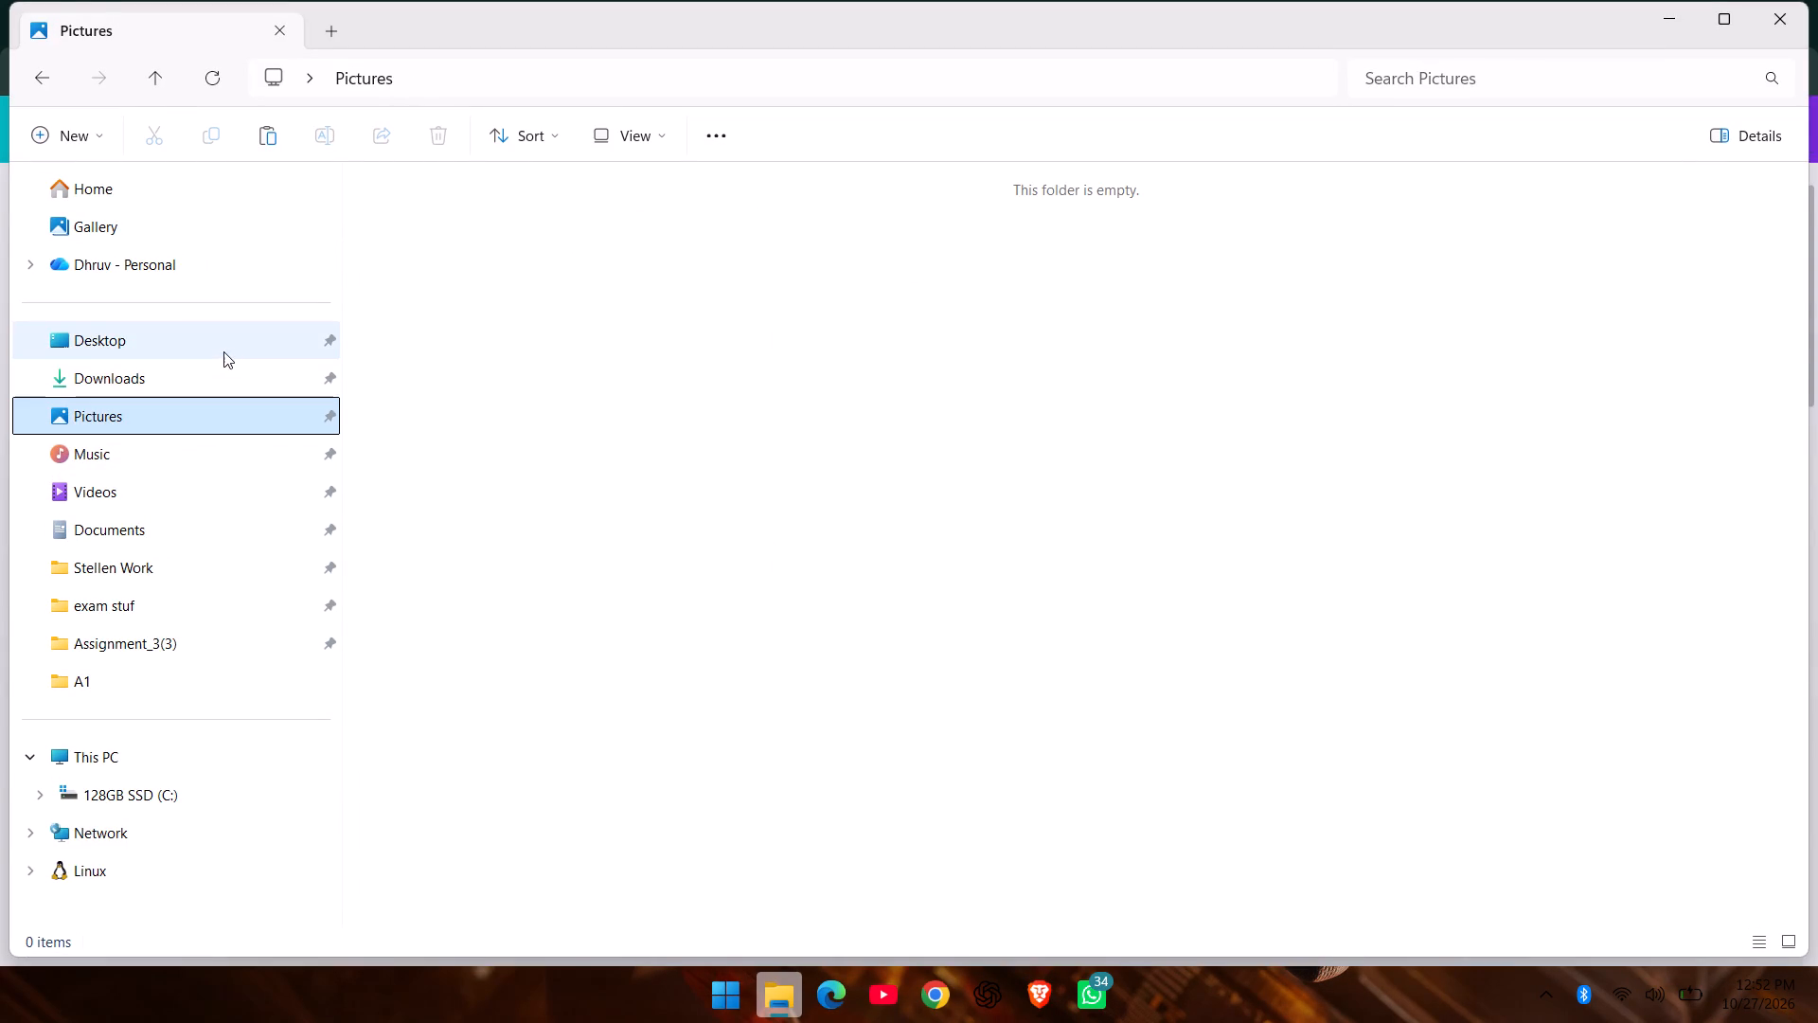
{"action": "left_click", "coordinate": [223, 351]}
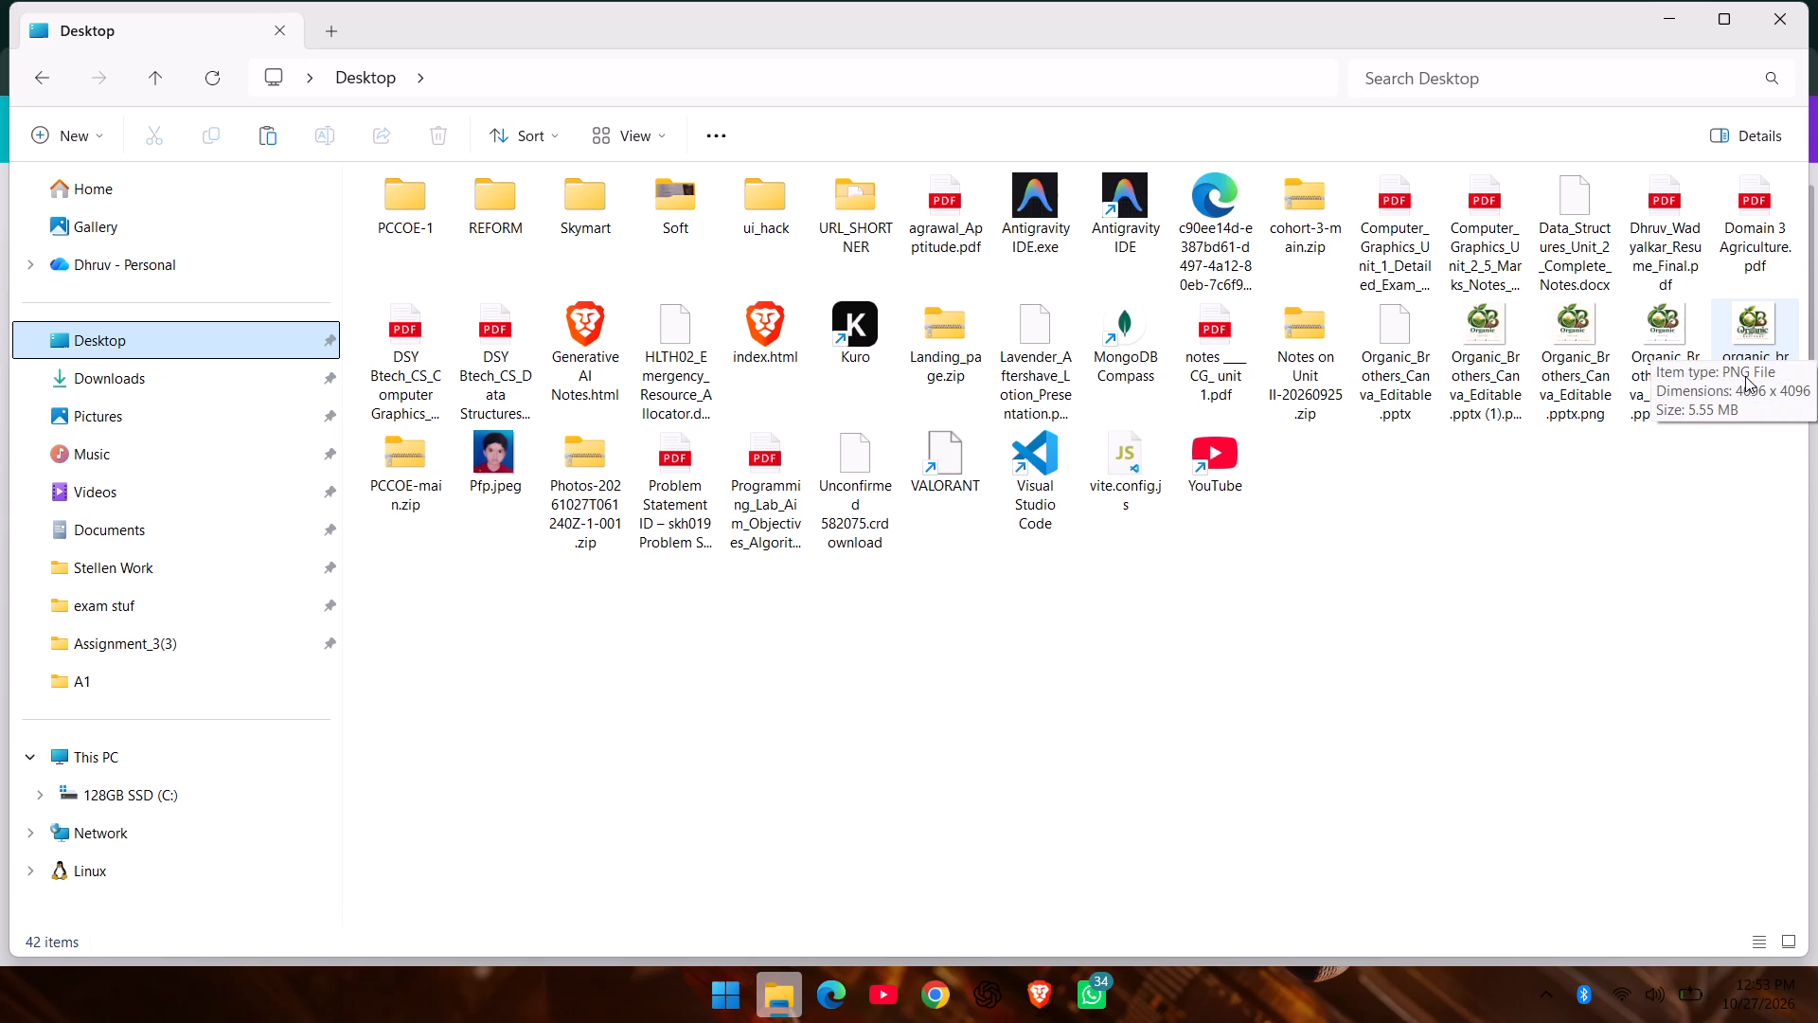
{"action": "left_click", "coordinate": [1675, 356]}
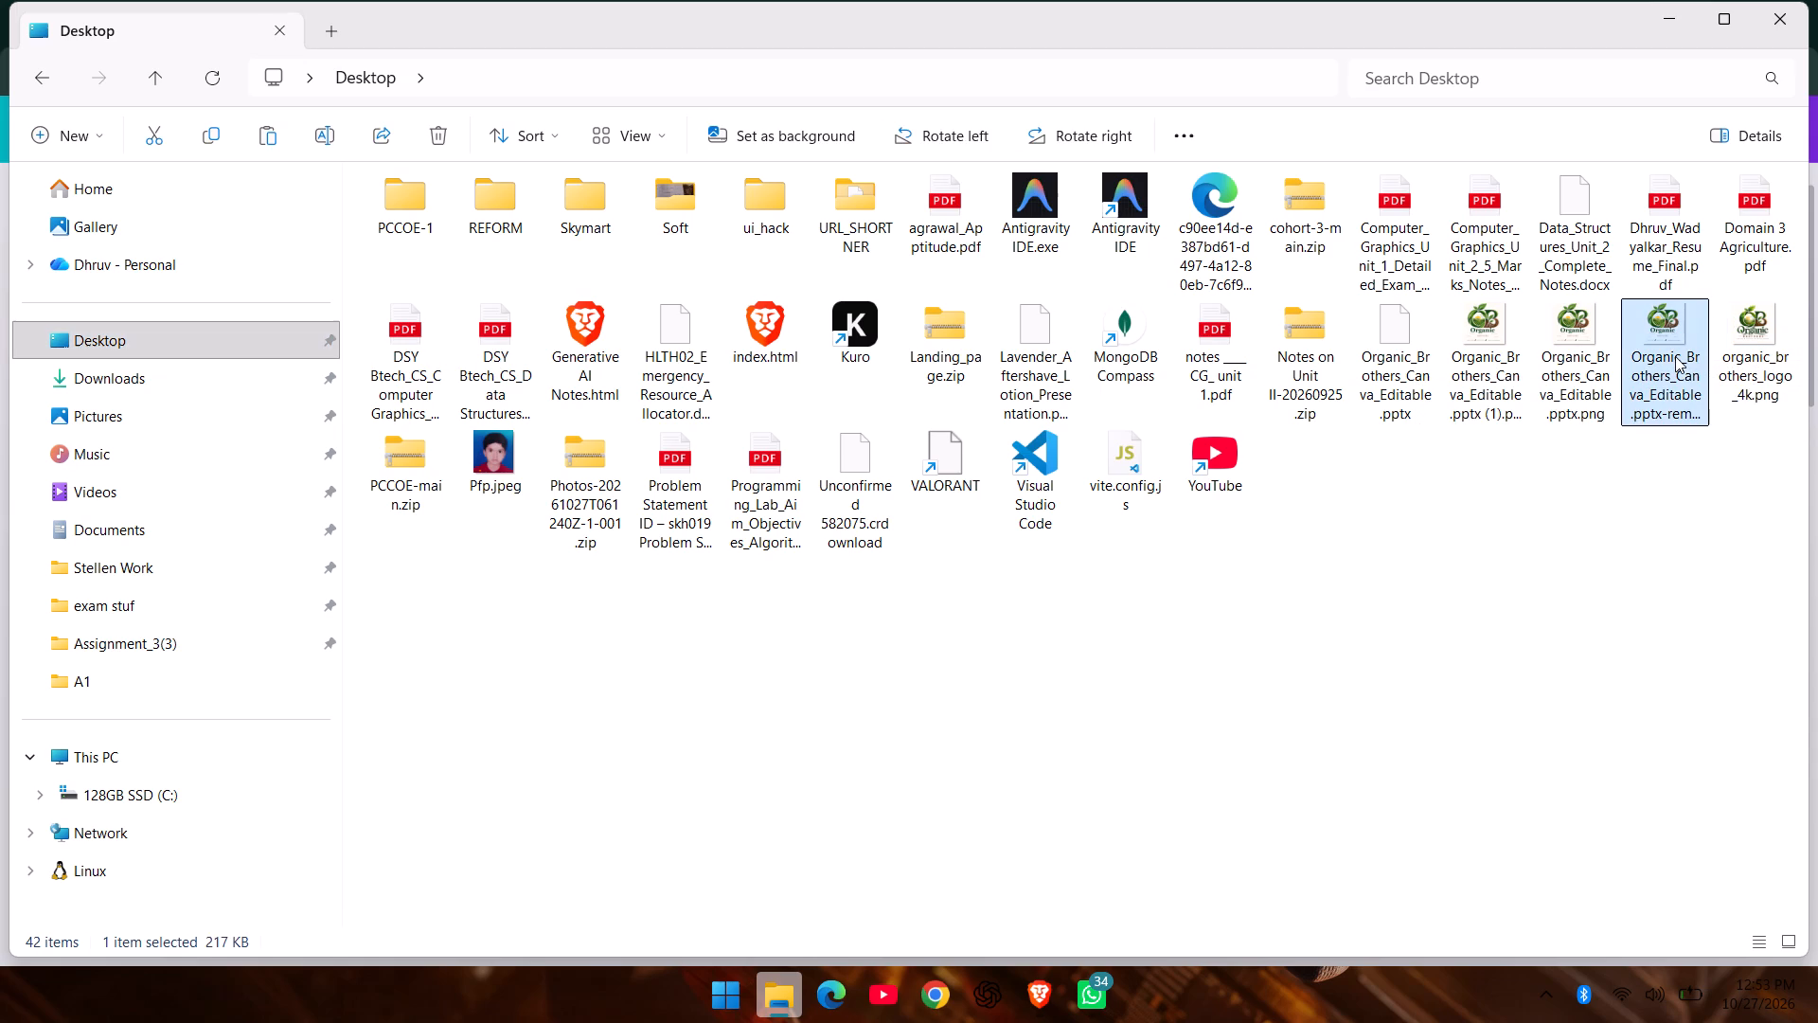
{"action": "key", "text": "ctrl+c"}
{"action": "left_click", "coordinate": [1676, 12]}
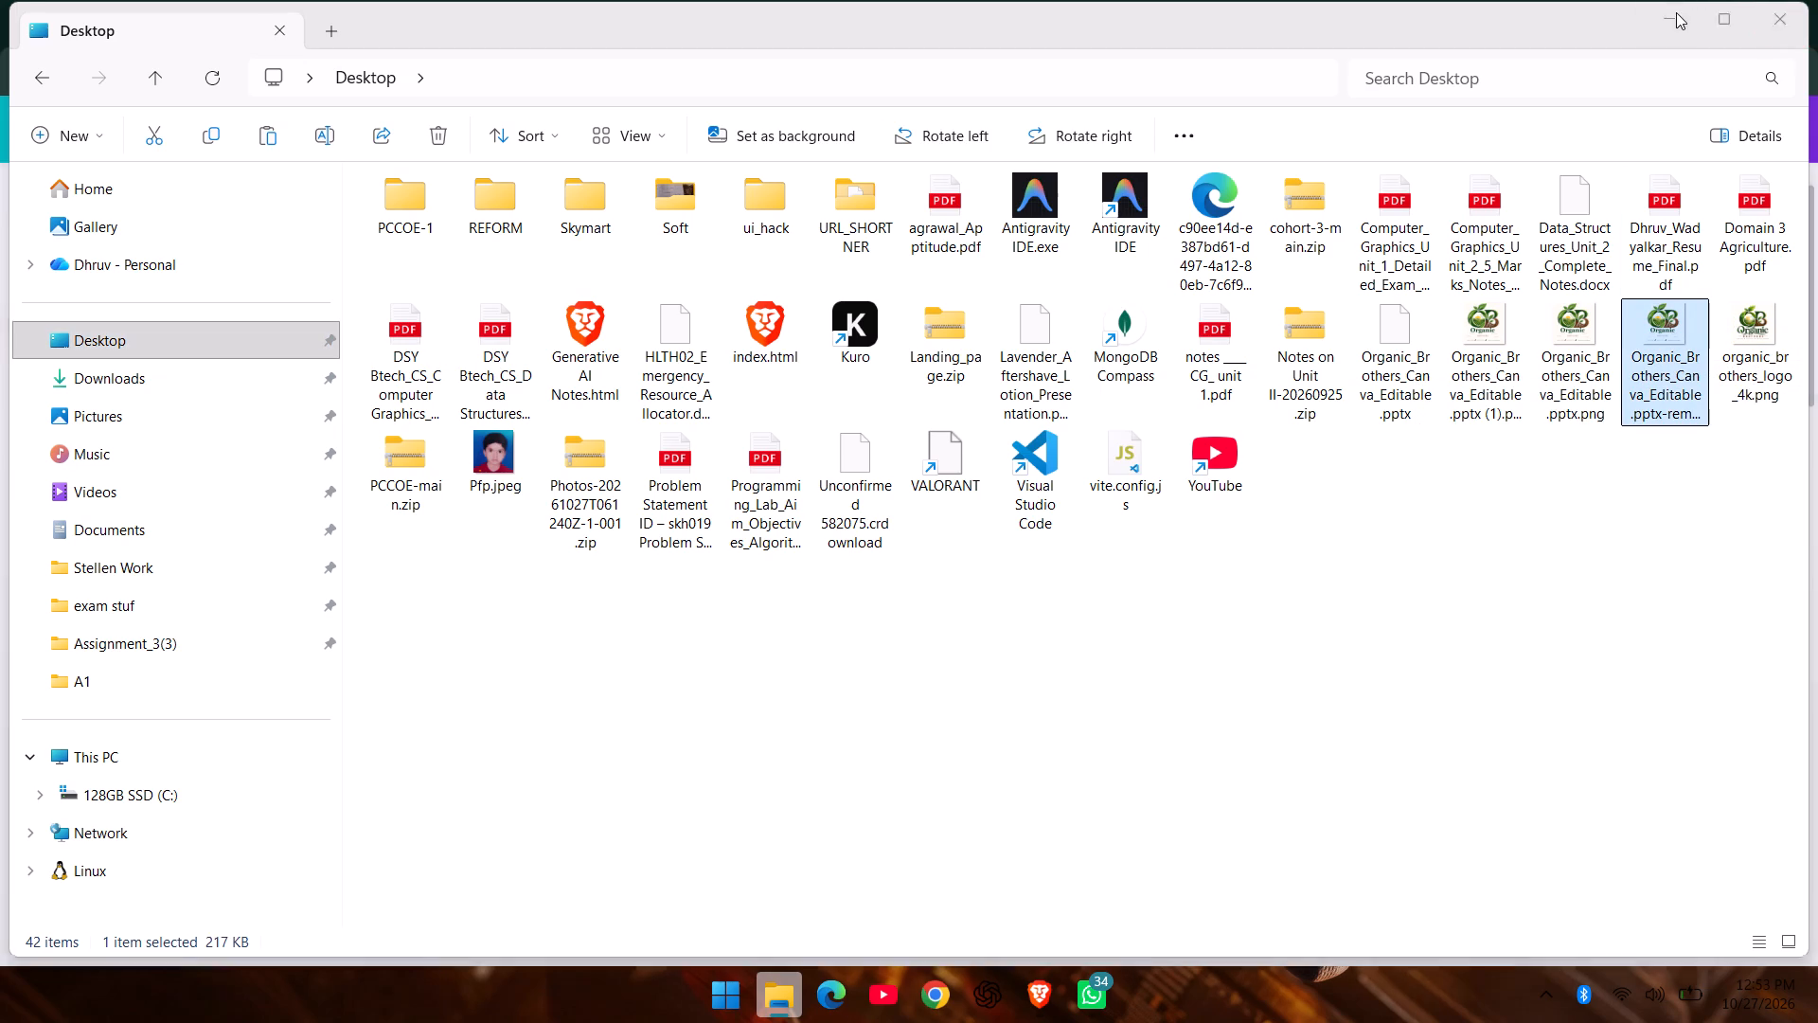
{"action": "left_click", "coordinate": [952, 503]}
{"action": "key", "text": "ctrl+v"}
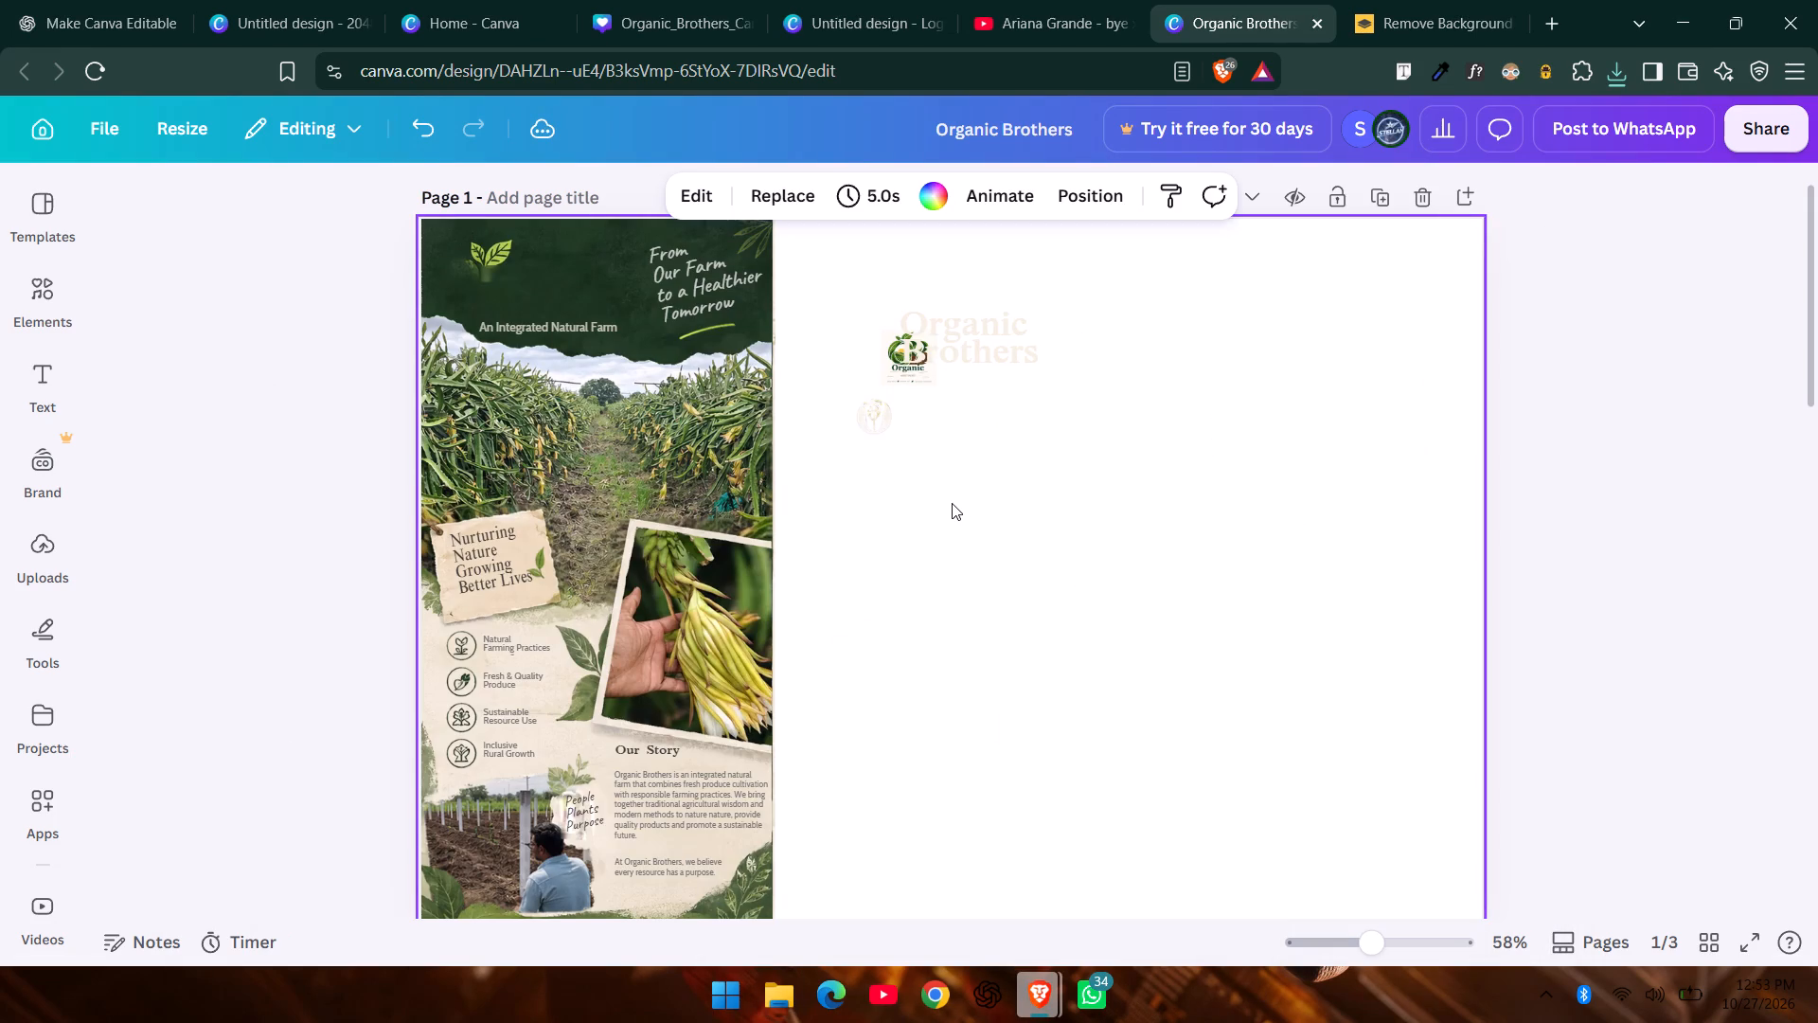
Shrink the pasted background-free logo, try it over the green header, and place it in the blank area below the "Organic Brothers" title.
{"action": "scroll", "coordinate": [952, 503], "scroll_direction": "down", "scroll_amount": 1}
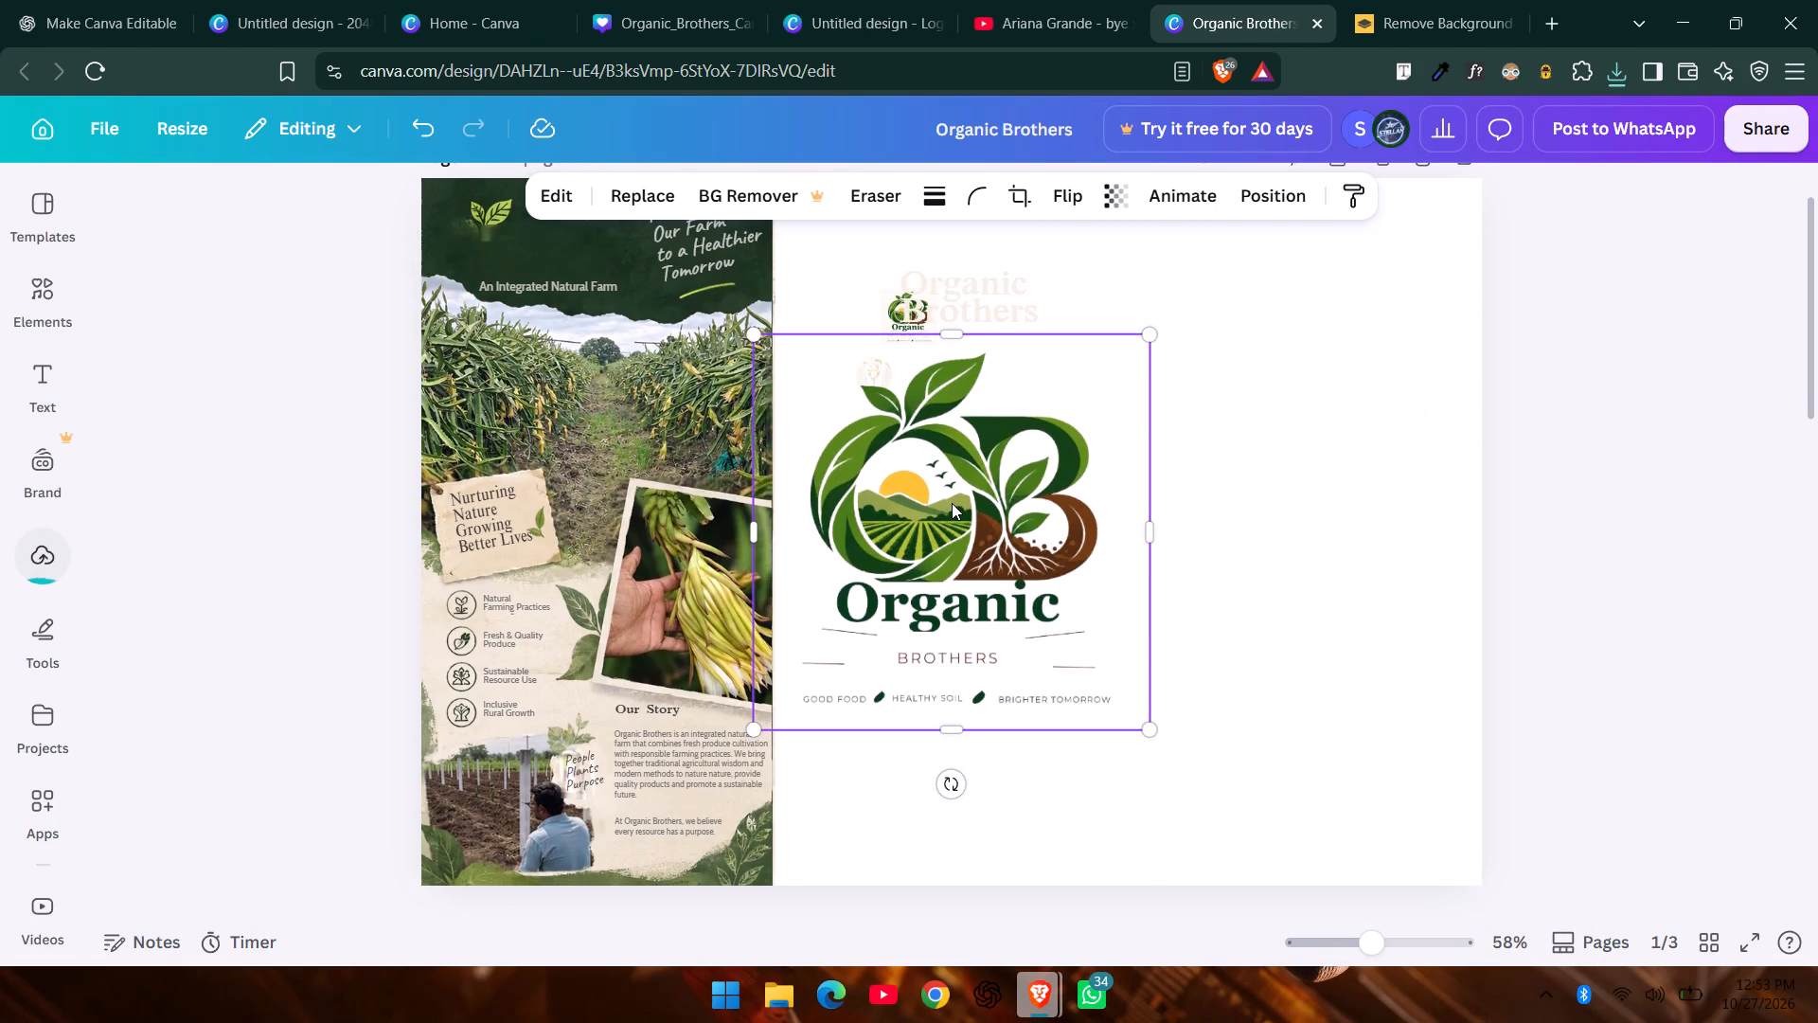
{"action": "left_click_drag", "start_coordinate": [1153, 728], "coordinate": [1008, 553]}
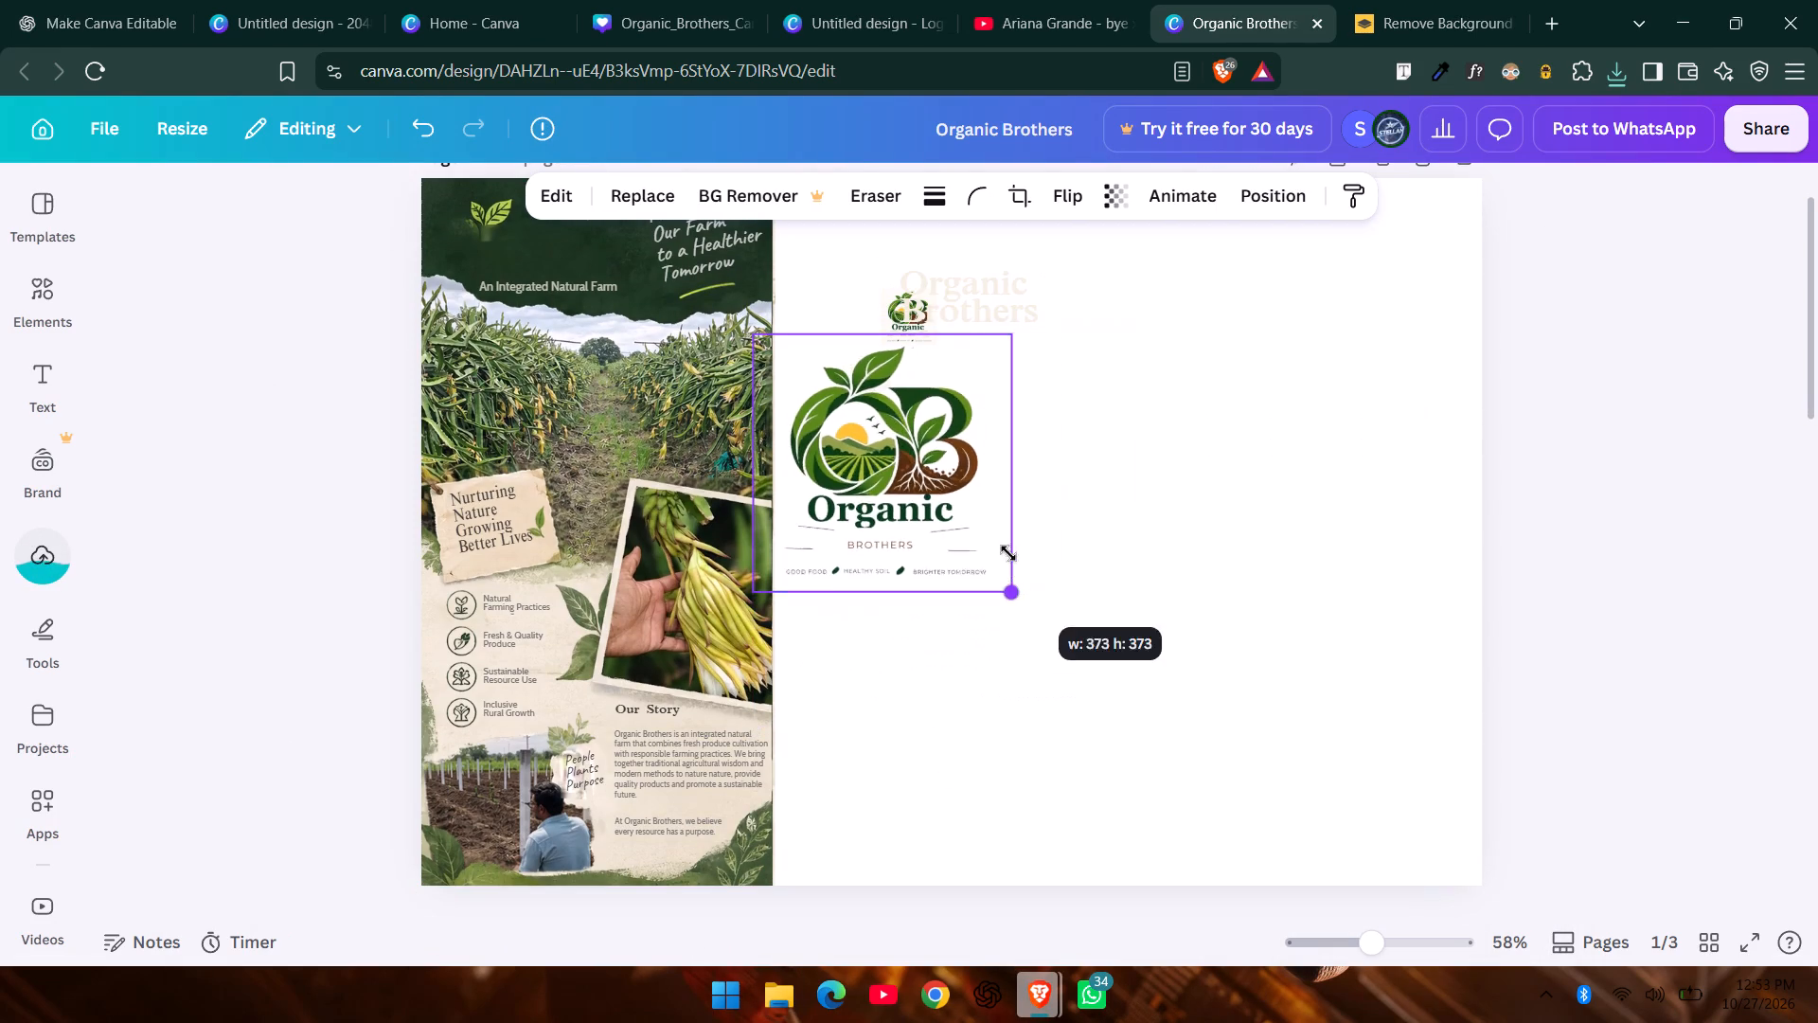
{"action": "left_click_drag", "start_coordinate": [1008, 553], "coordinate": [923, 453]}
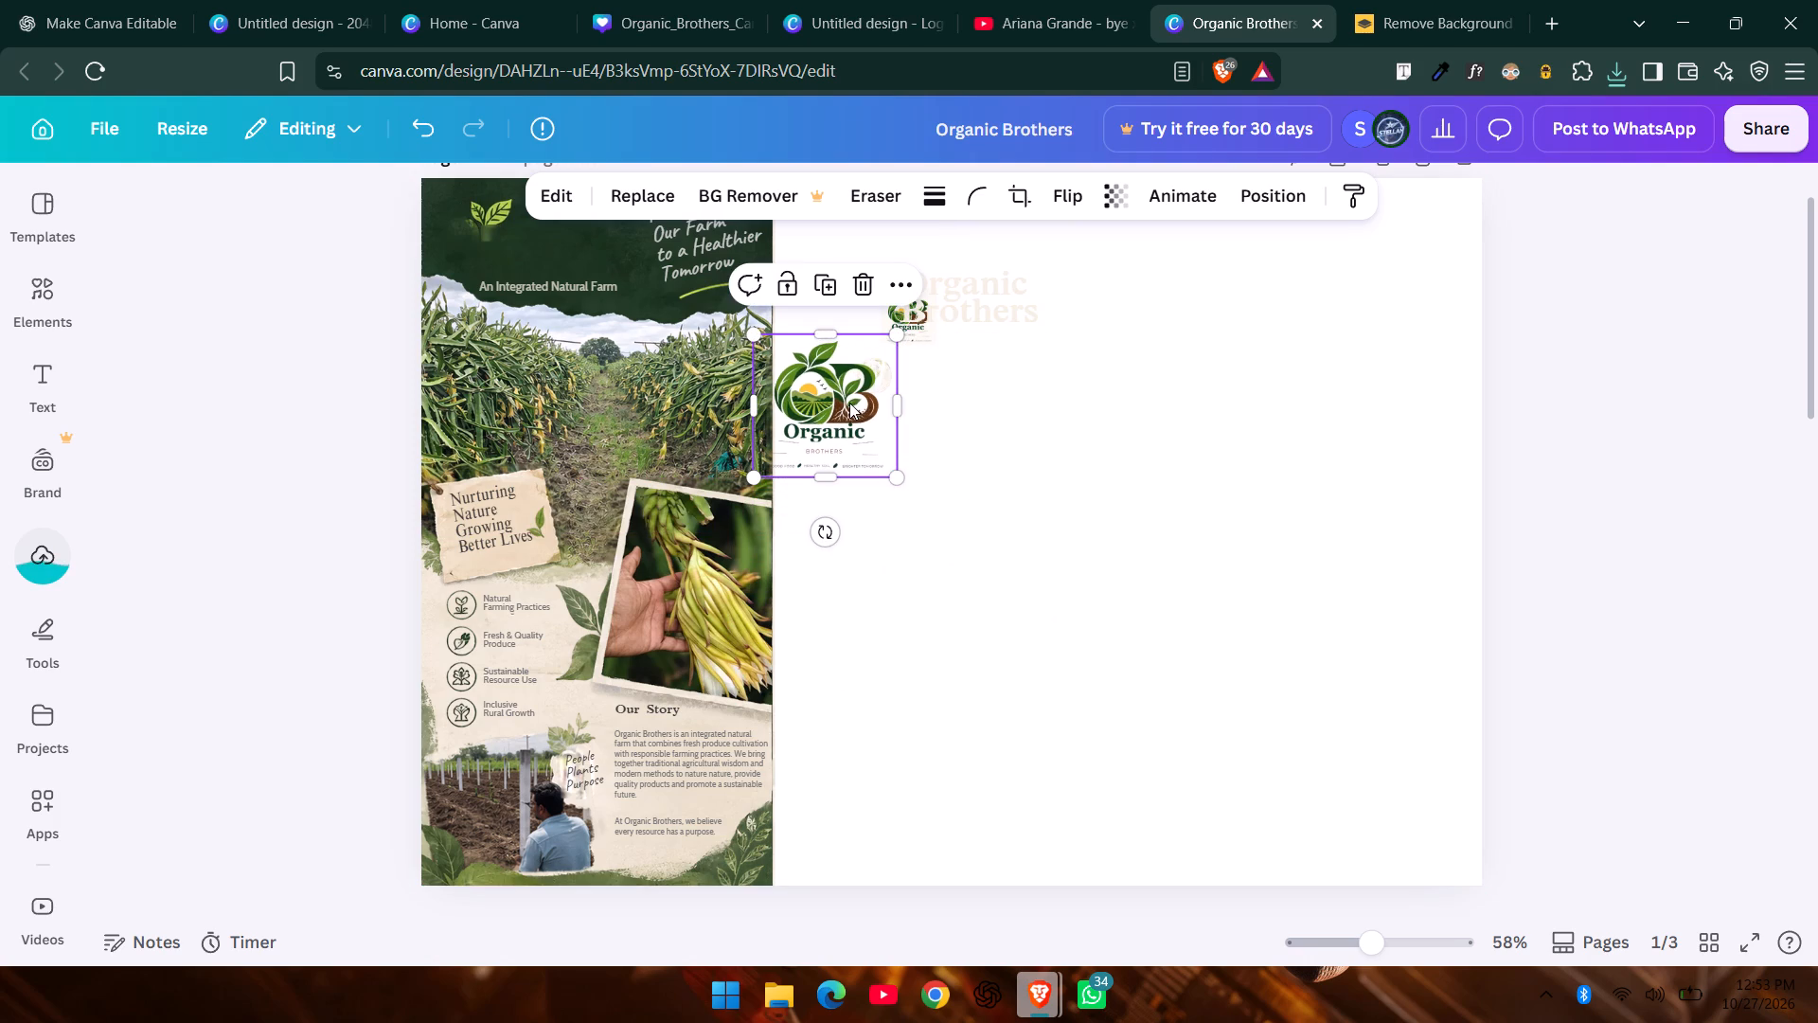
{"action": "left_click_drag", "start_coordinate": [849, 403], "coordinate": [579, 253]}
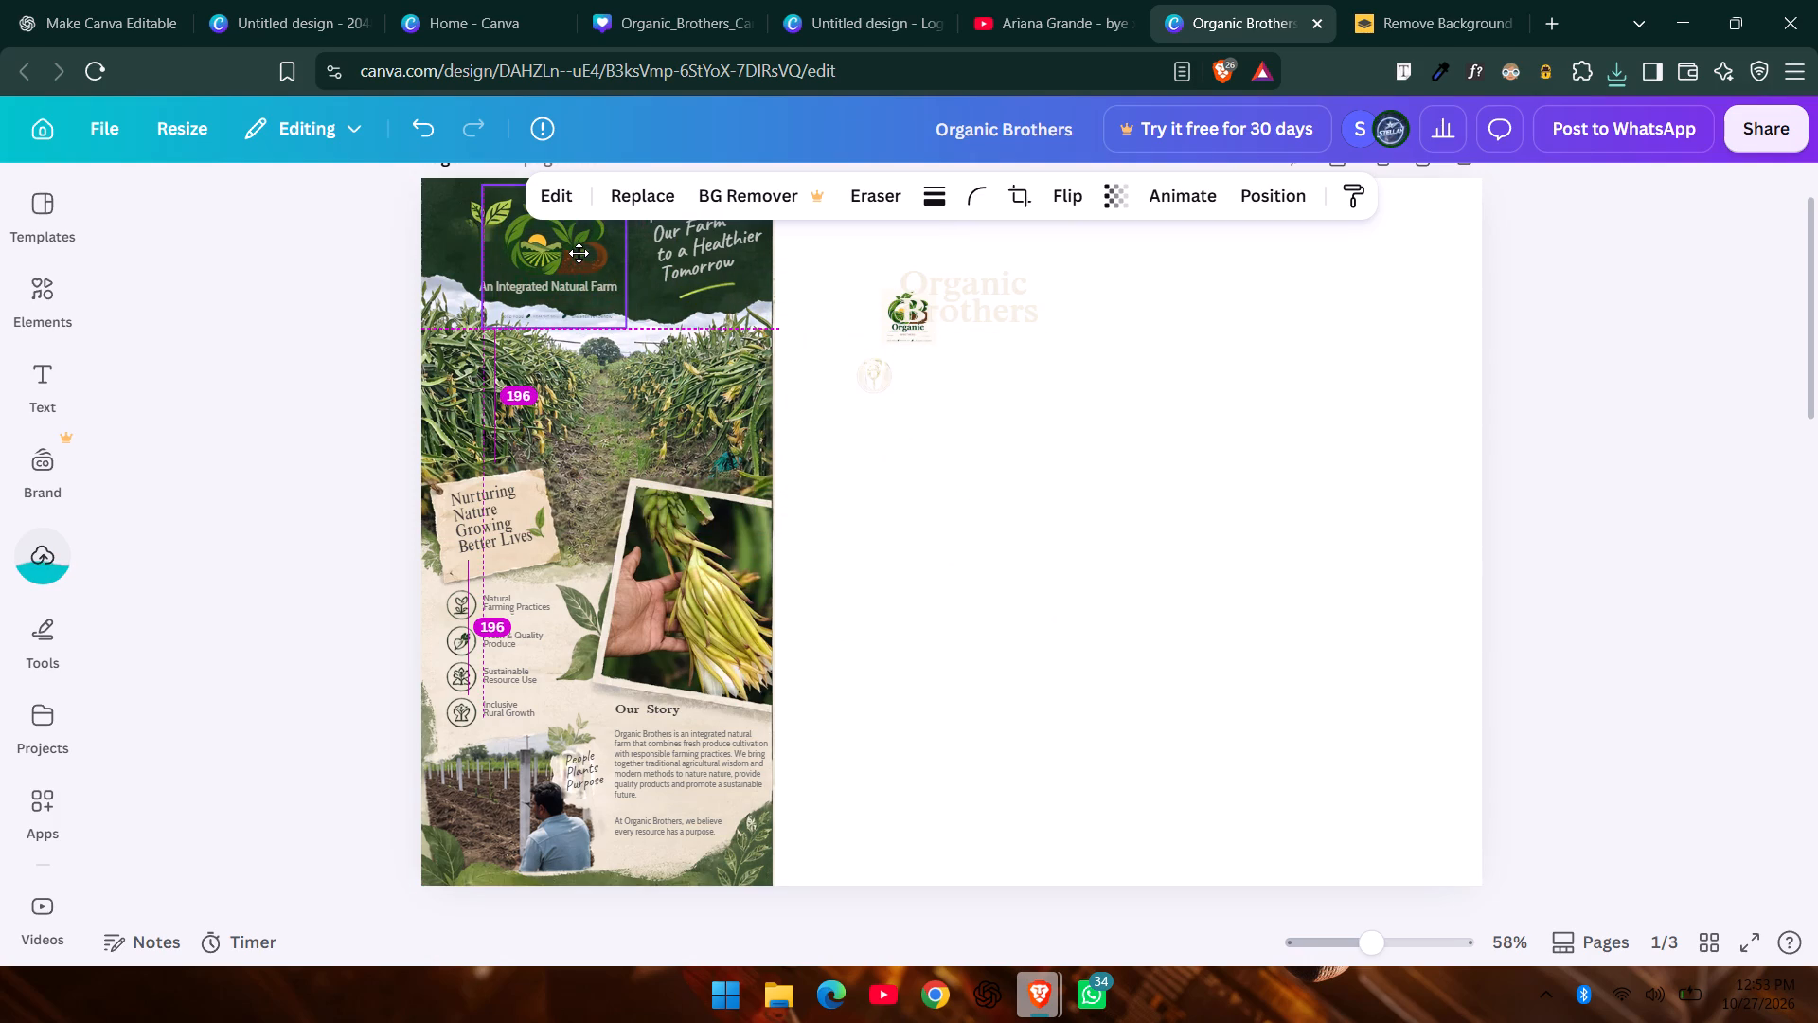
{"action": "left_click_drag", "start_coordinate": [579, 253], "coordinate": [1010, 440]}
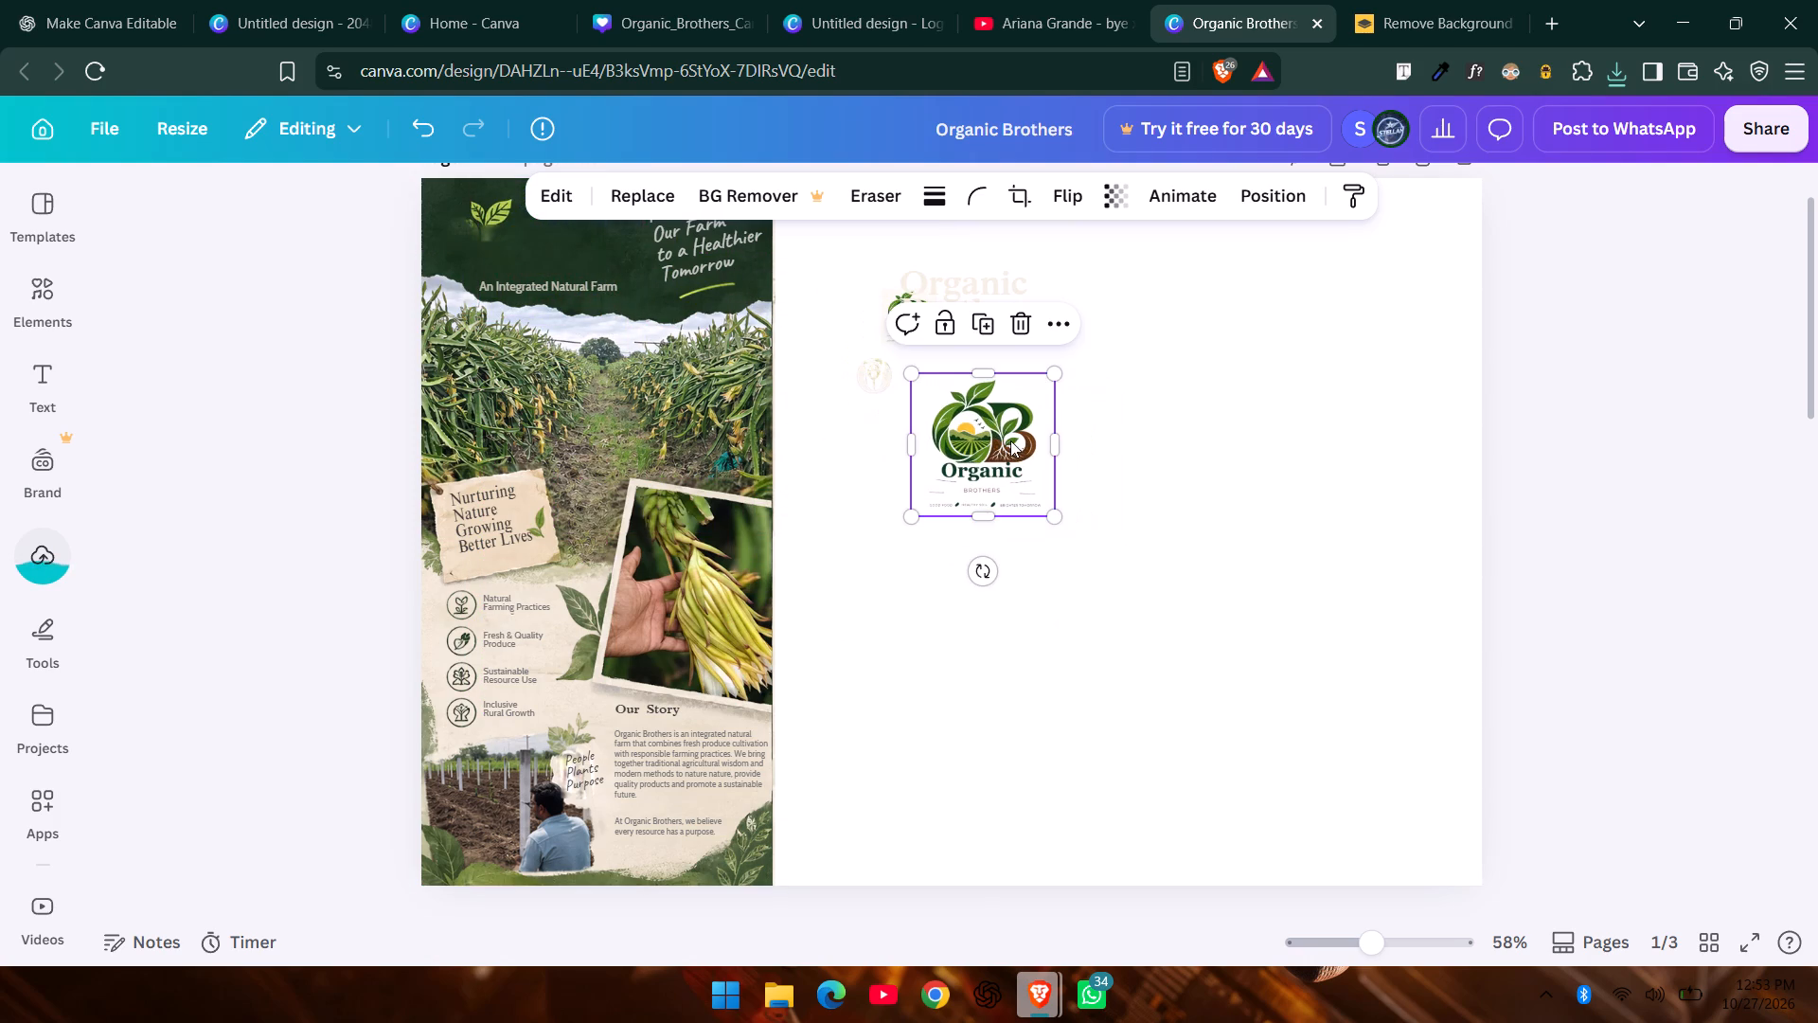
{"action": "scroll", "coordinate": [842, 377], "scroll_direction": "up", "scroll_amount": 1}
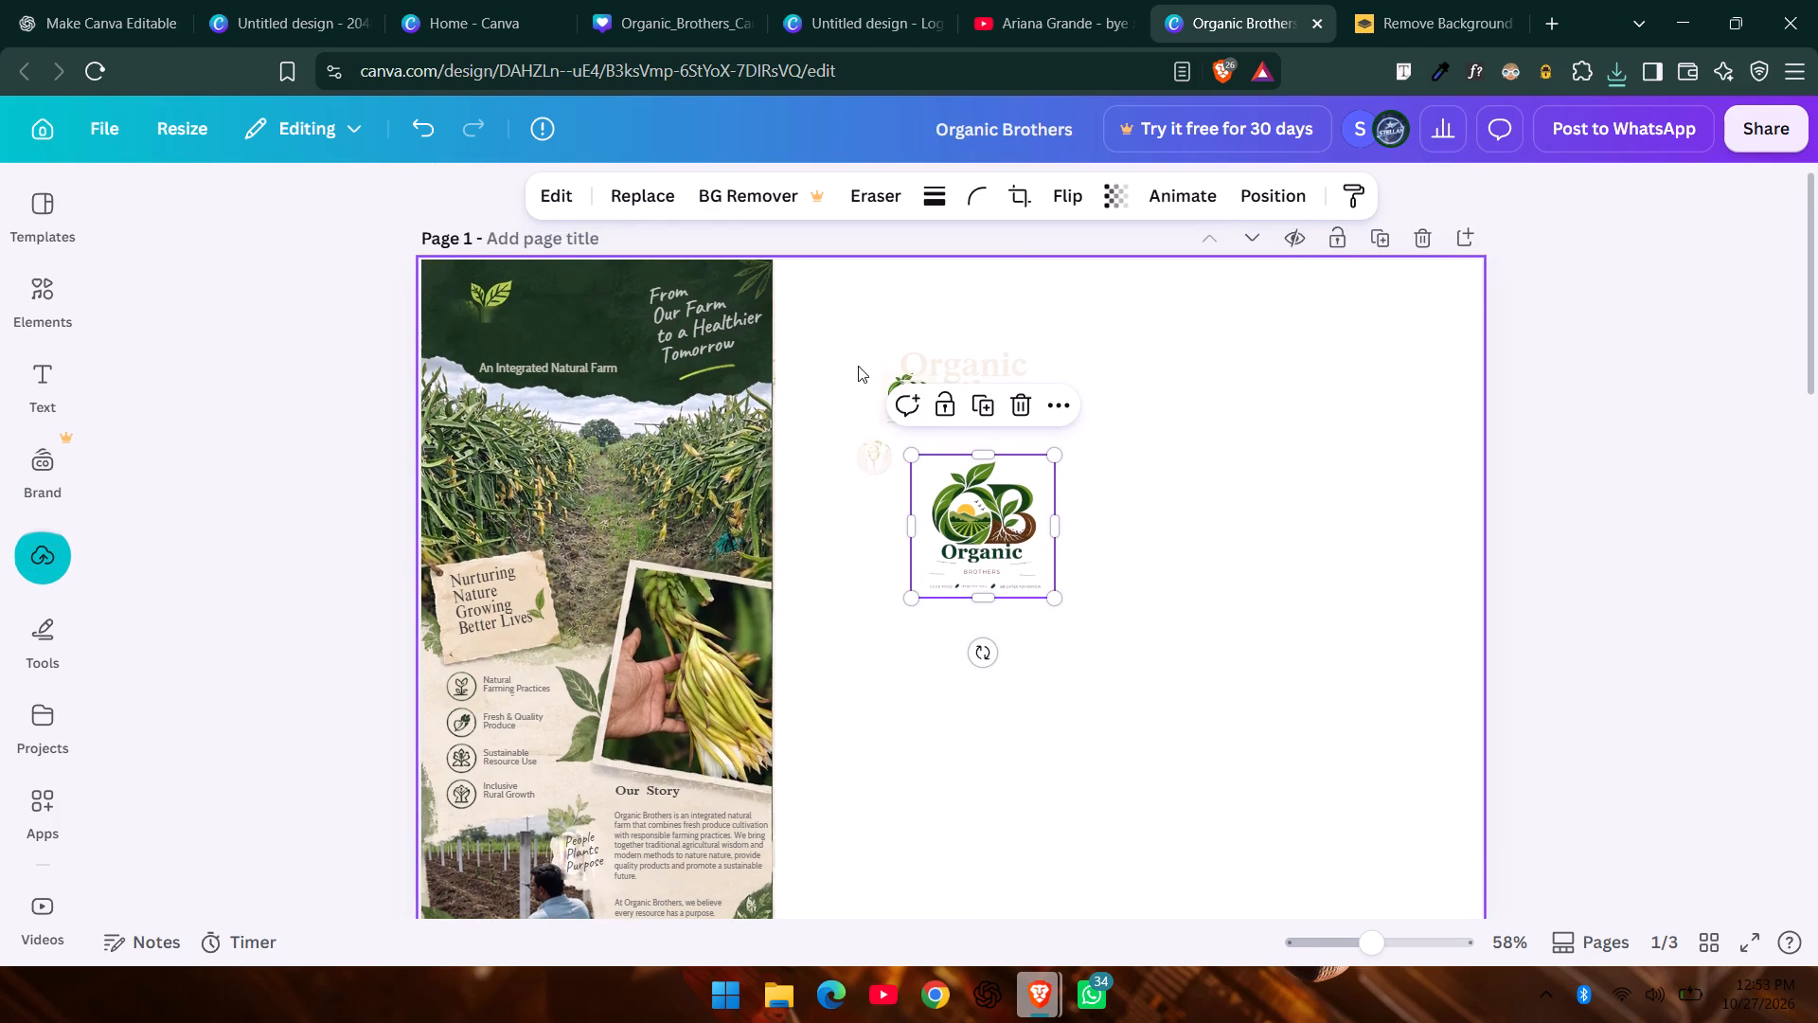
{"action": "left_click", "coordinate": [1196, 547]}
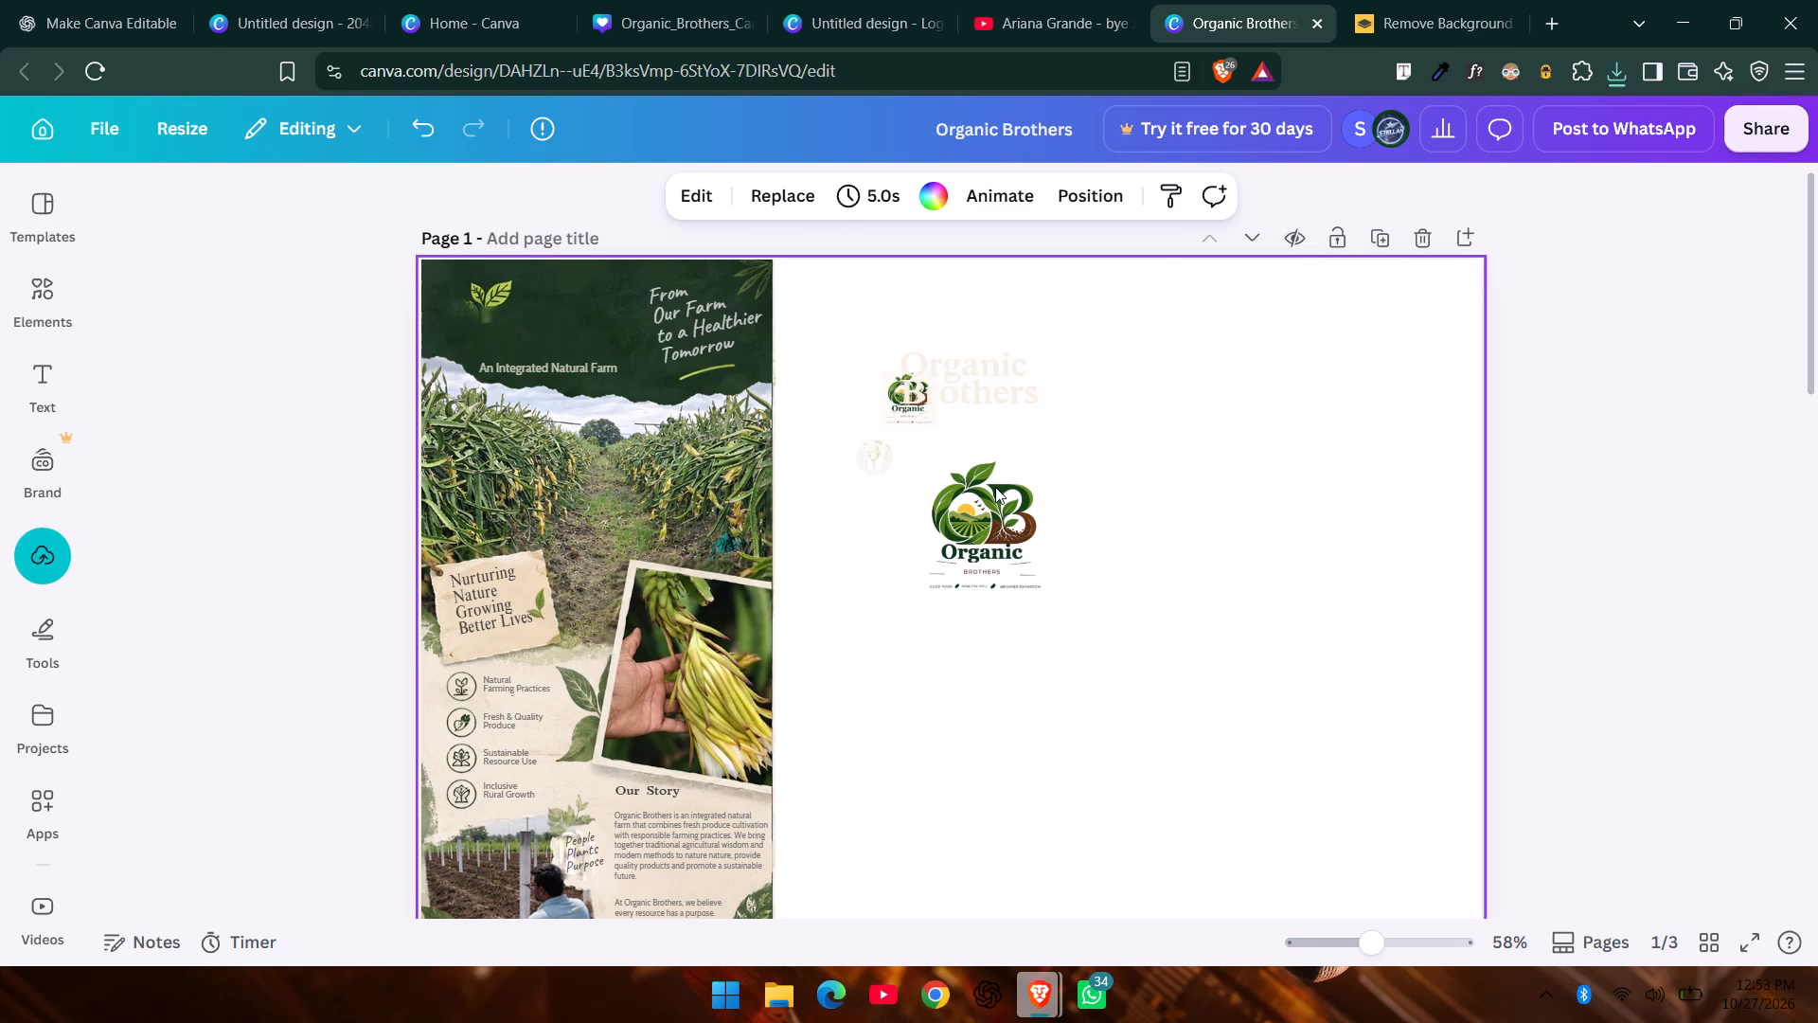
Move the small white-backed logo into the top-left corner of page 1's green header, widen its crop and enlarge it.
{"action": "left_click_drag", "start_coordinate": [892, 398], "coordinate": [687, 349]}
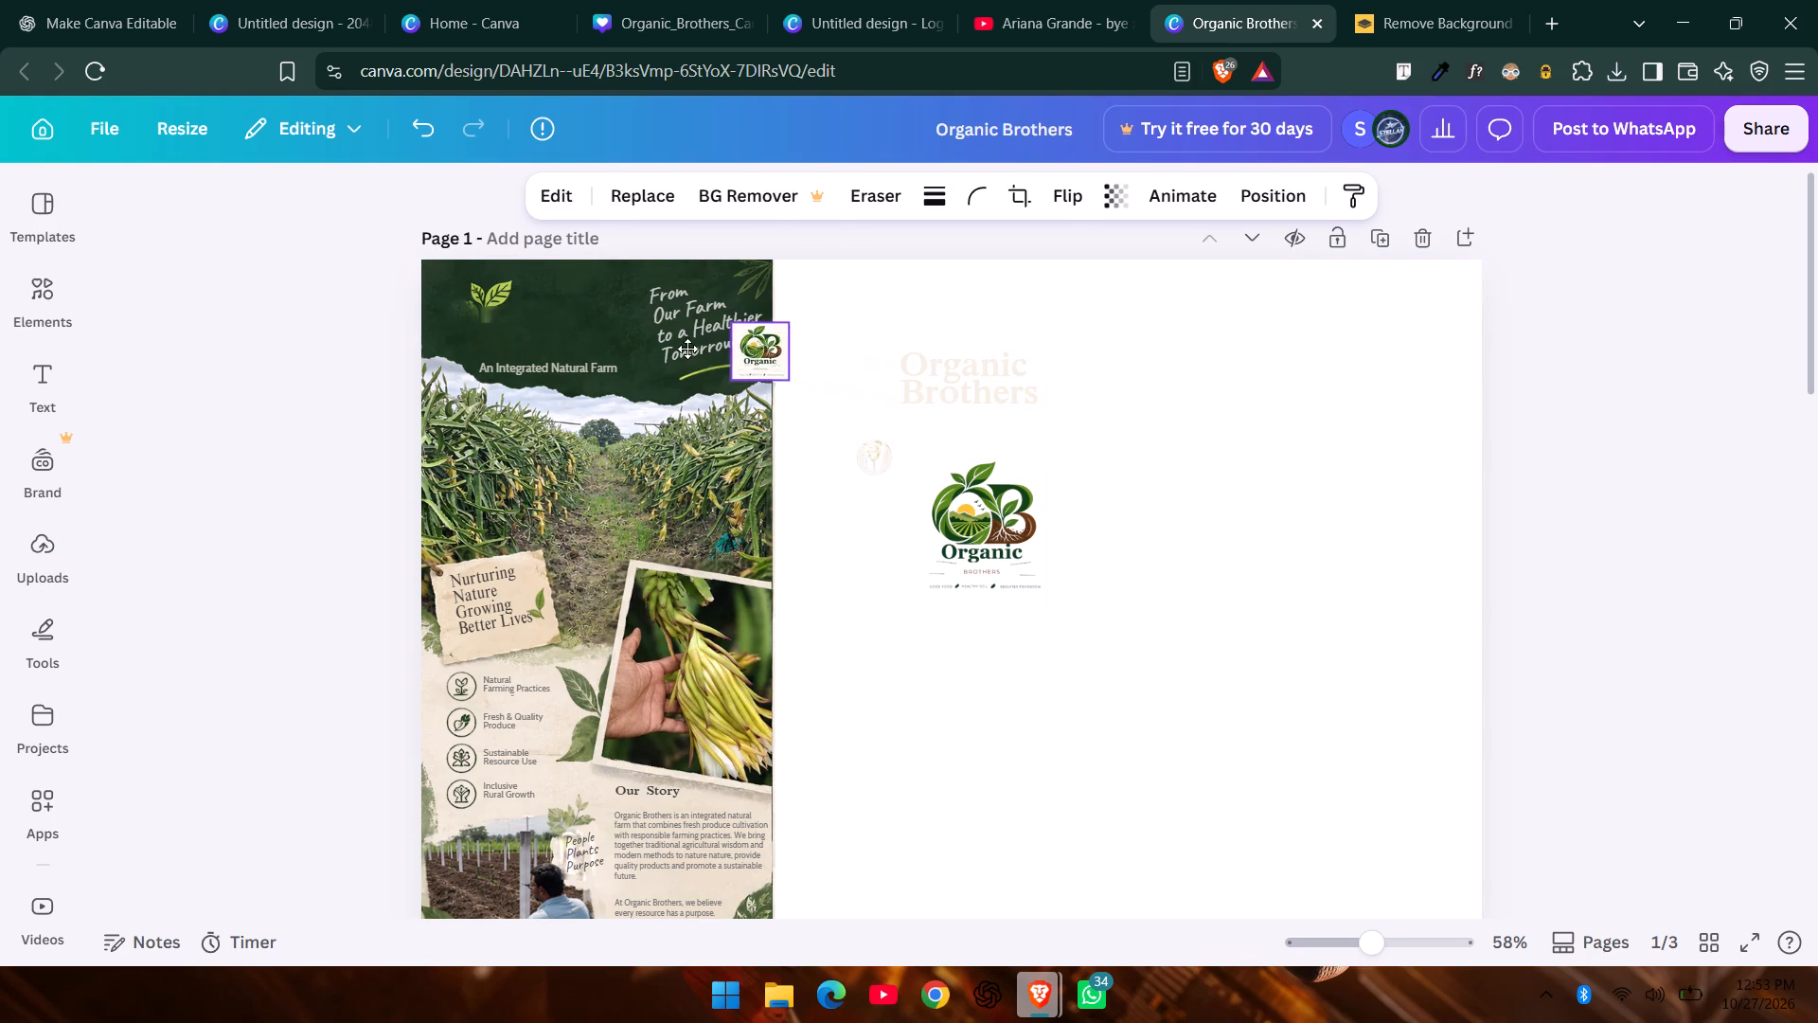
{"action": "left_click_drag", "start_coordinate": [687, 349], "coordinate": [672, 349]}
{"action": "left_click_drag", "start_coordinate": [686, 357], "coordinate": [502, 319]}
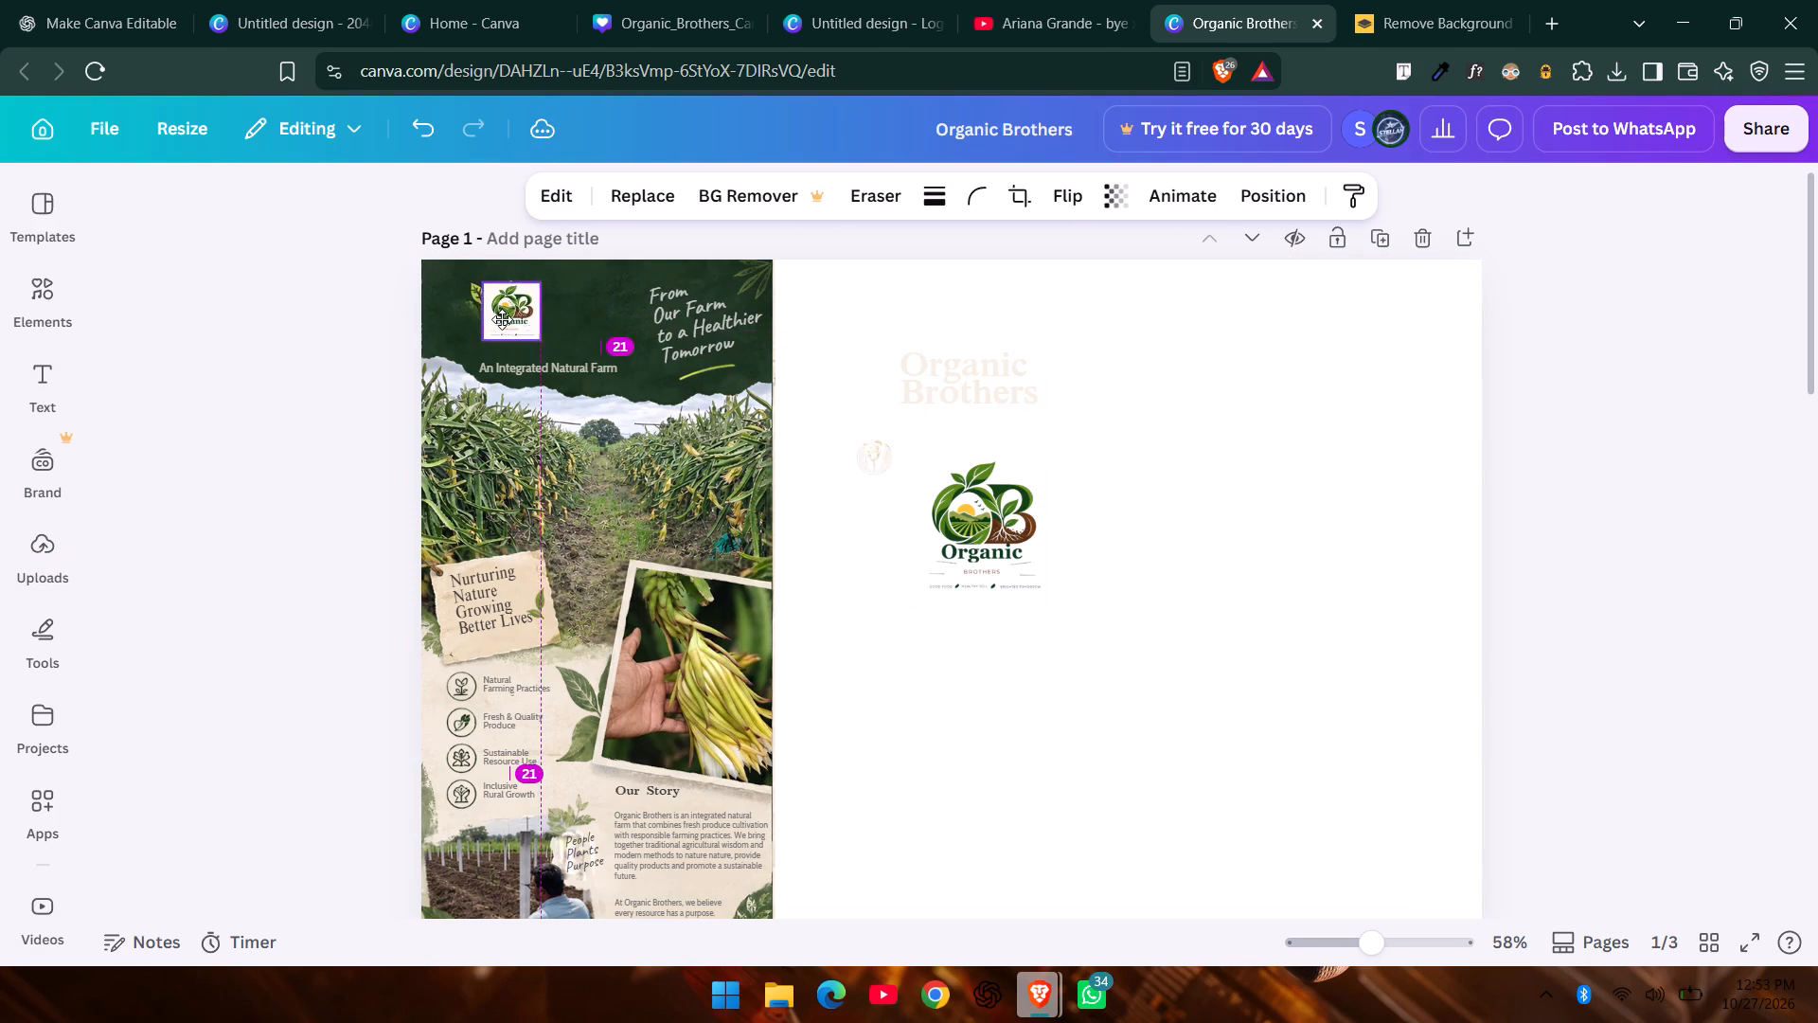
{"action": "left_click_drag", "start_coordinate": [502, 319], "coordinate": [455, 305]}
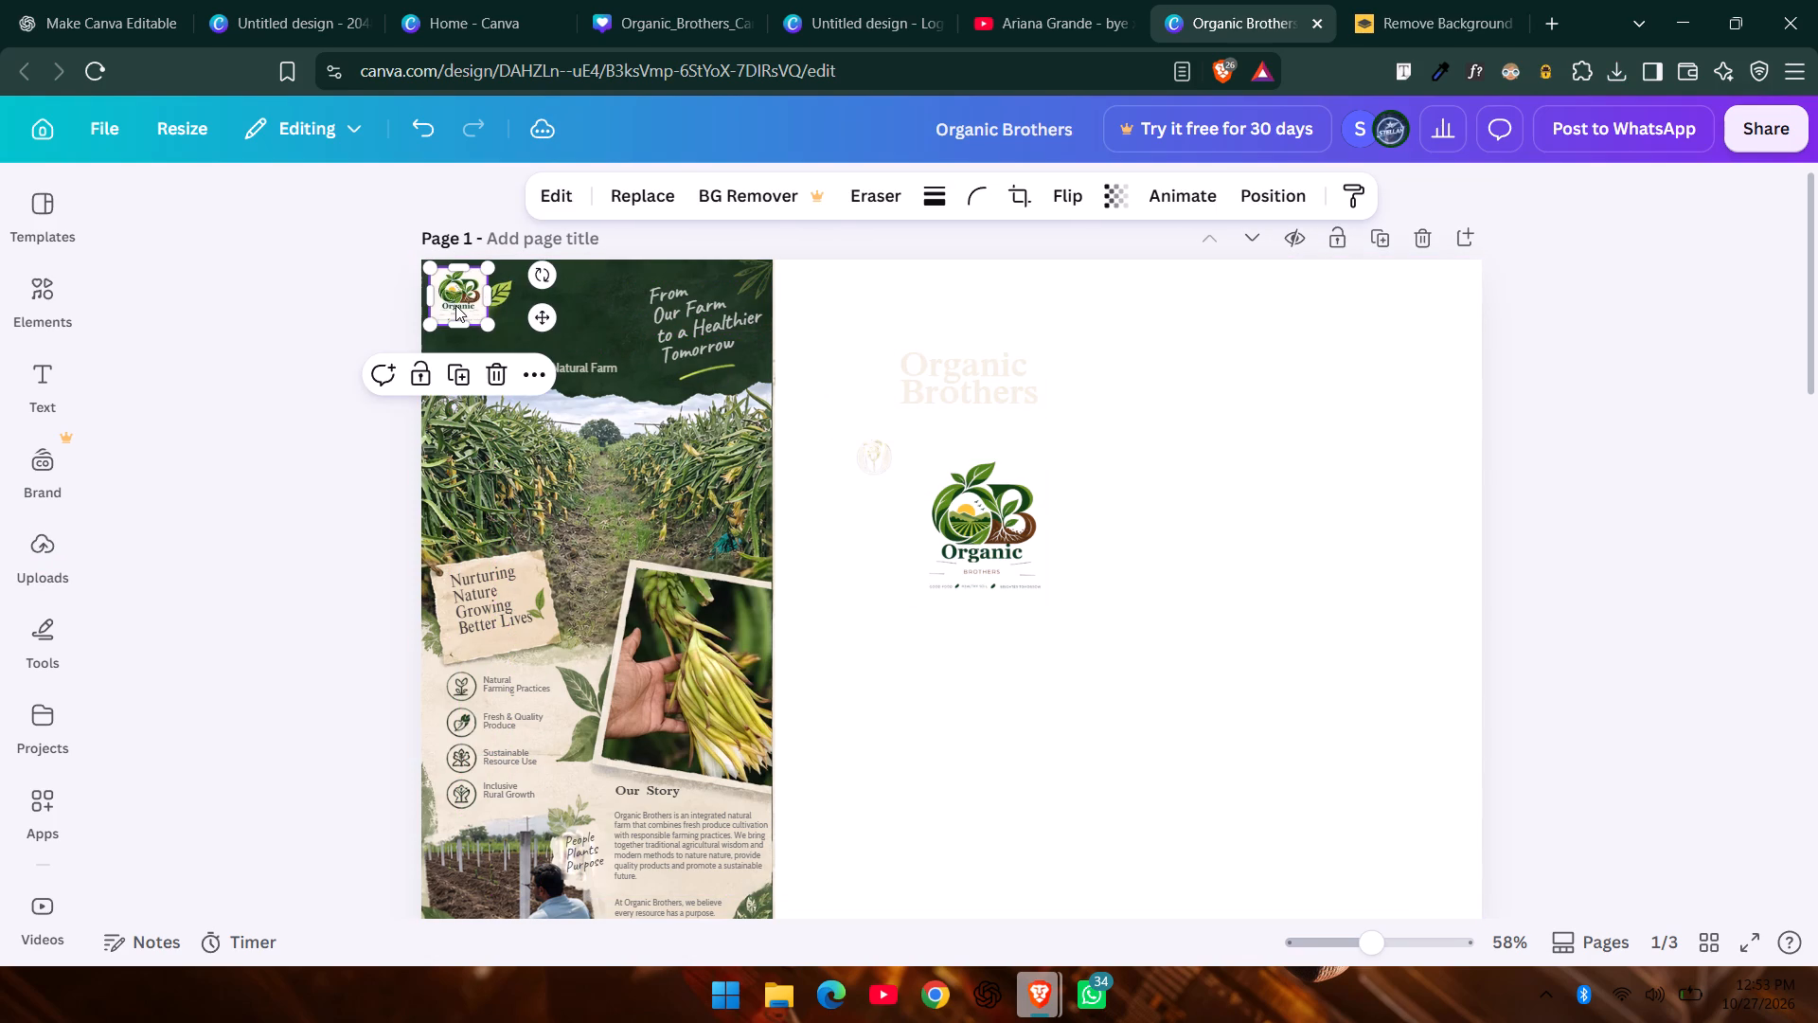
{"action": "left_click_drag", "start_coordinate": [484, 296], "coordinate": [537, 296]}
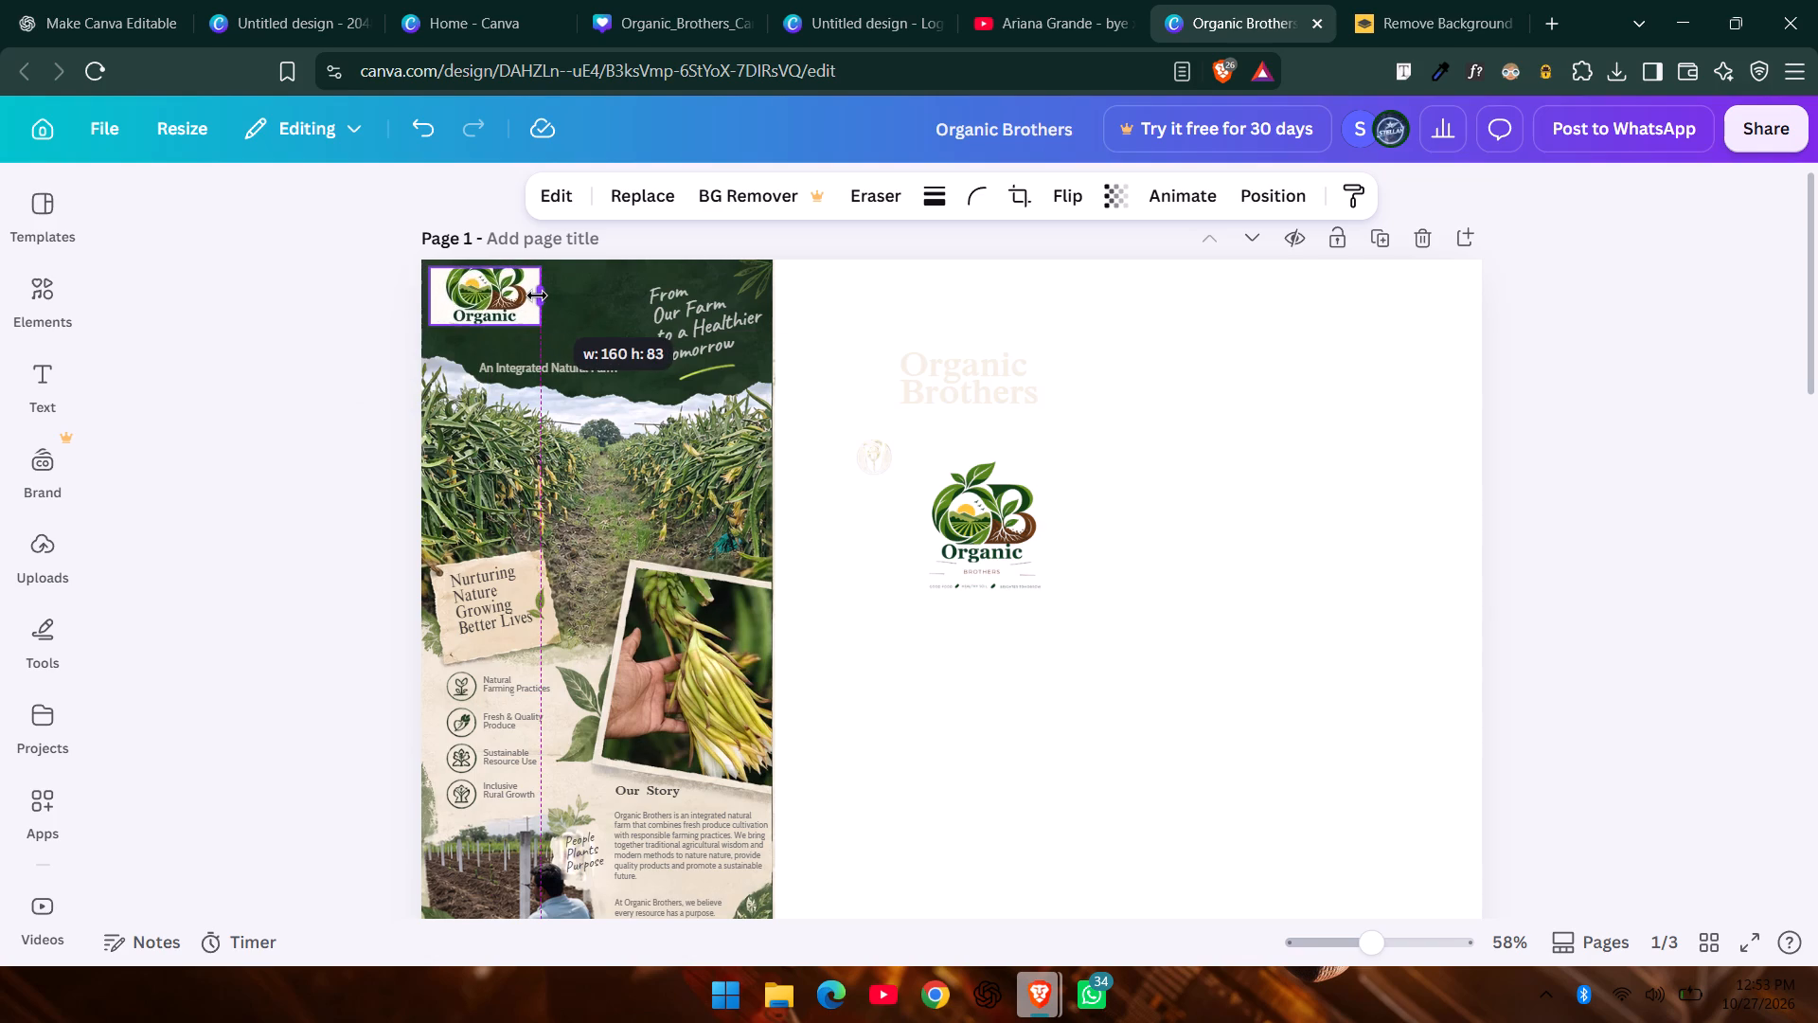
{"action": "left_click_drag", "start_coordinate": [537, 296], "coordinate": [503, 296]}
{"action": "left_click_drag", "start_coordinate": [503, 326], "coordinate": [529, 342]}
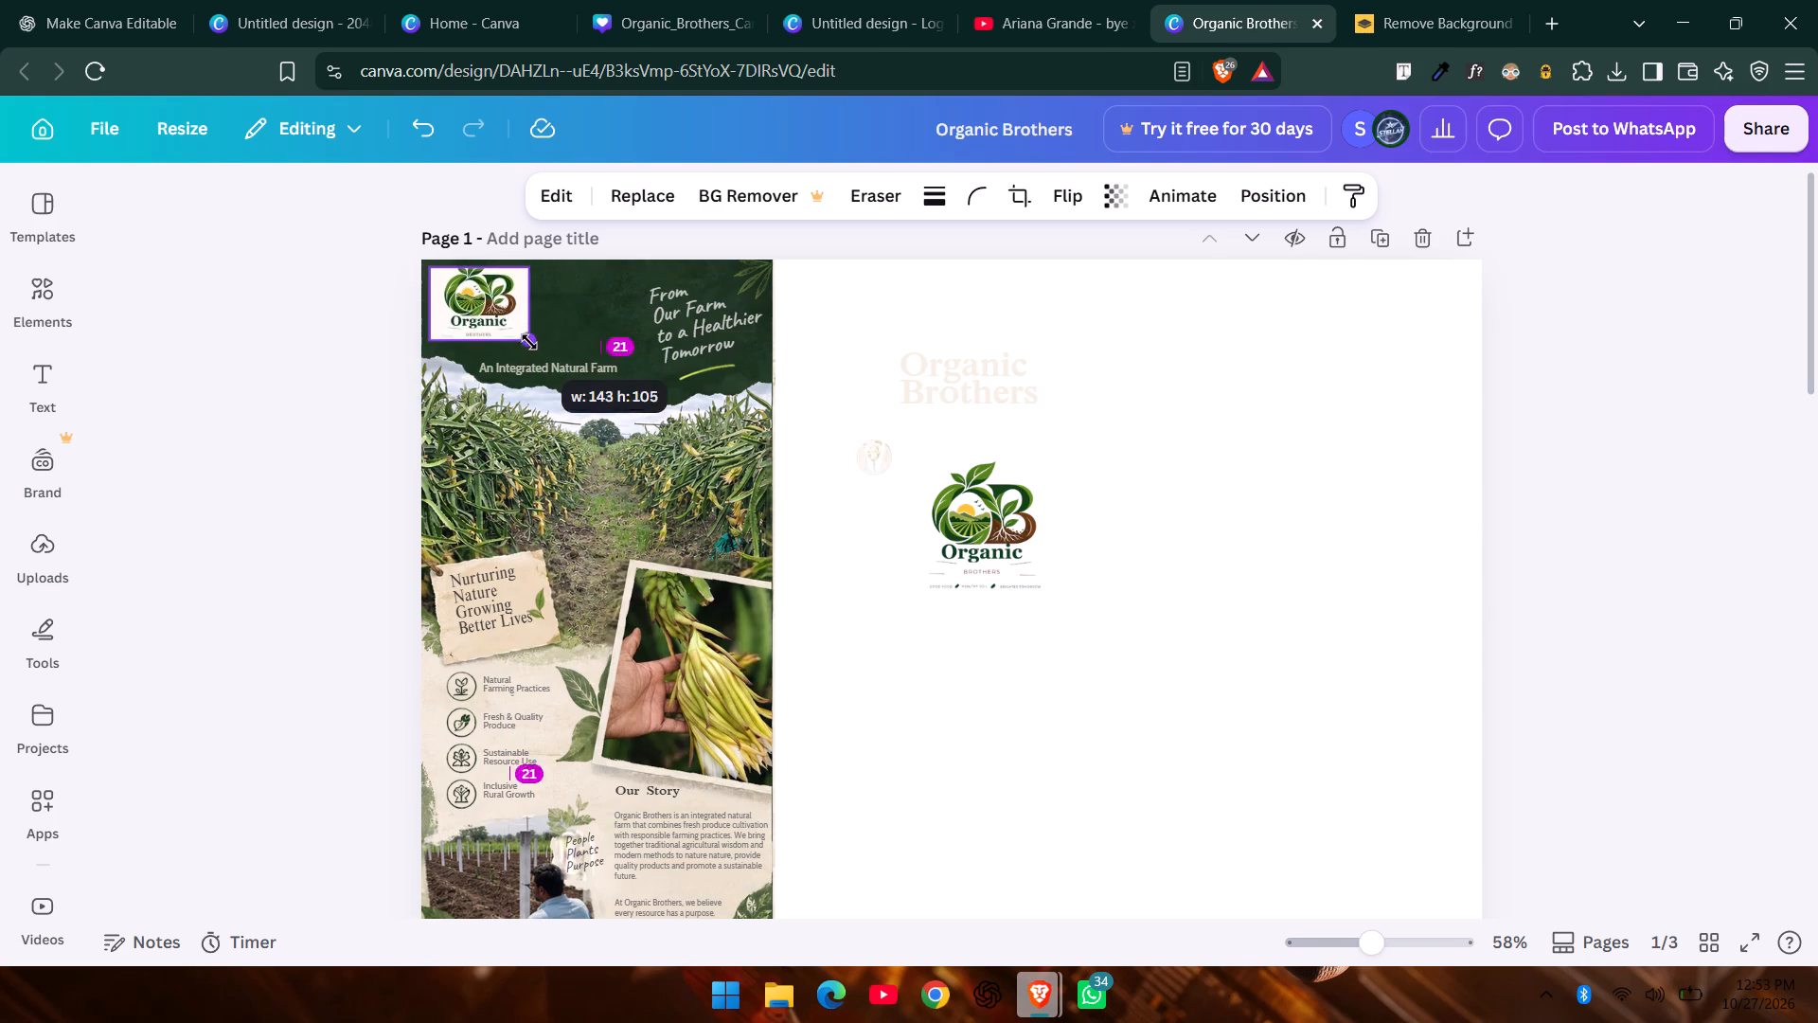
{"action": "left_click_drag", "start_coordinate": [529, 342], "coordinate": [539, 337]}
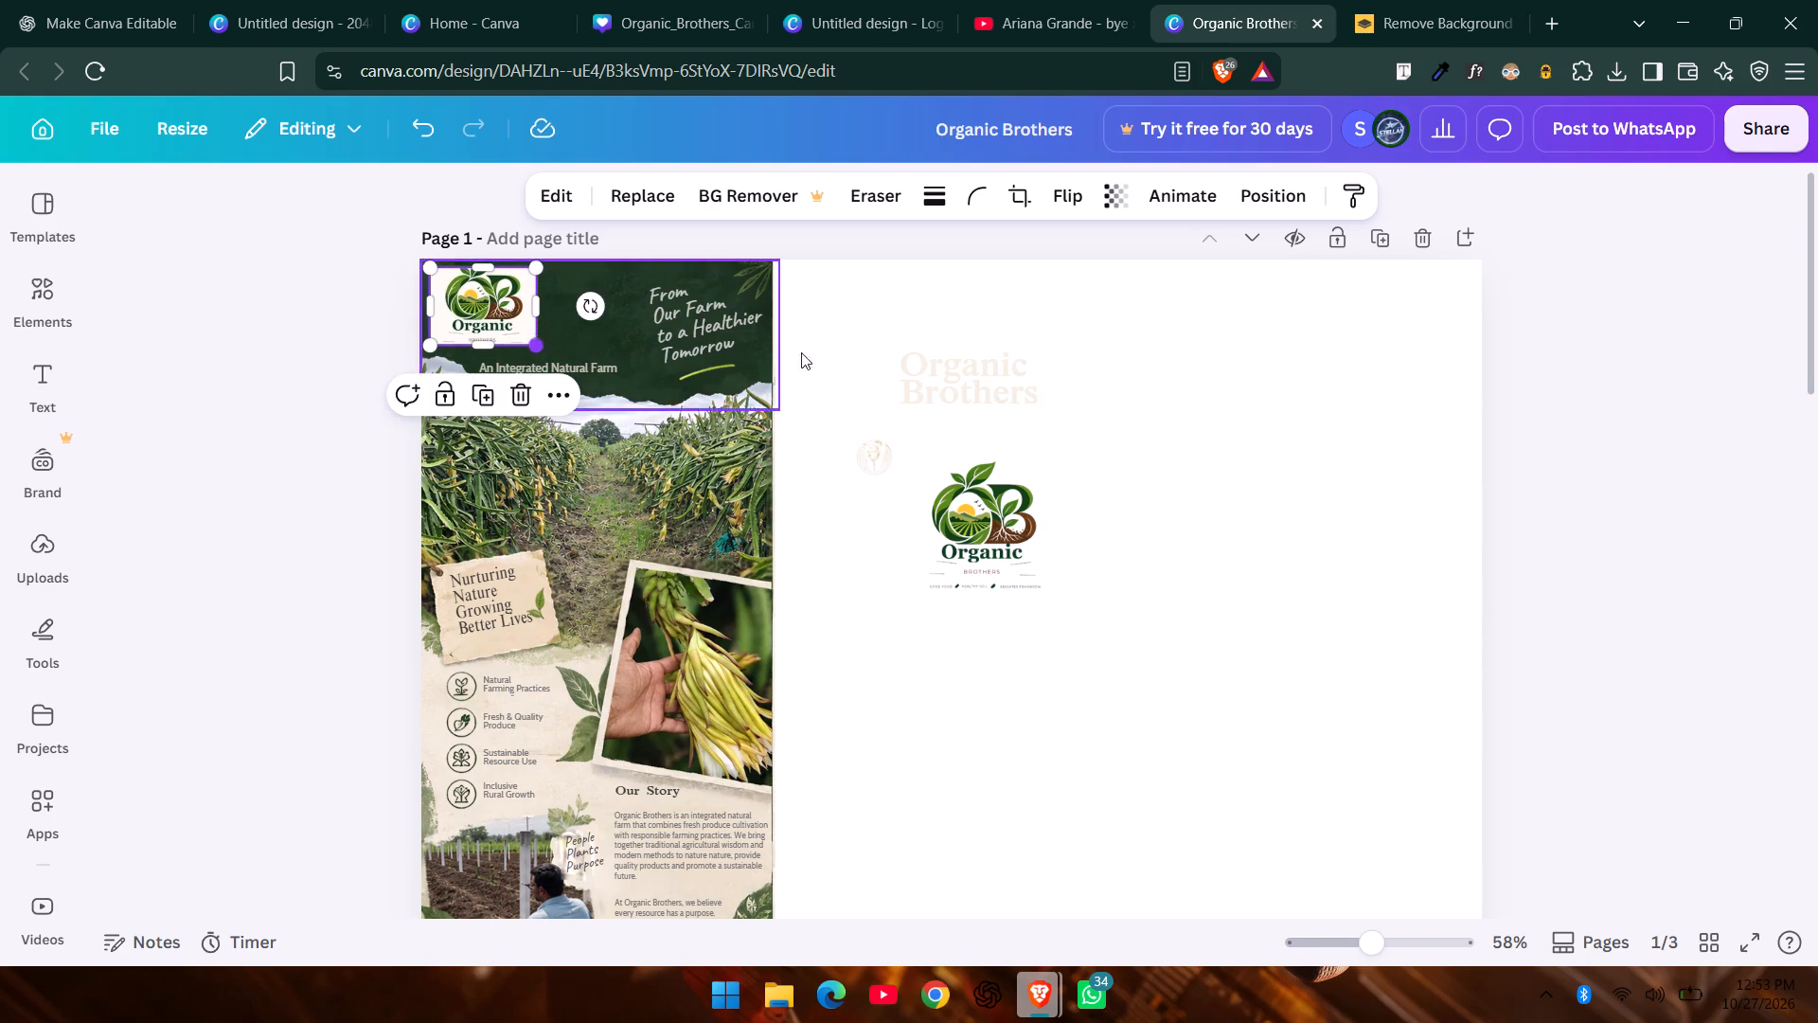
Shift the white-backed logo flush against the header's left edge and enlarge it up to the page's top edge.
{"action": "left_click", "coordinate": [992, 353]}
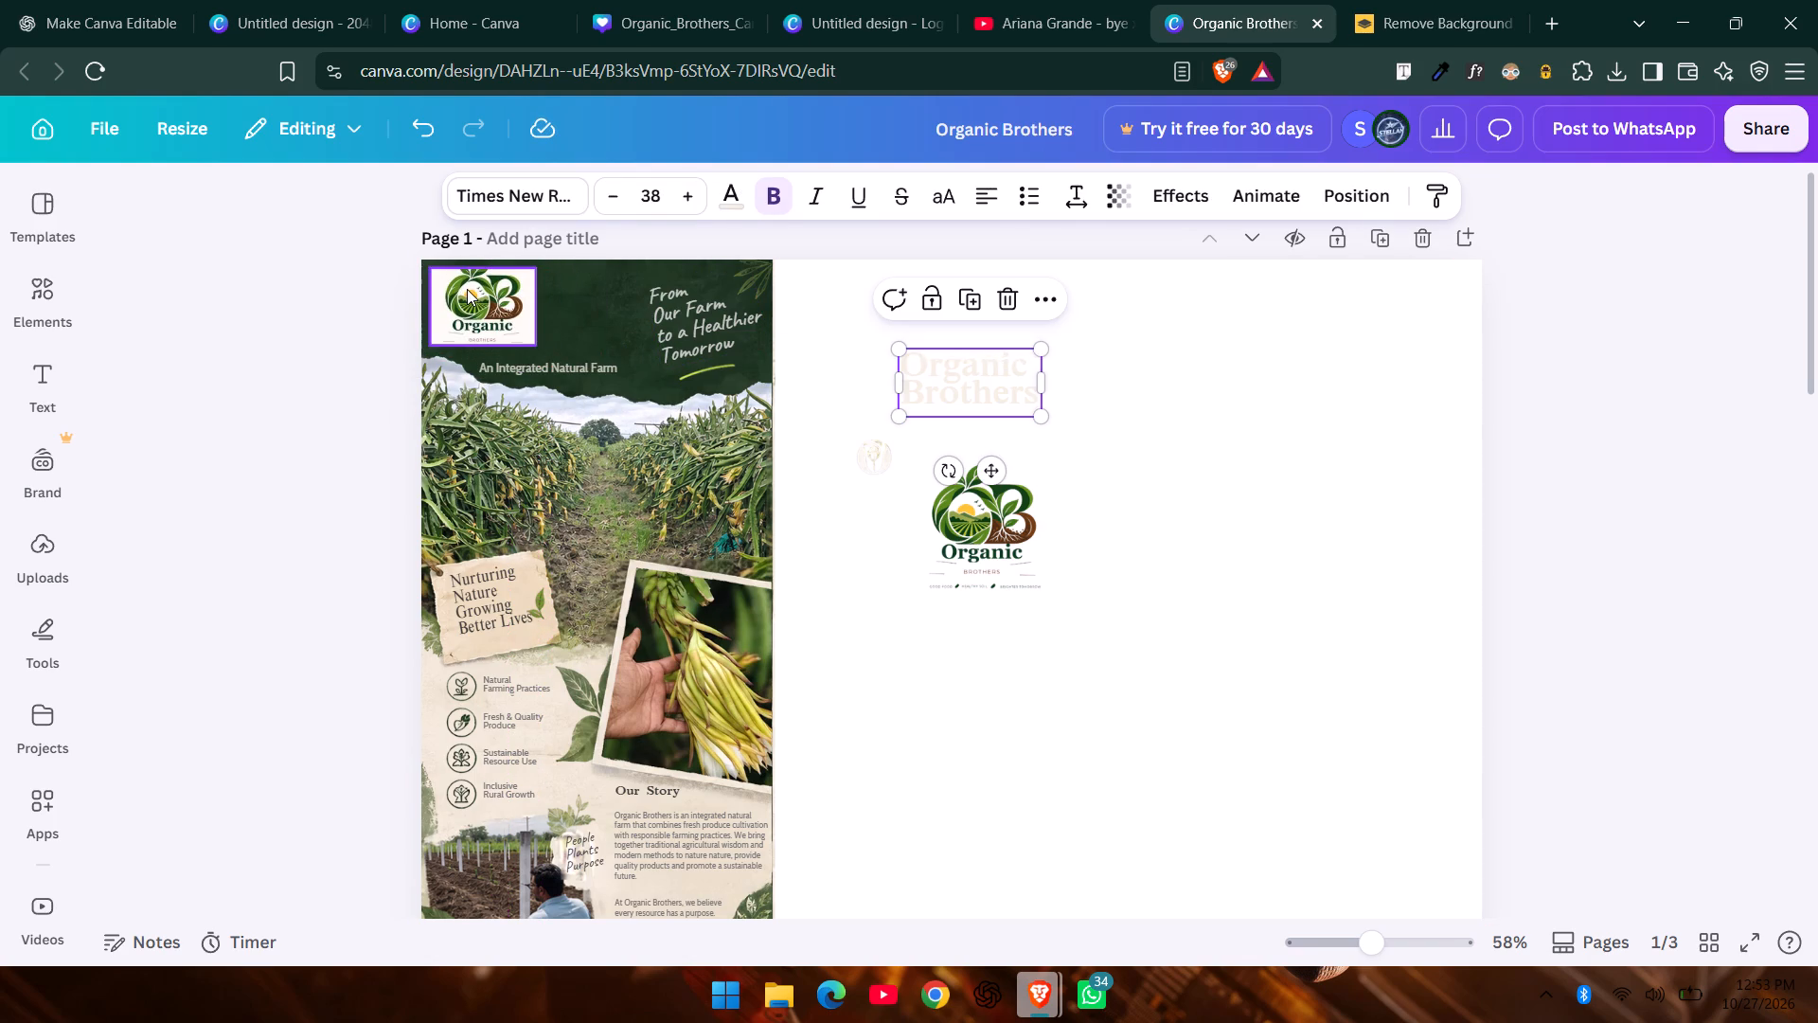
{"action": "left_click", "coordinate": [467, 289]}
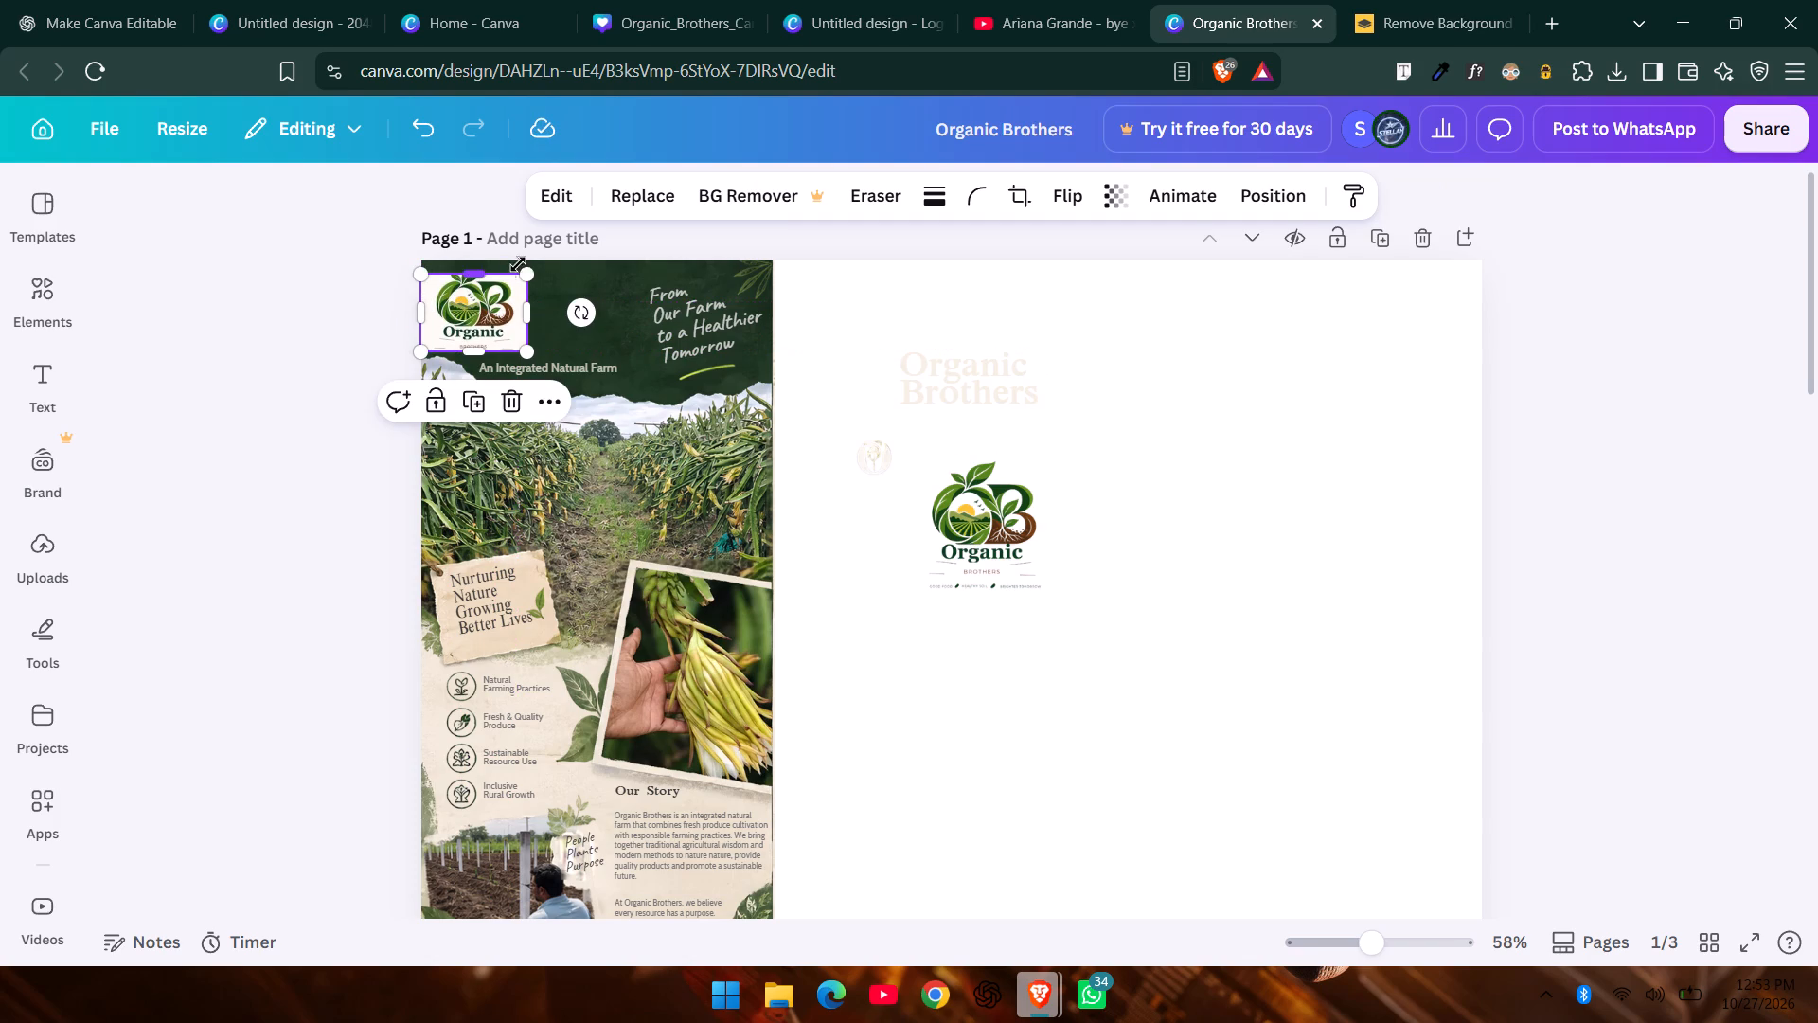
{"action": "left_click_drag", "start_coordinate": [533, 269], "coordinate": [538, 256]}
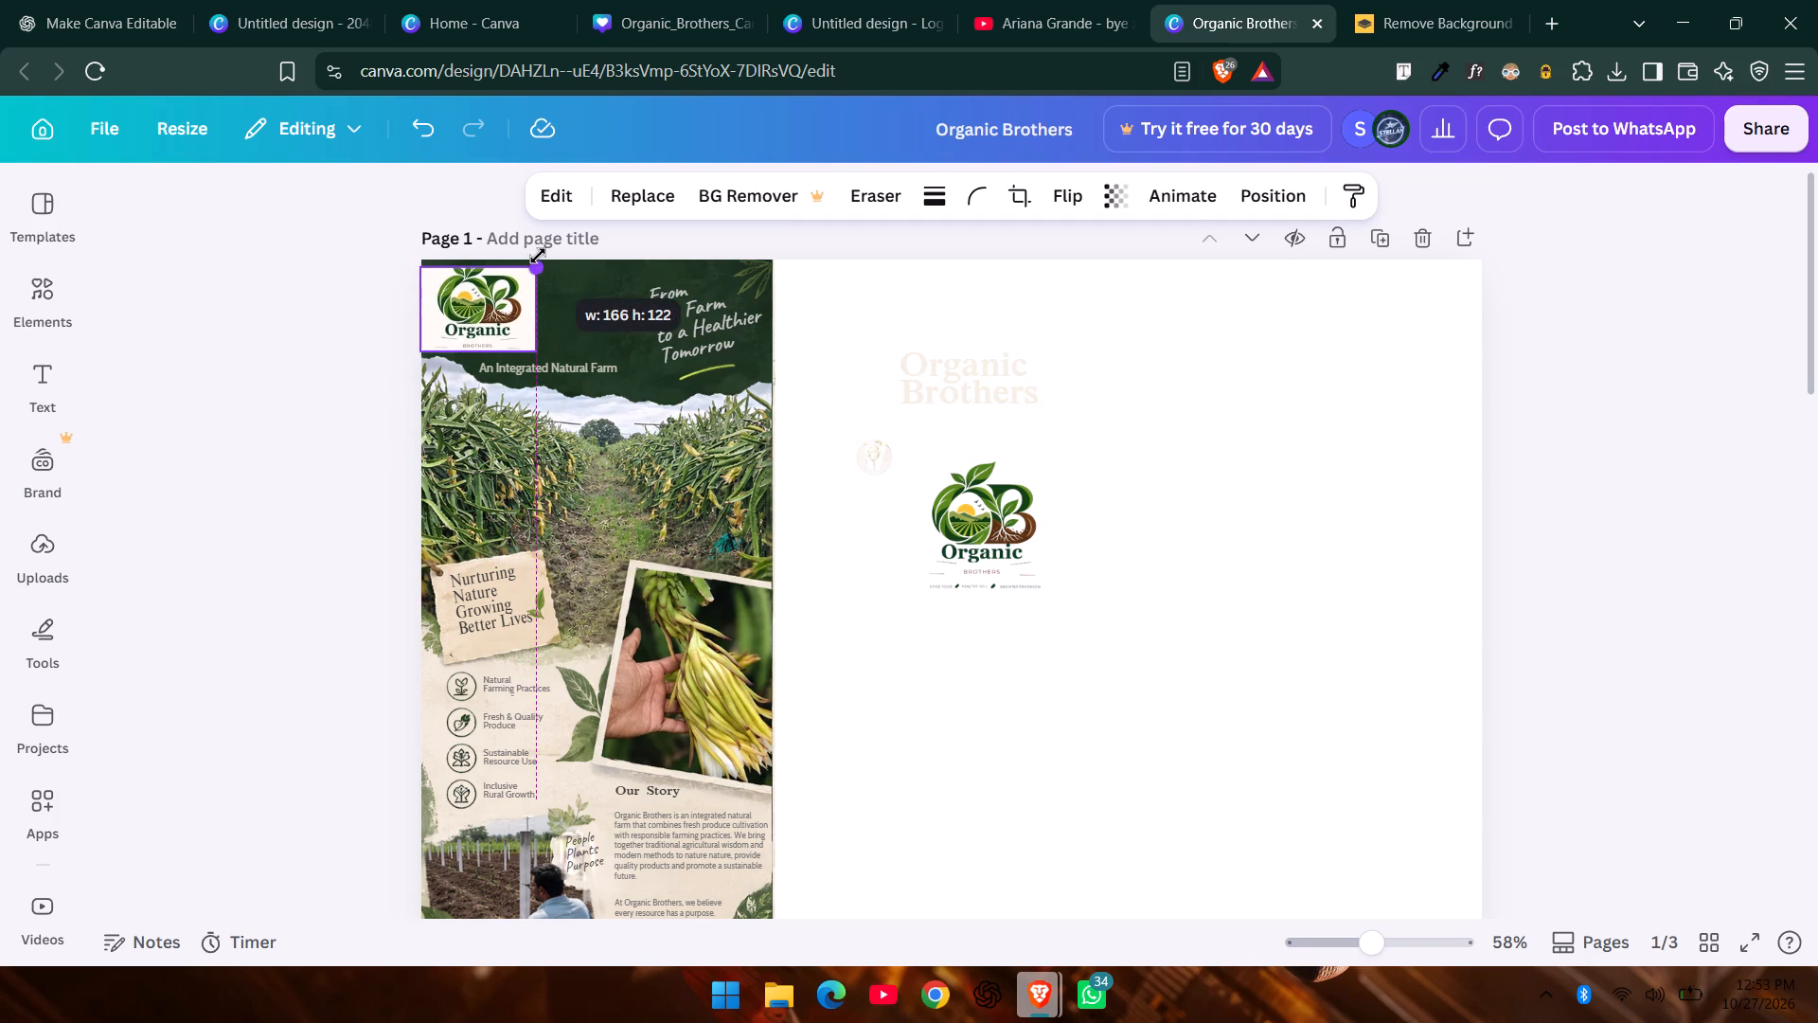
{"action": "left_click_drag", "start_coordinate": [538, 256], "coordinate": [549, 263]}
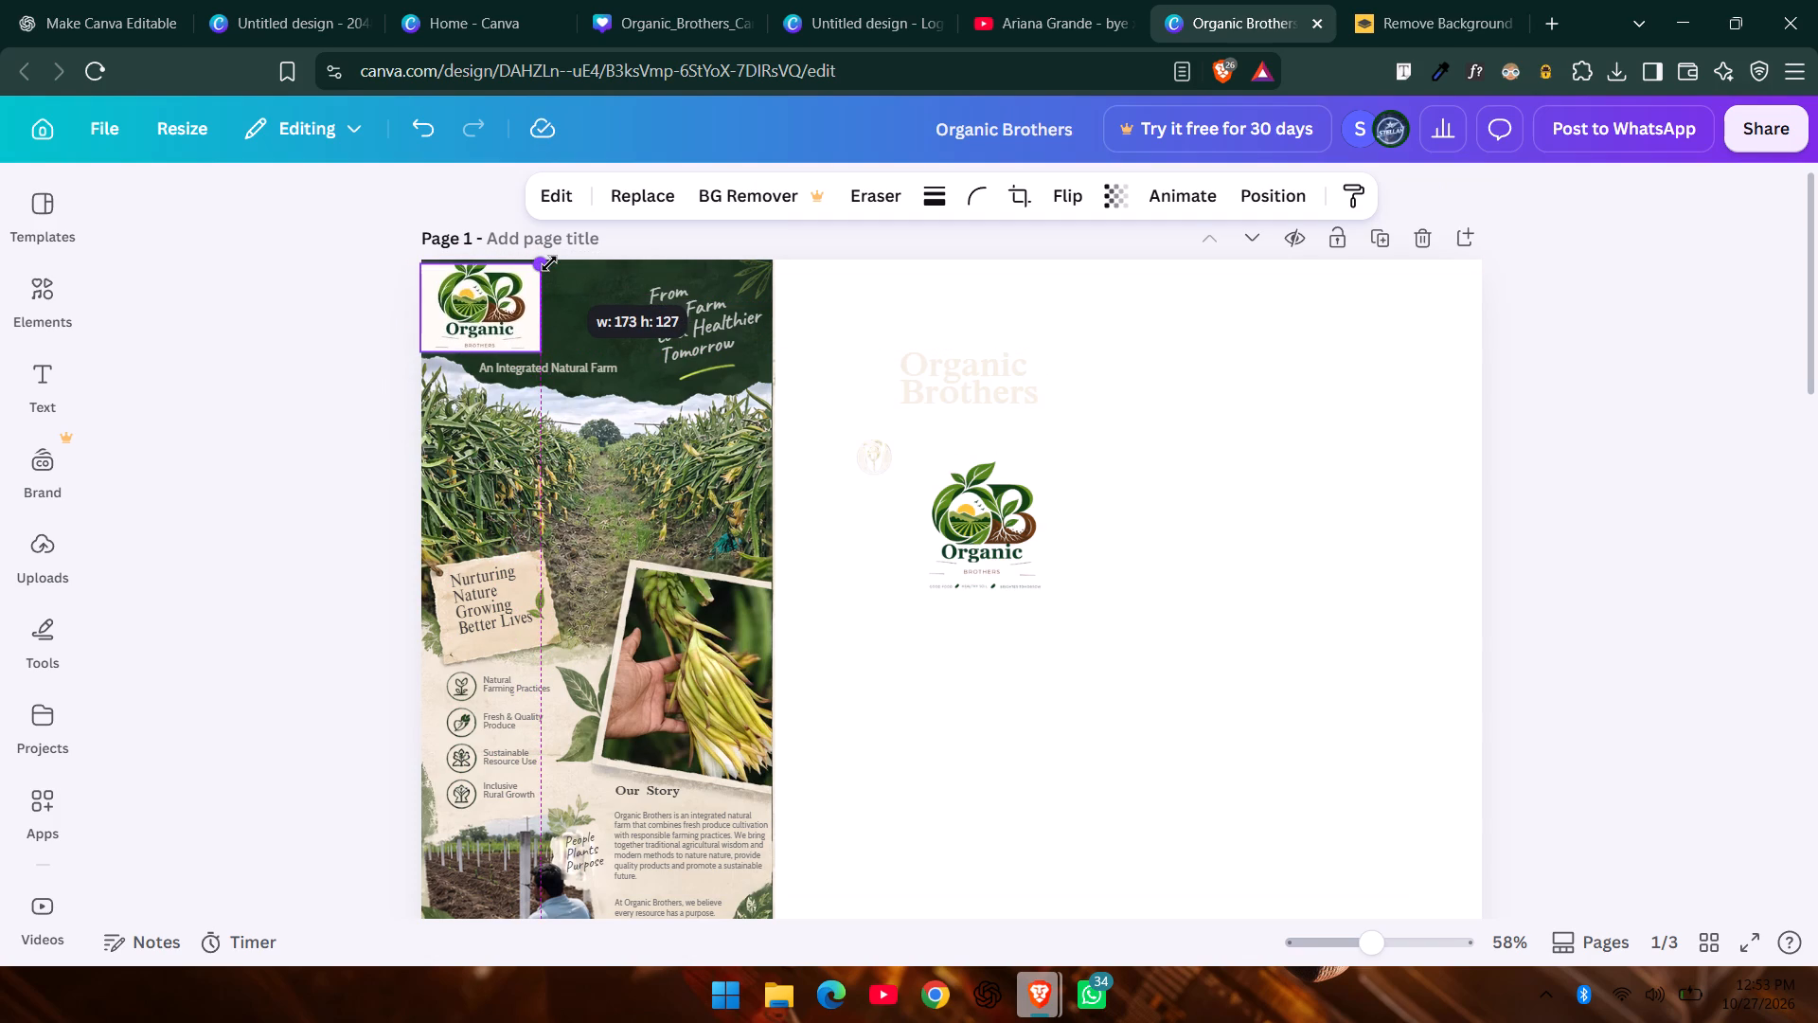
{"action": "left_click_drag", "start_coordinate": [549, 263], "coordinate": [552, 255]}
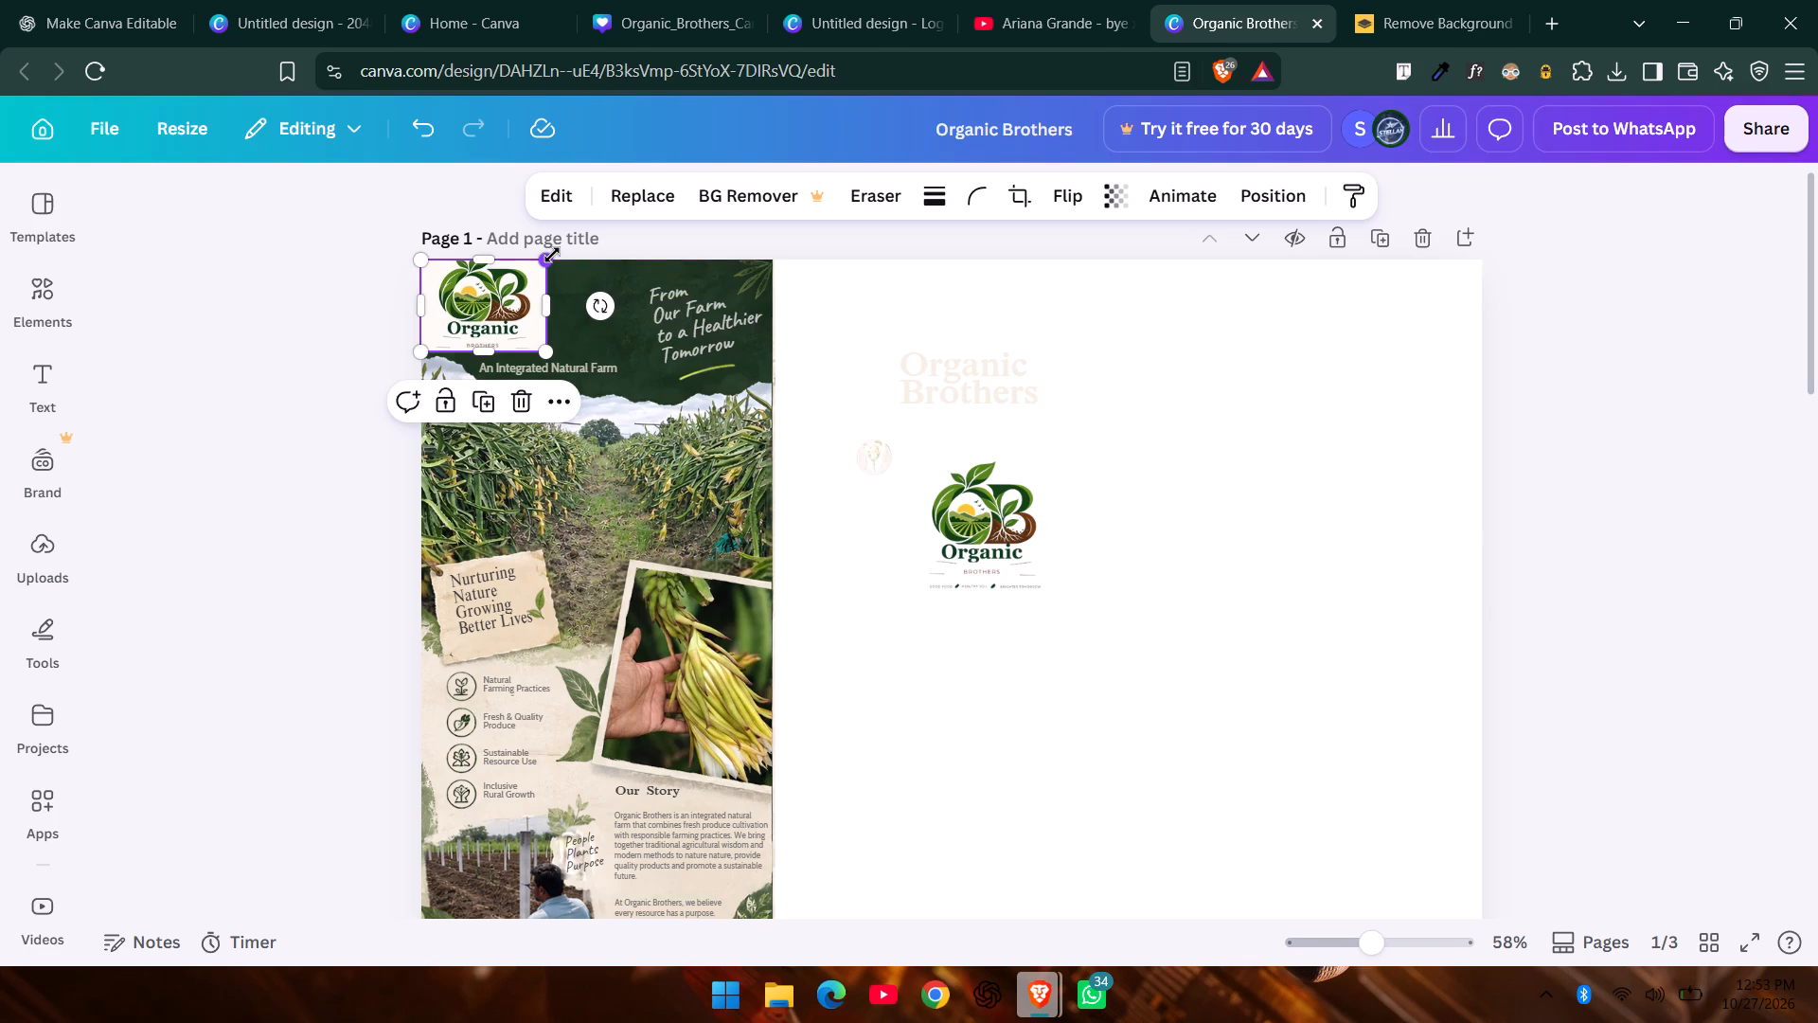
Move the white-backed logo out of the header onto the "Organic Brothers" title in the blank area and enlarge it slightly.
{"action": "left_click", "coordinate": [930, 318]}
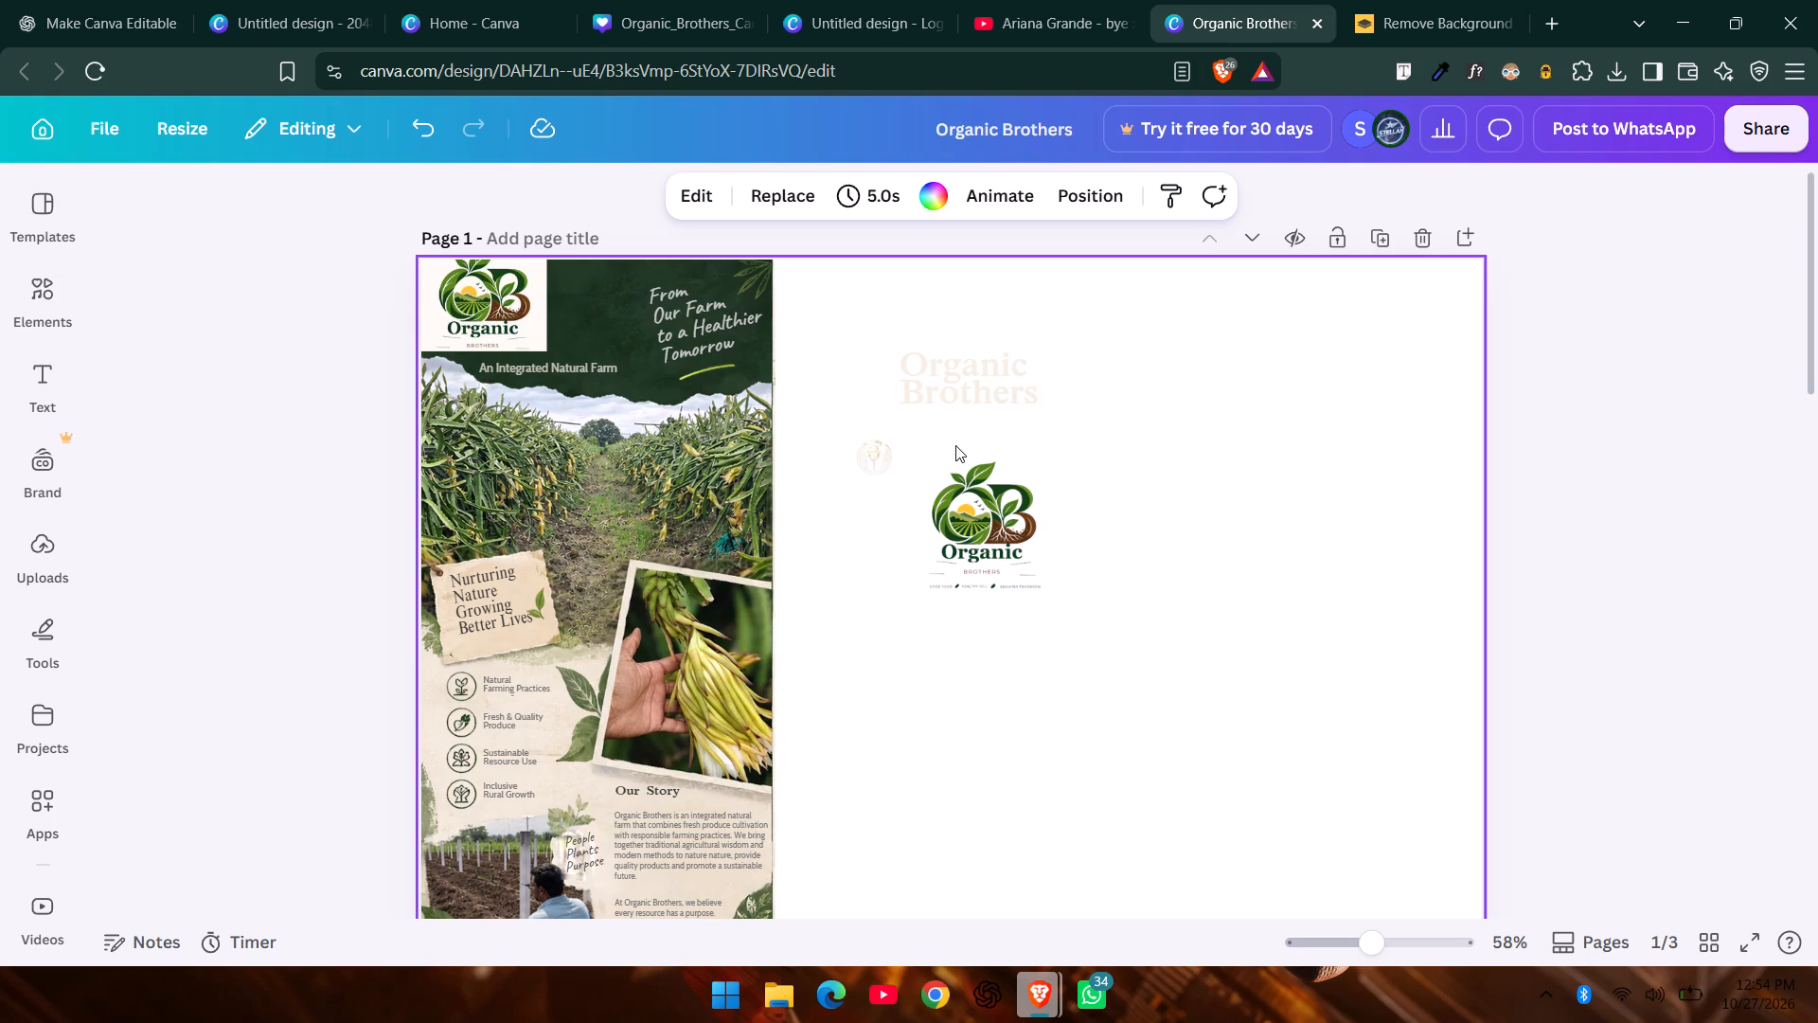
{"action": "left_click", "coordinate": [332, 431]}
{"action": "left_click", "coordinate": [498, 315]}
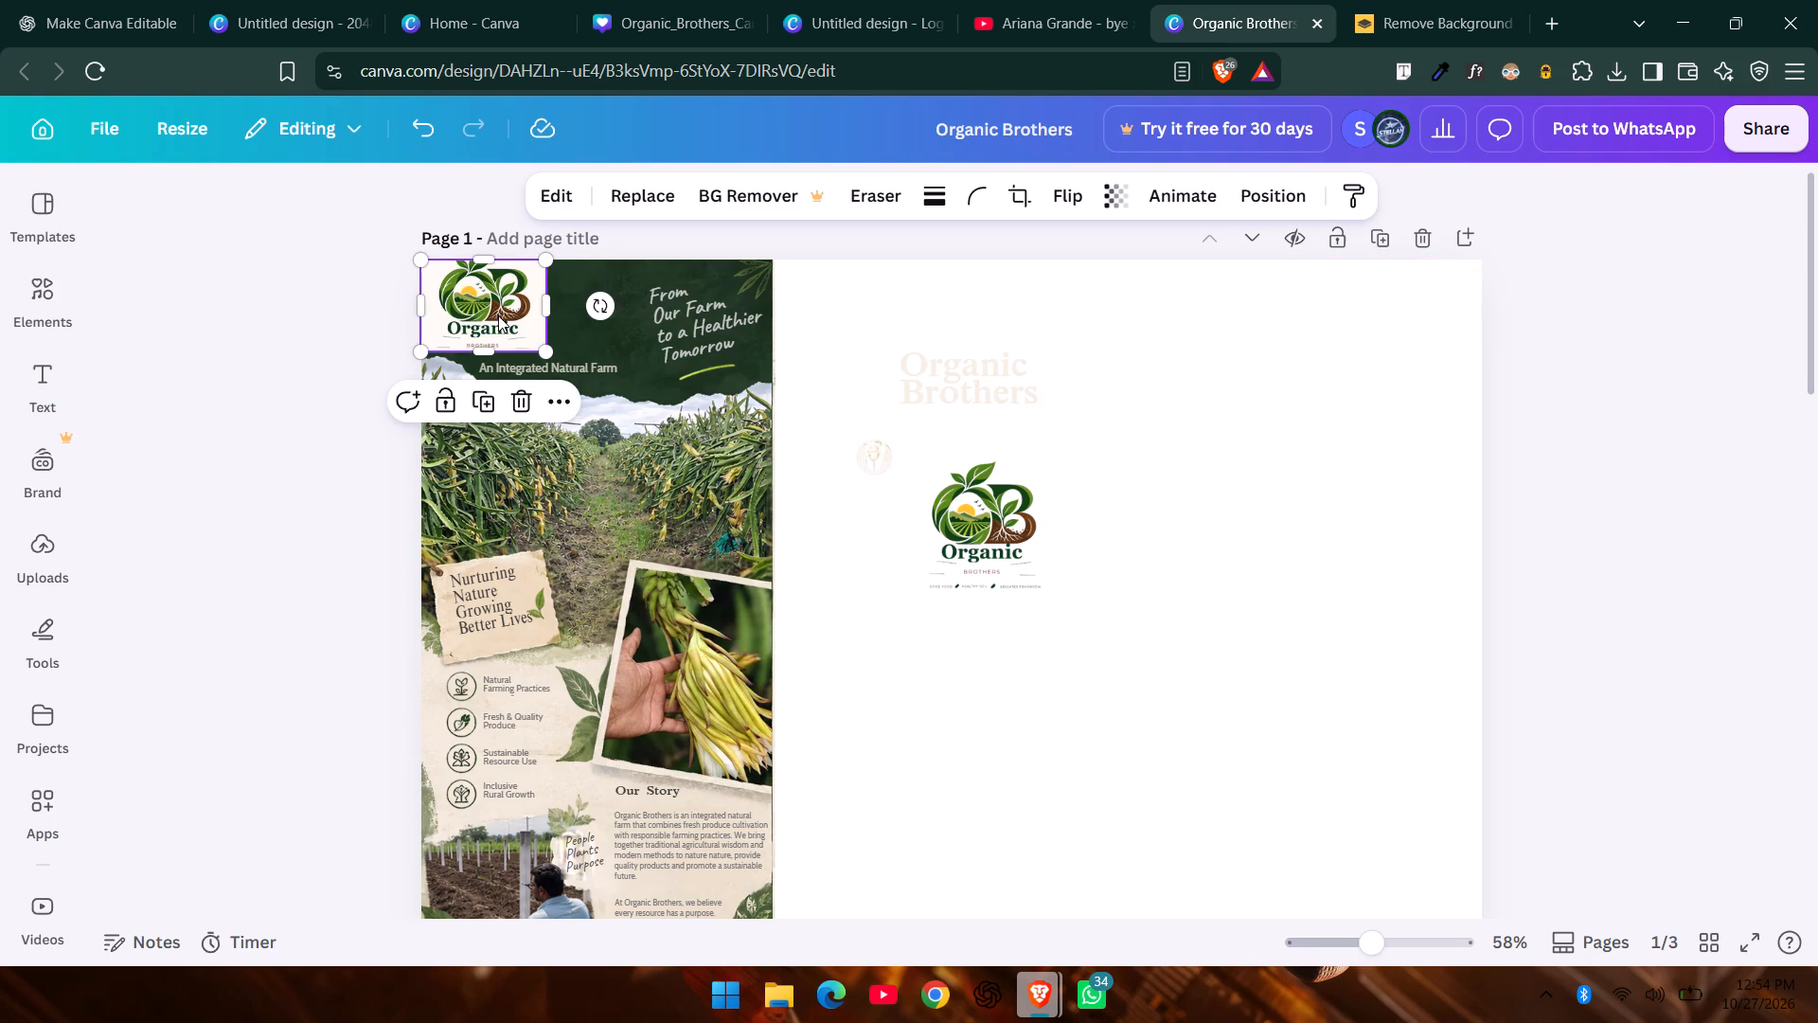
{"action": "left_click", "coordinate": [314, 368]}
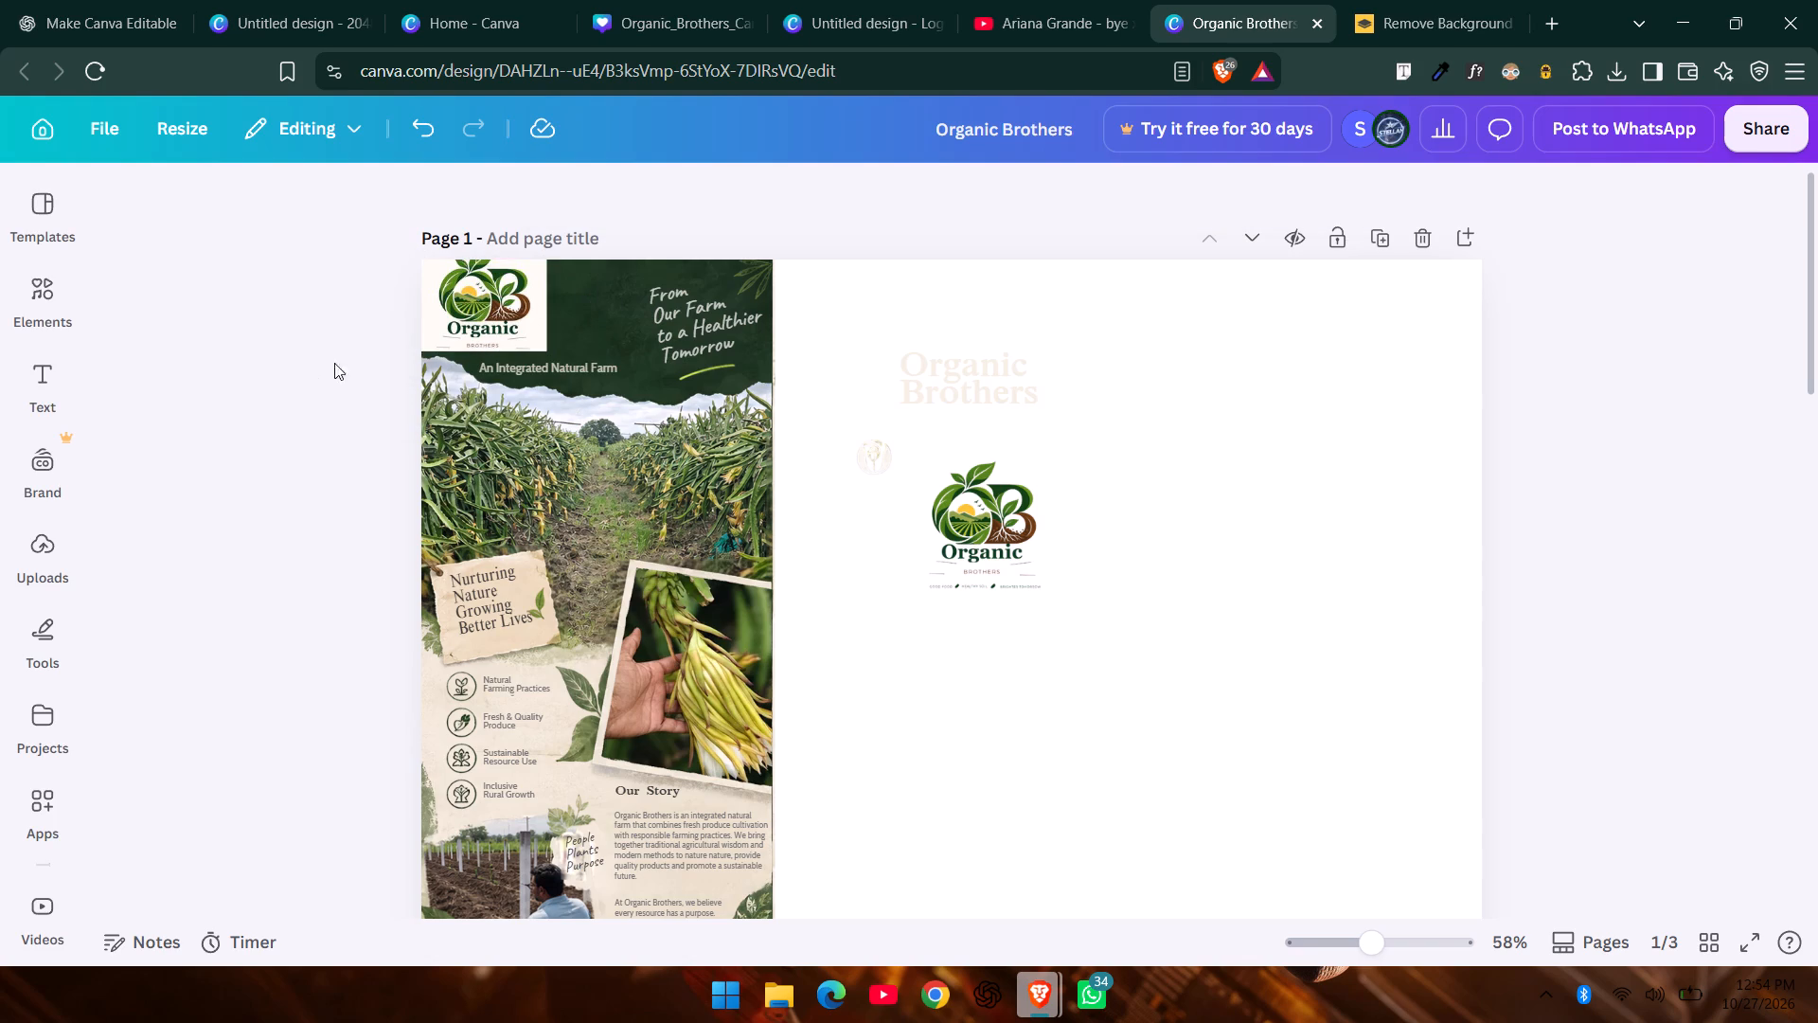
{"action": "left_click", "coordinate": [503, 301]}
{"action": "left_click_drag", "start_coordinate": [506, 303], "coordinate": [768, 351]}
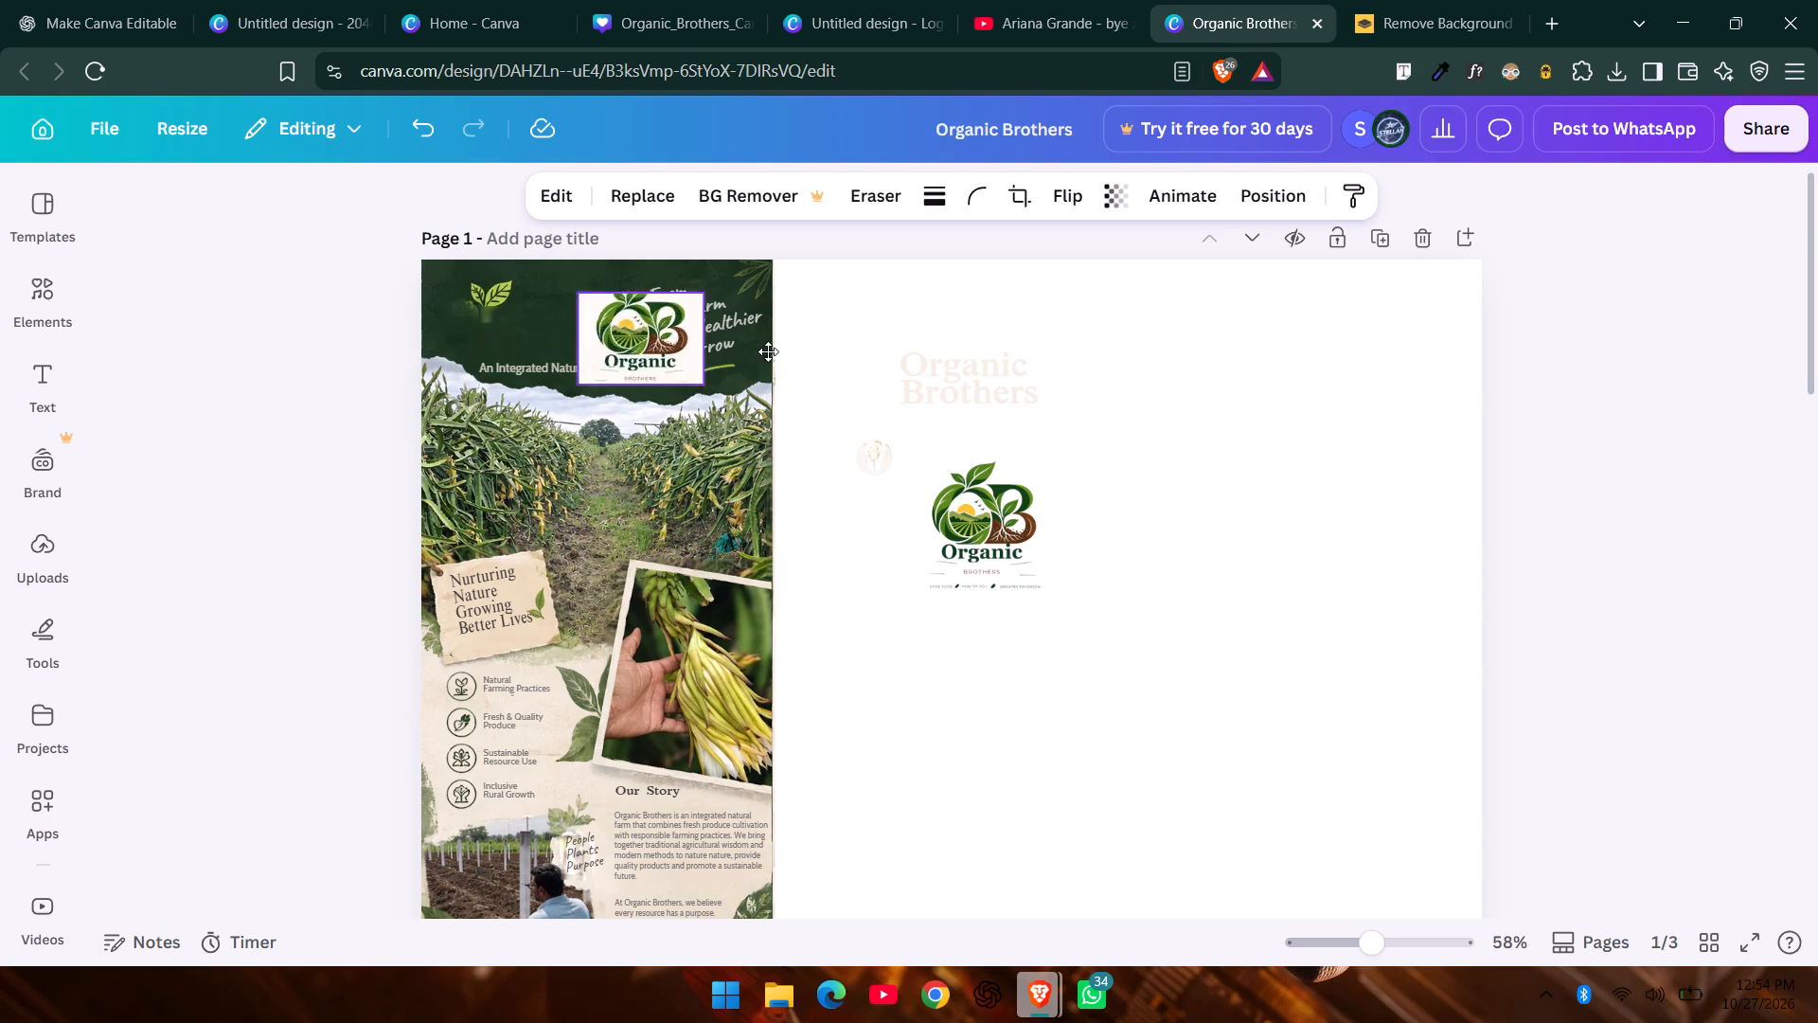
{"action": "left_click_drag", "start_coordinate": [768, 351], "coordinate": [951, 349]}
{"action": "left_click_drag", "start_coordinate": [1000, 306], "coordinate": [1019, 312]}
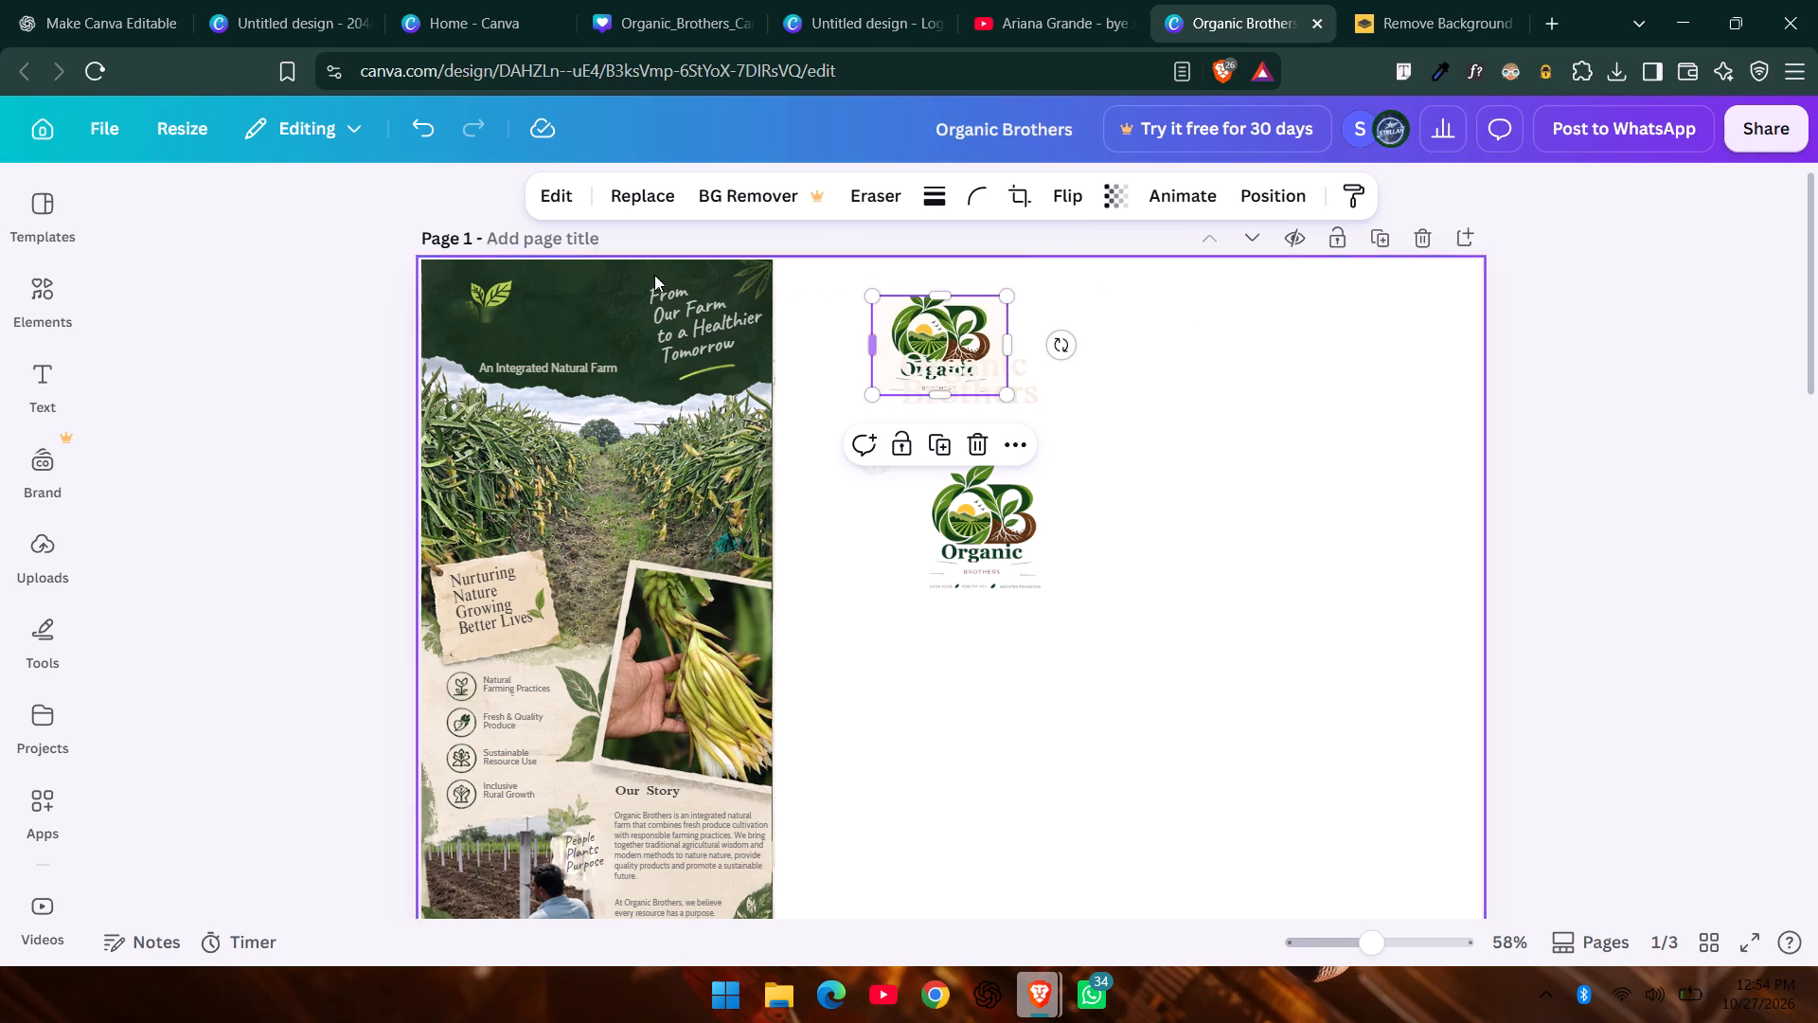
Switch to the Organic_Brothers_Canva_Editable.pptx design and capture a screen snip of the complete logo with its off-white background.
{"action": "left_click", "coordinate": [454, 0]}
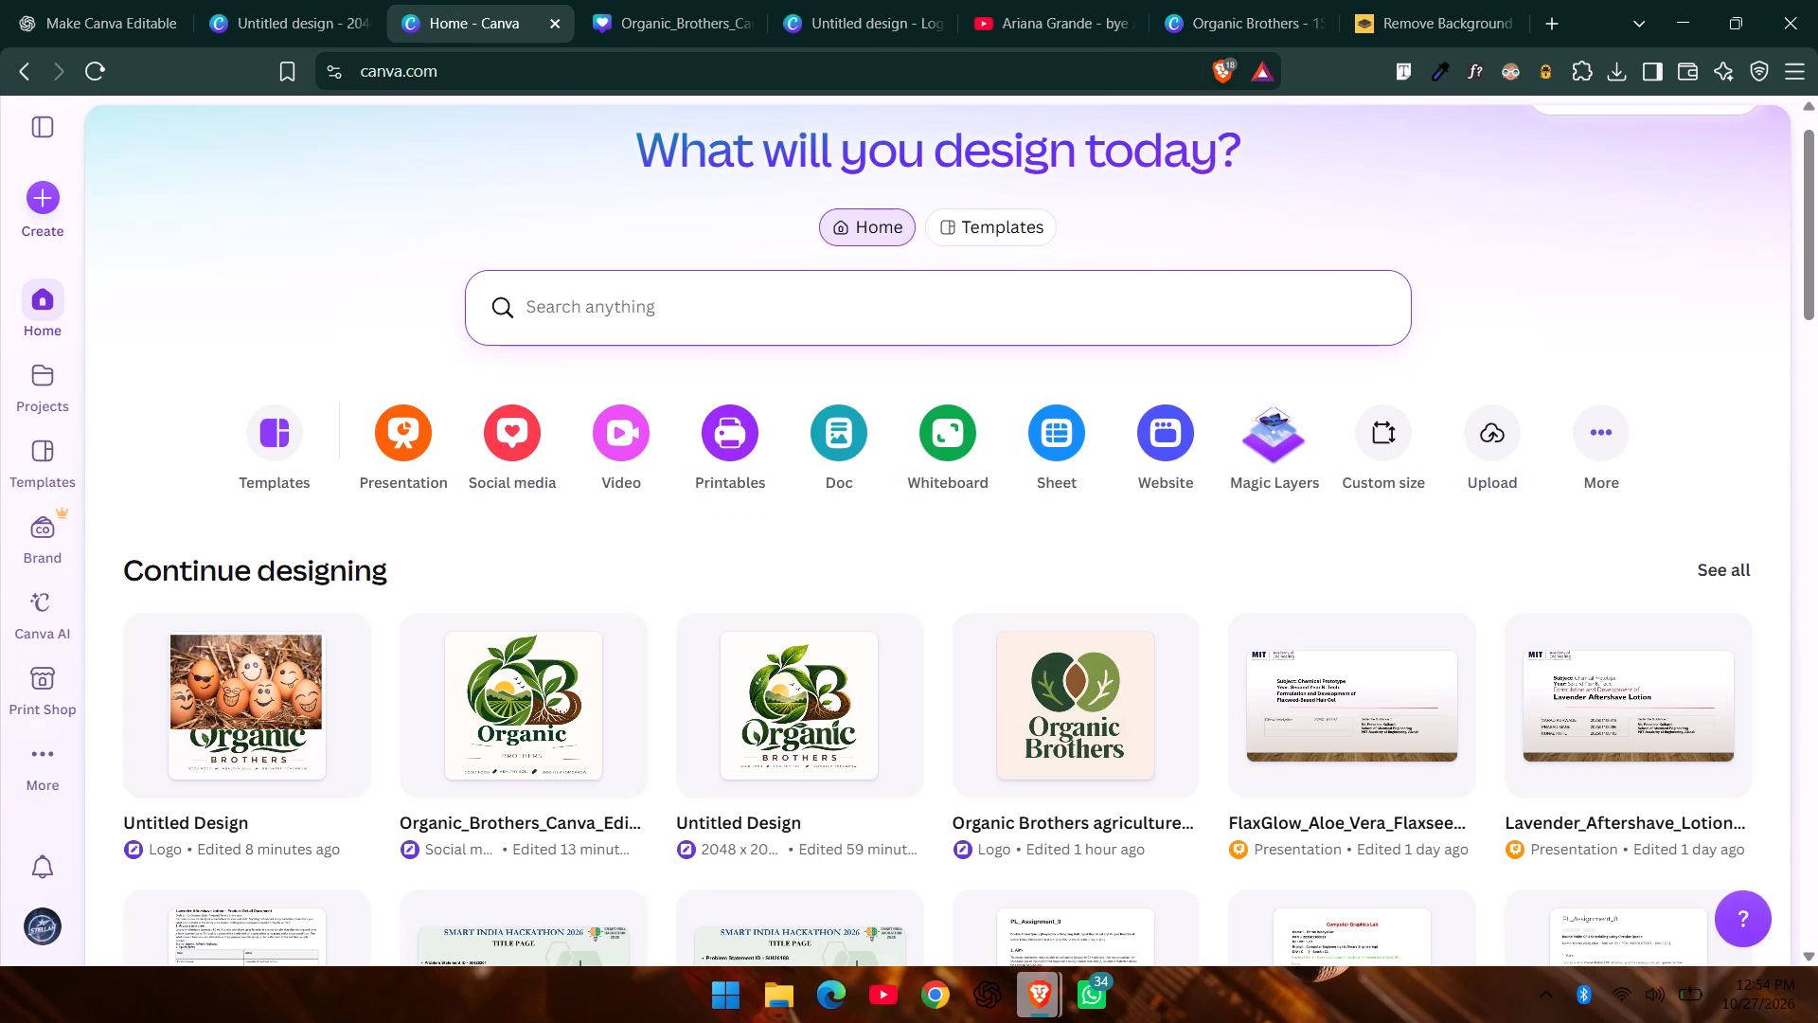
{"action": "left_click", "coordinate": [674, 45]}
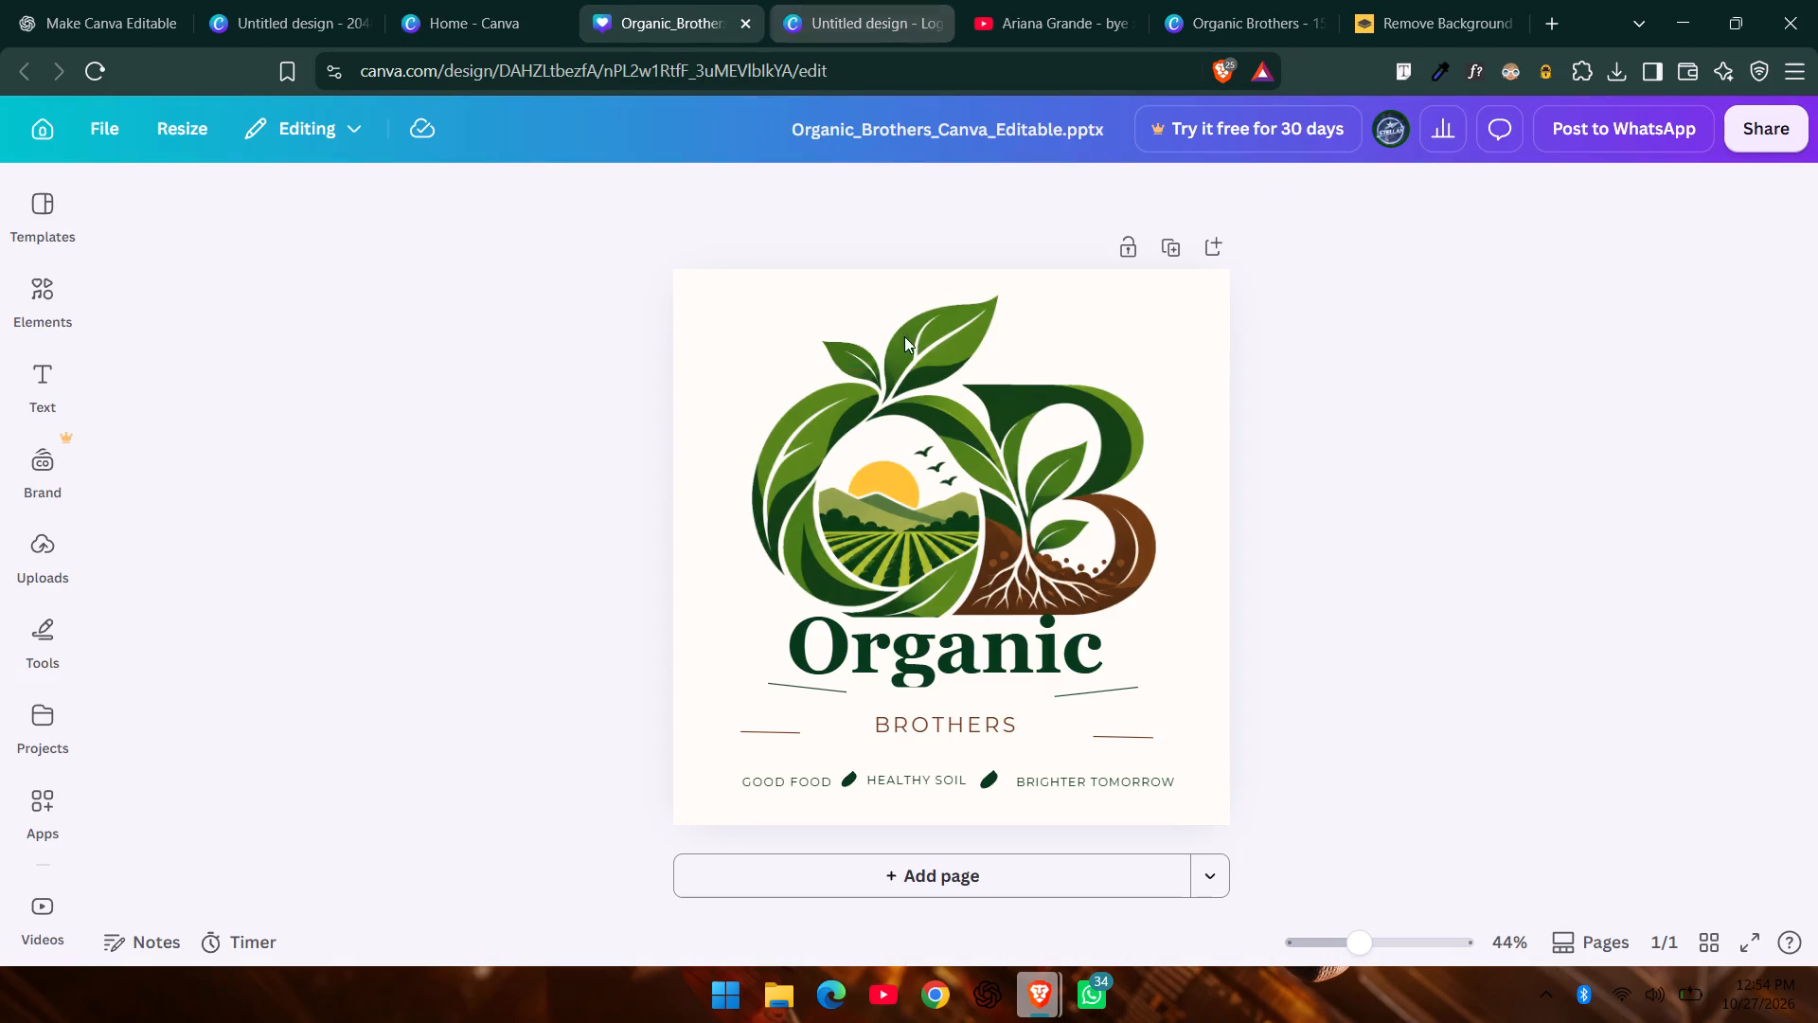
{"action": "left_click", "coordinate": [1220, 396]}
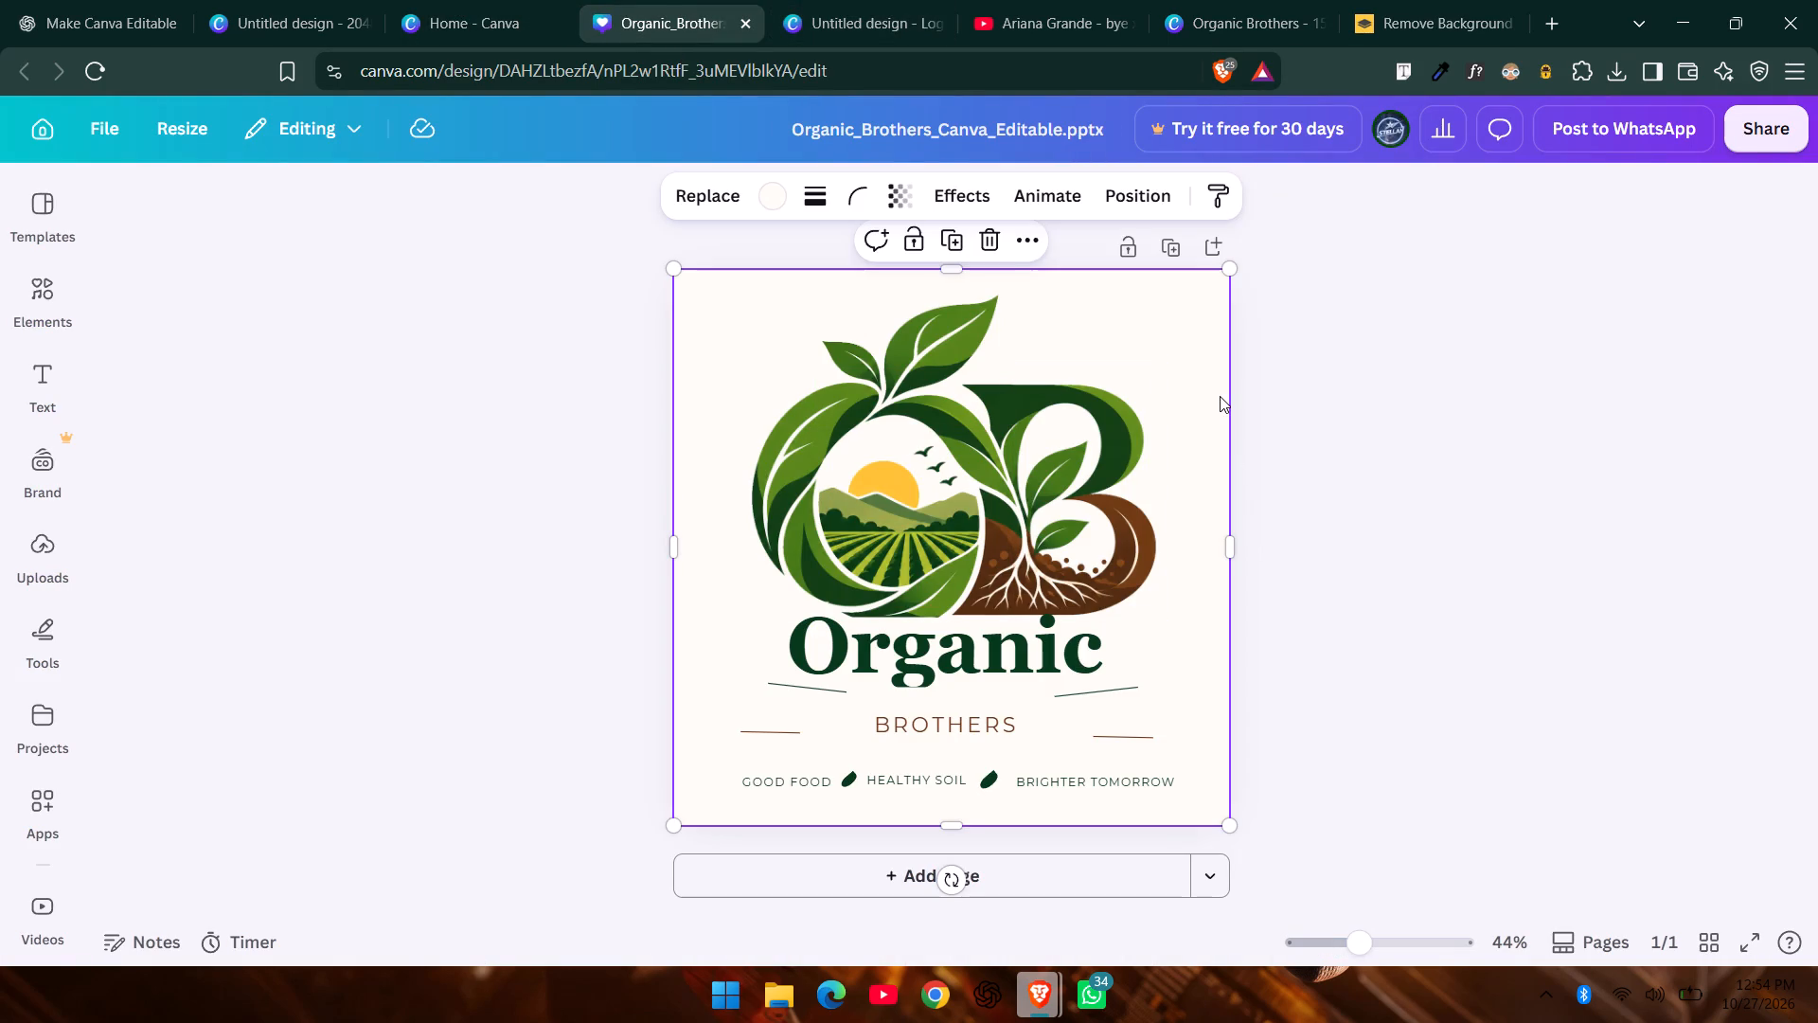
{"action": "key", "text": "ctrl+c"}
{"action": "key", "text": "ctrl+c"}
{"action": "left_click", "coordinate": [822, 0]}
{"action": "left_click", "coordinate": [664, 0]}
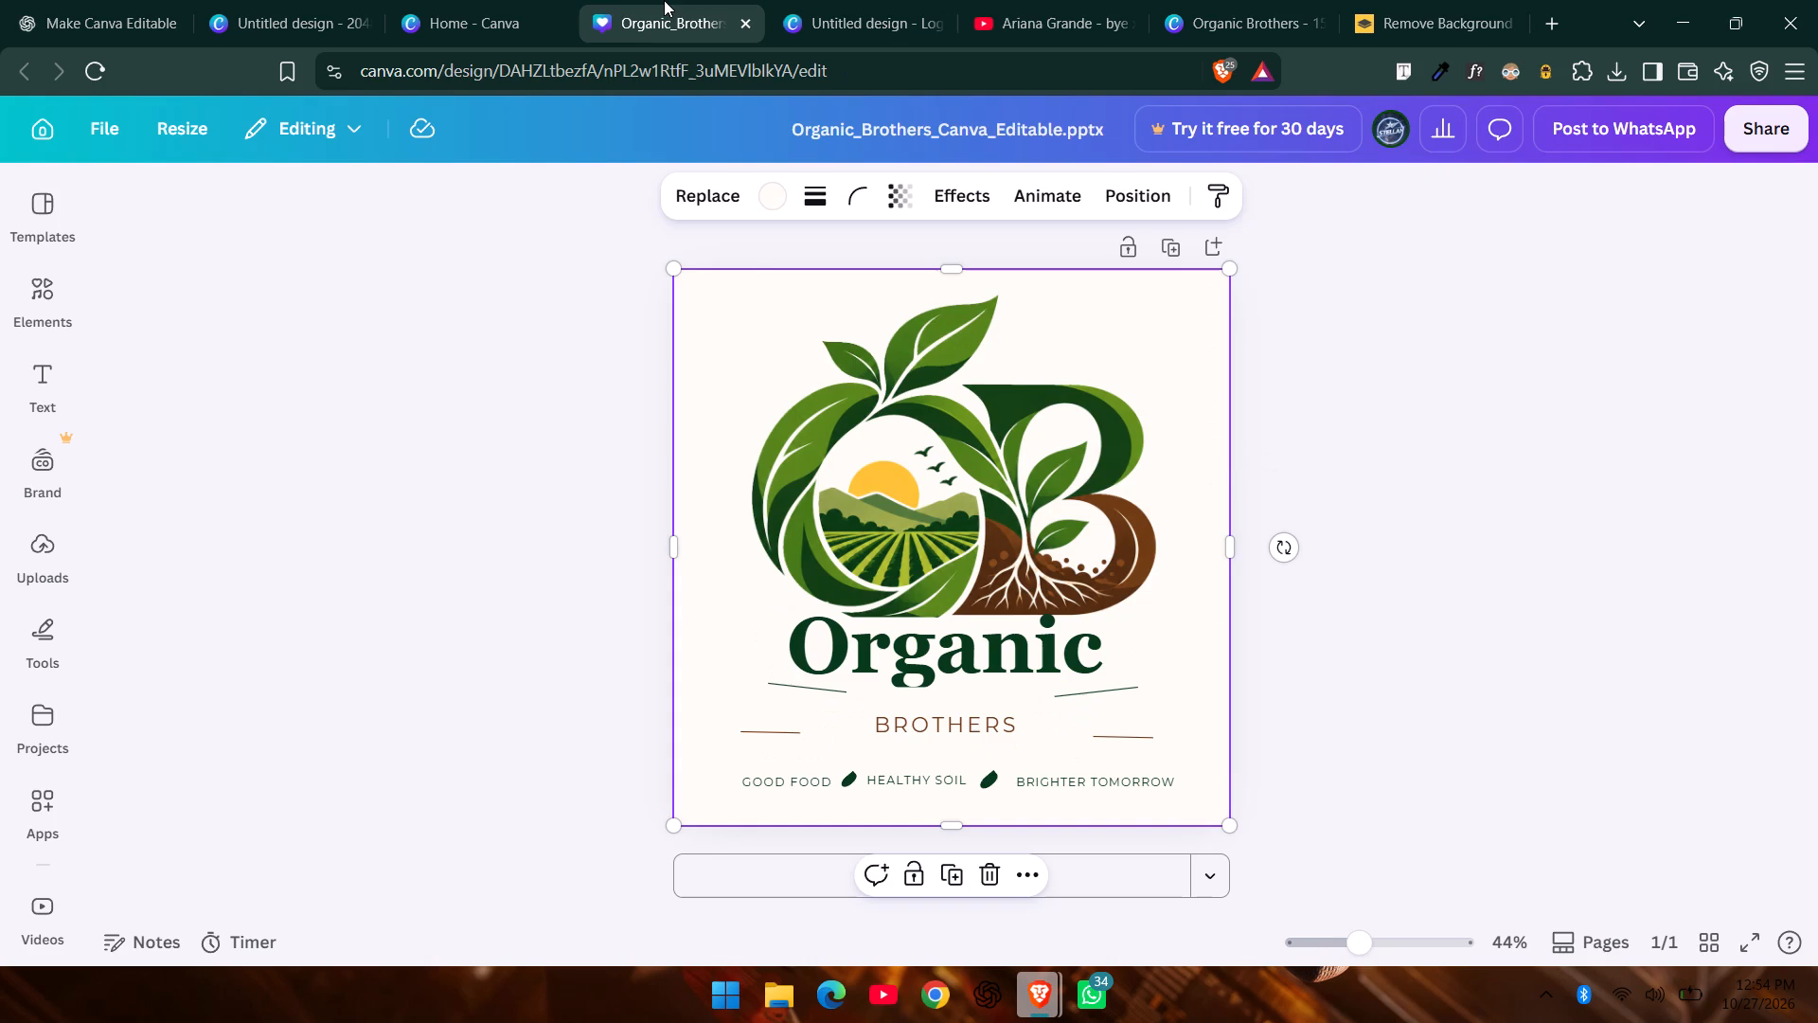
{"action": "key", "text": "Print"}
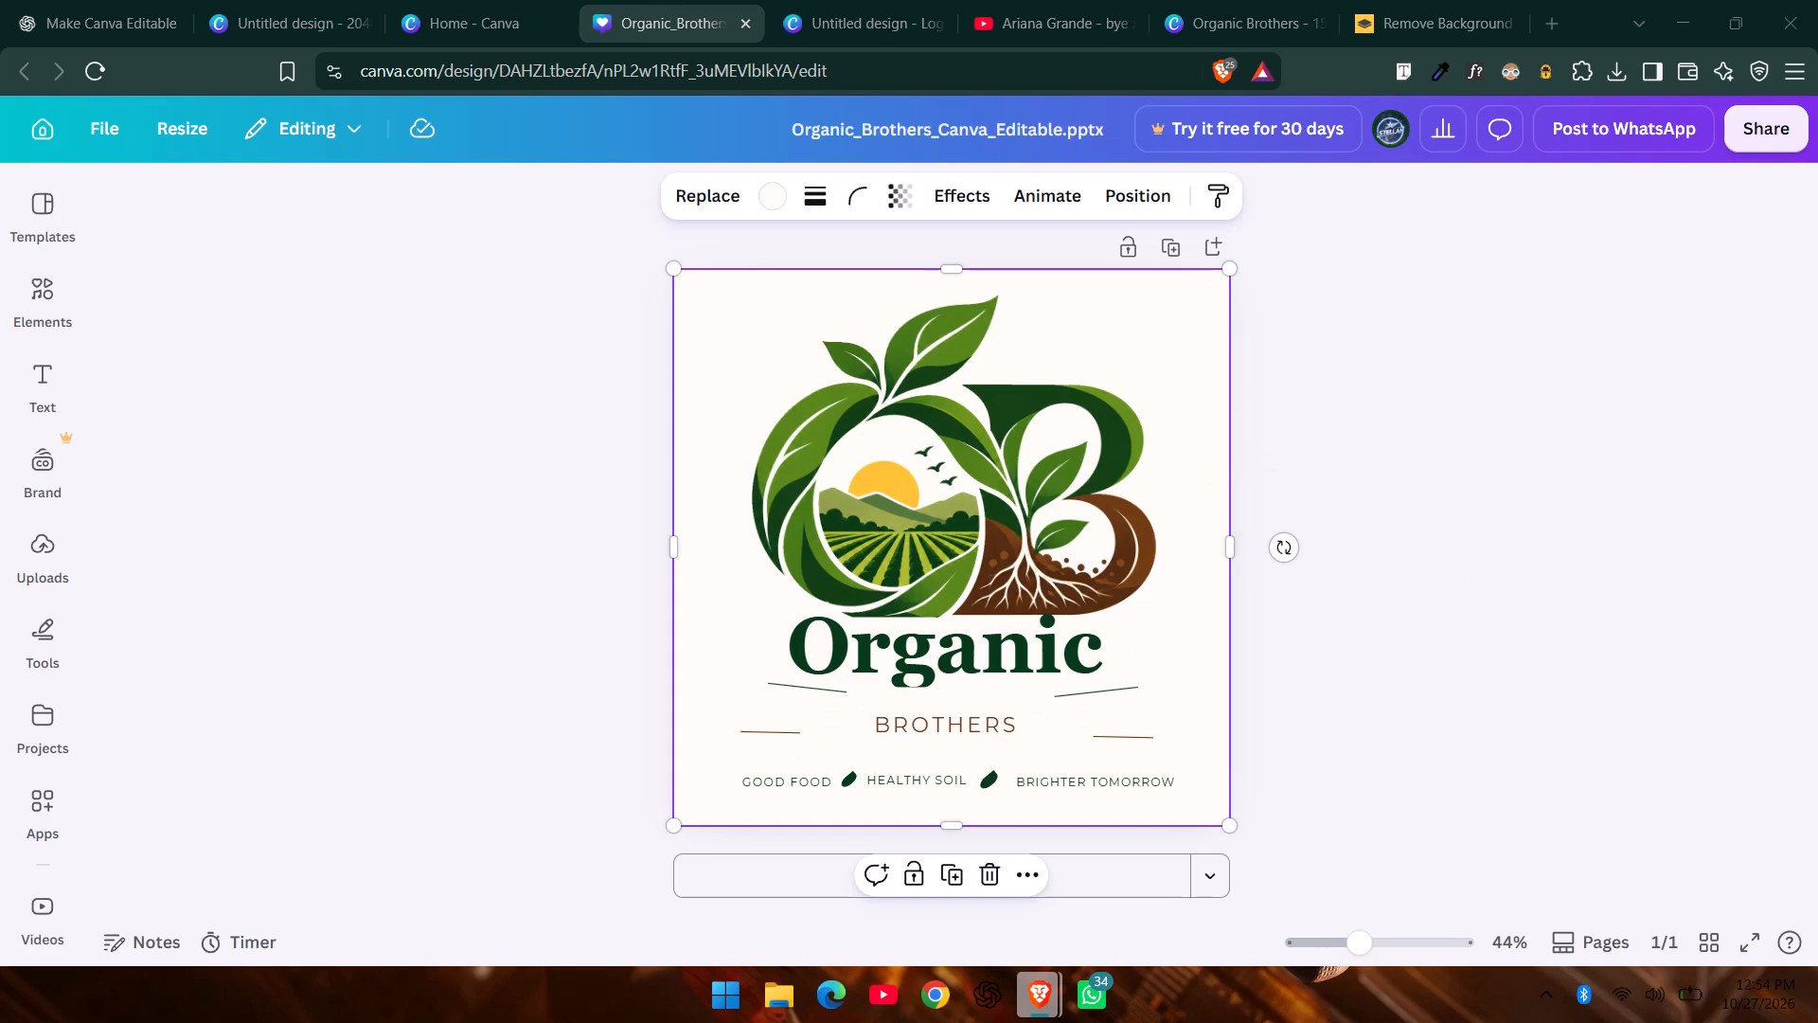
{"action": "left_click_drag", "start_coordinate": [677, 274], "coordinate": [1224, 816]}
{"action": "scroll", "coordinate": [787, 420], "scroll_direction": "right", "scroll_amount": 1}
{"action": "scroll", "coordinate": [1224, 815], "scroll_direction": "up", "scroll_amount": 2}
Paste the logo snip onto page 1 of the Organic Brothers brochure and shrink it to fit the green header's top-left corner.
{"action": "left_click", "coordinate": [875, 0]}
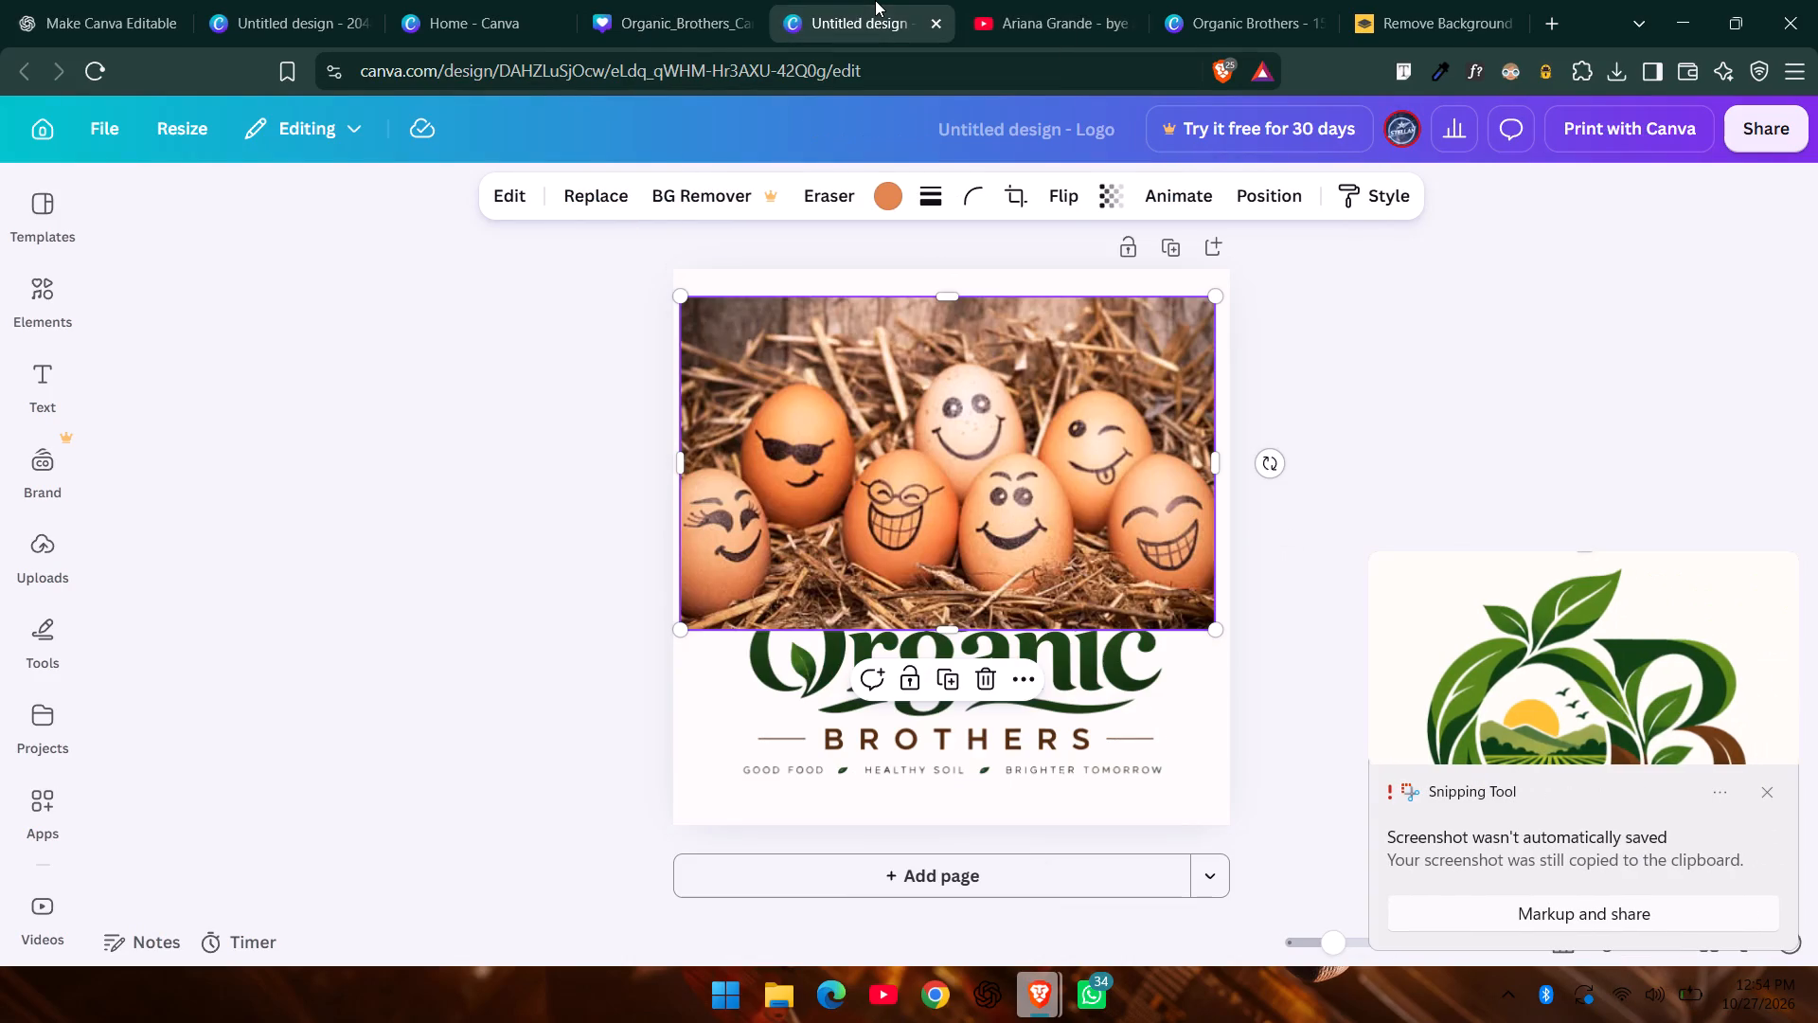
{"action": "left_click", "coordinate": [1255, 0]}
{"action": "left_click", "coordinate": [1067, 638]}
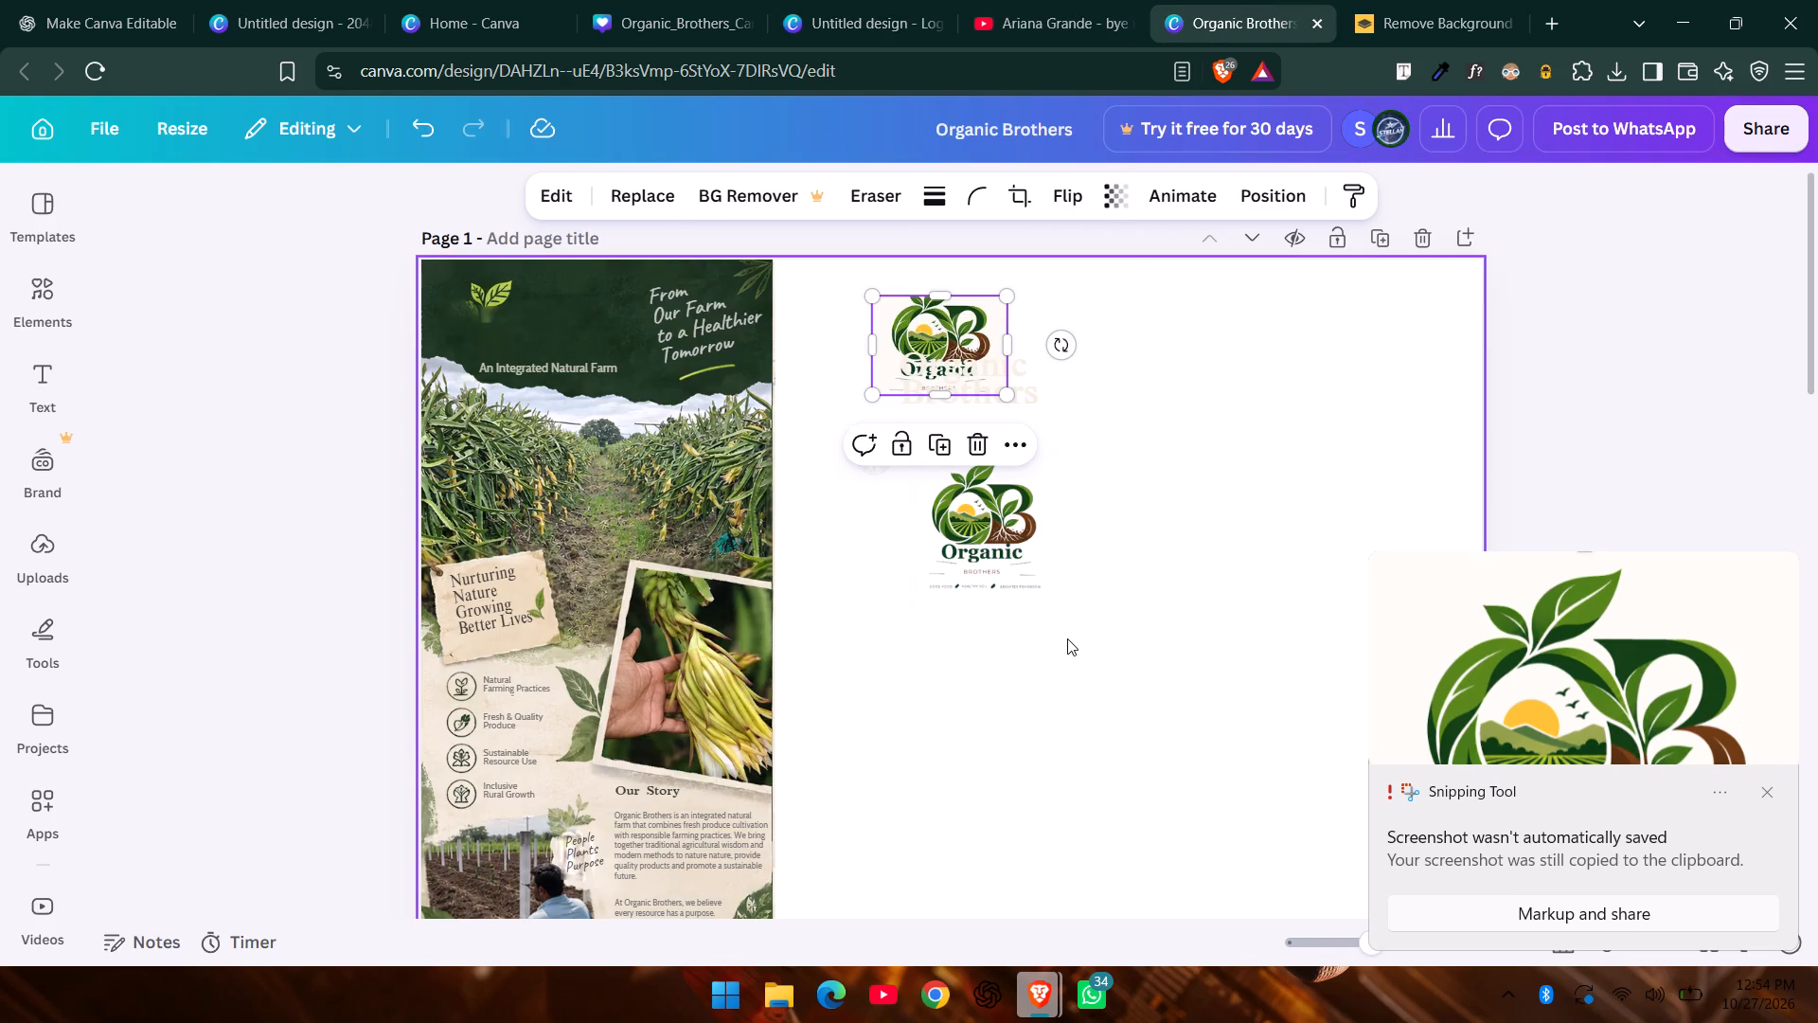
{"action": "key", "text": "ctrl+v"}
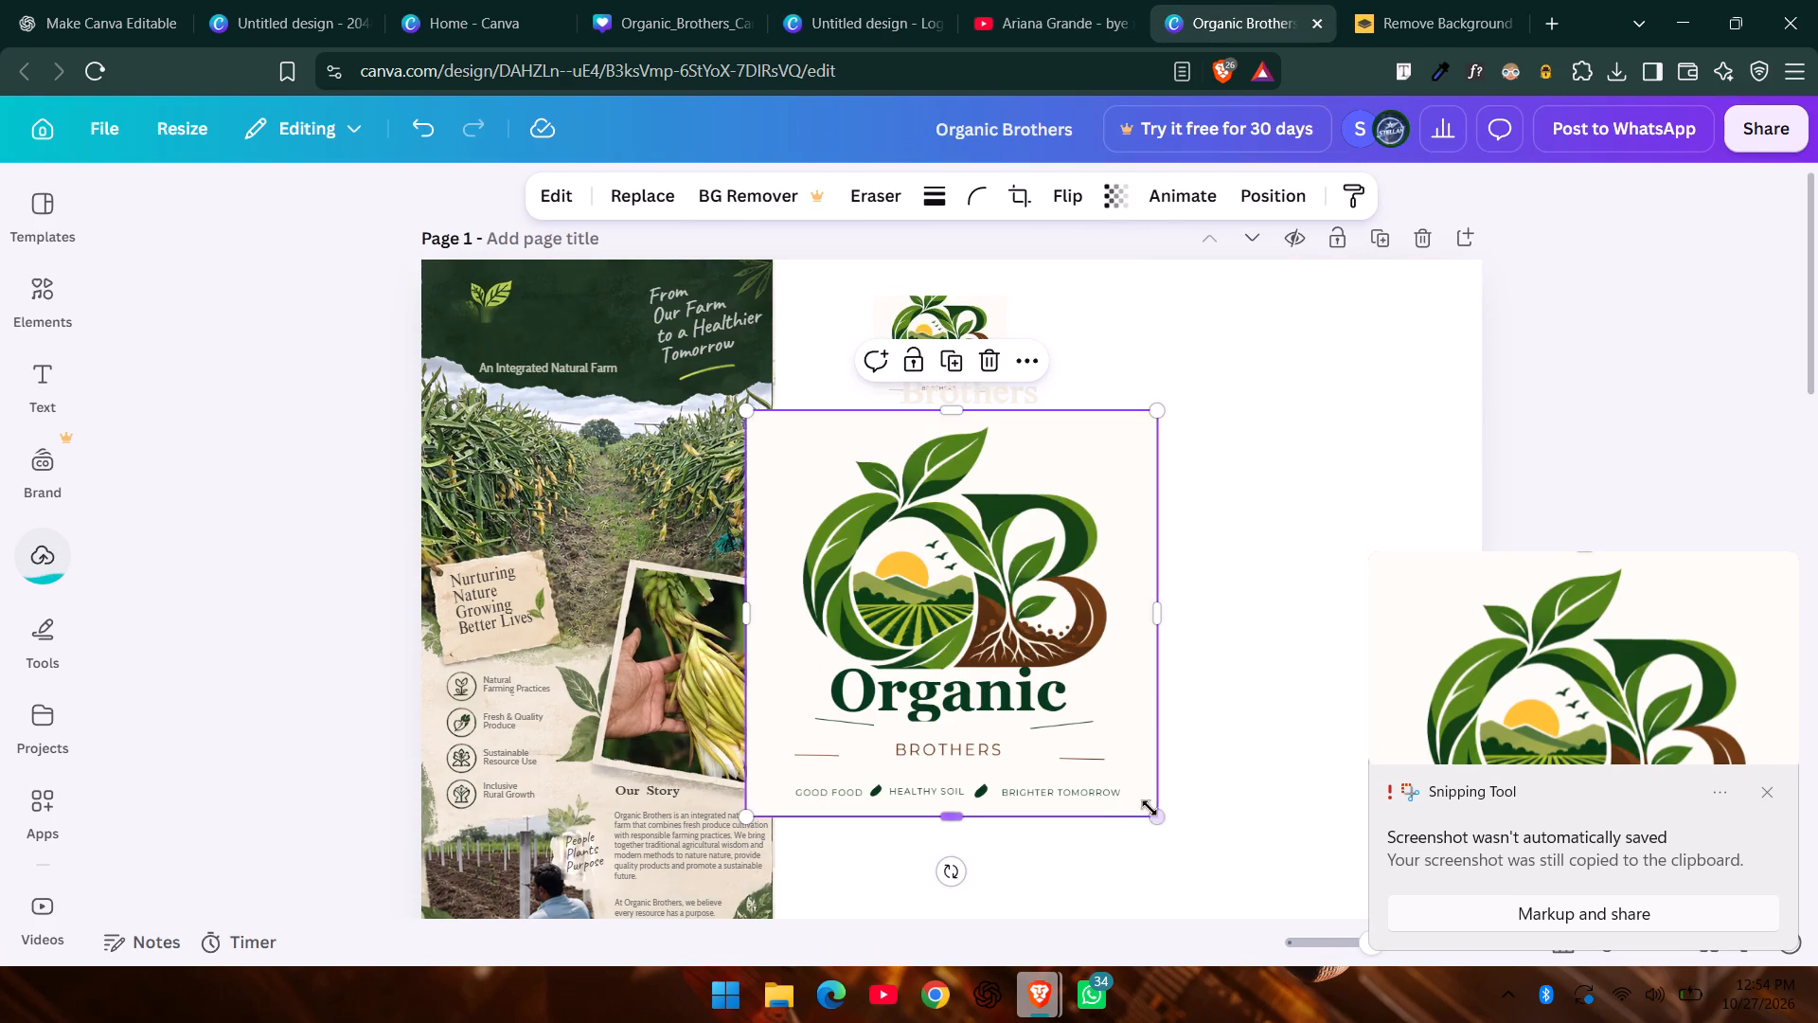
{"action": "left_click_drag", "start_coordinate": [1164, 818], "coordinate": [937, 531]}
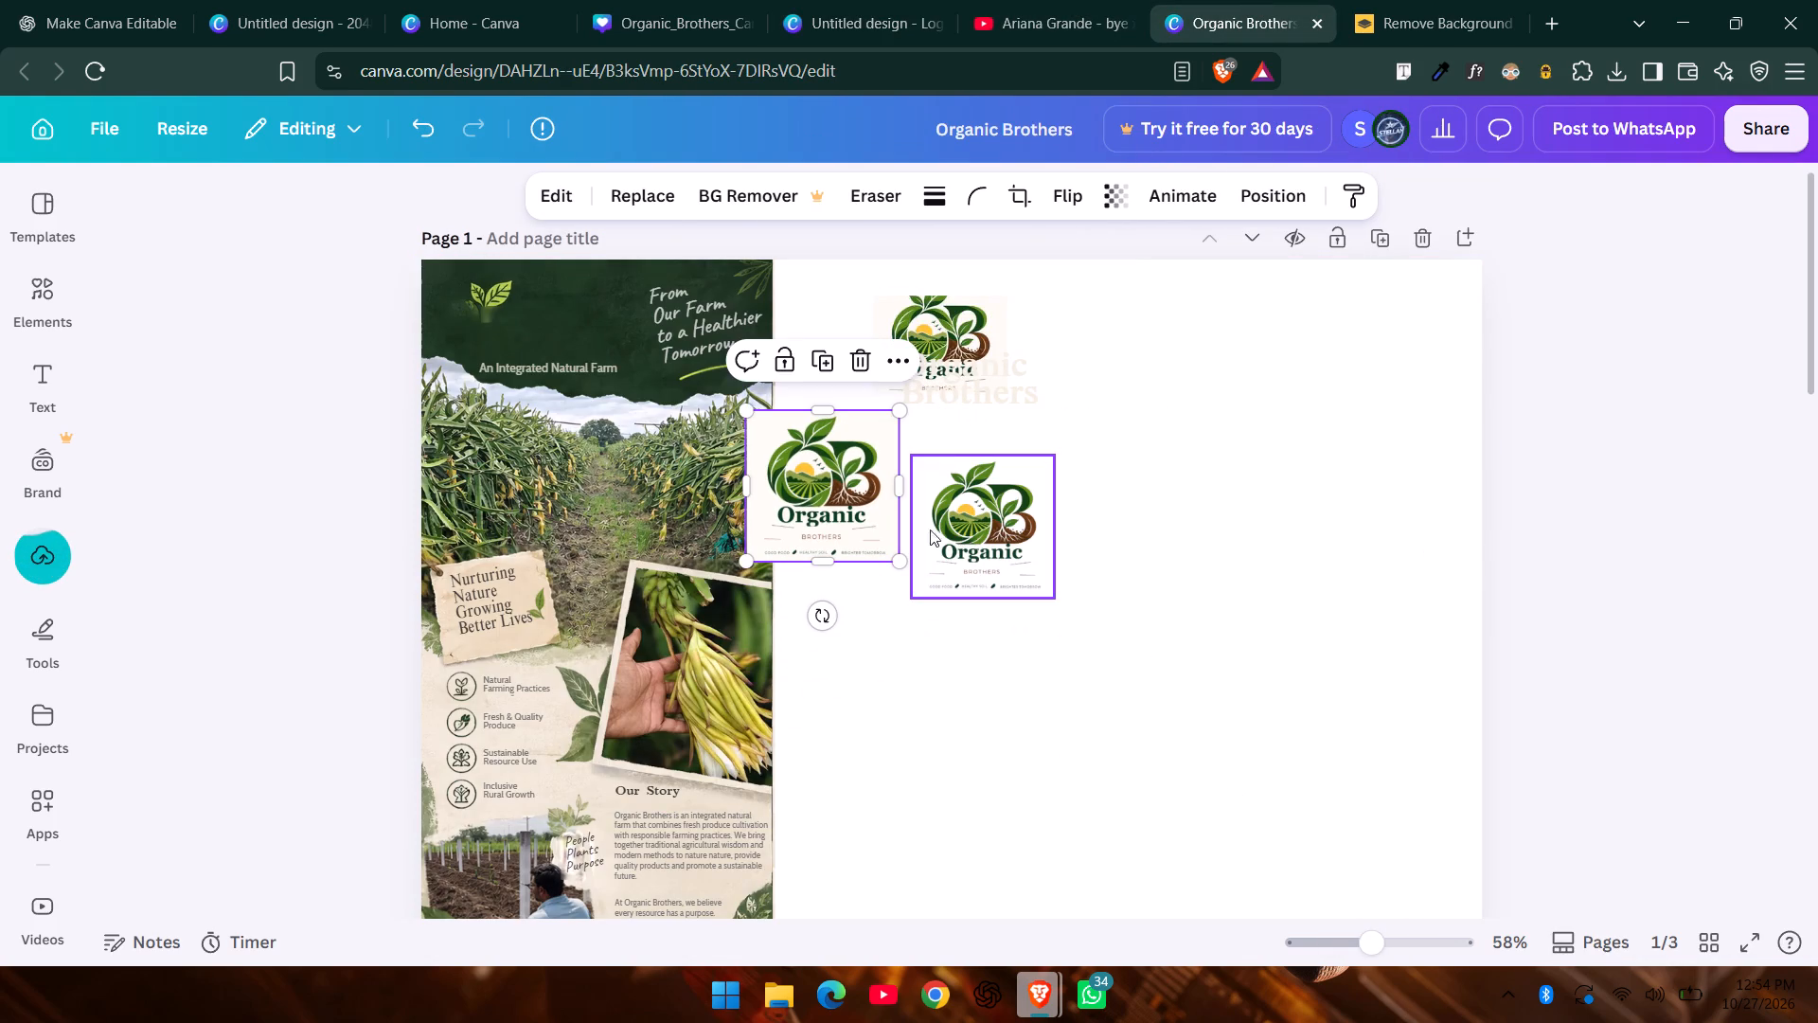
{"action": "left_click_drag", "start_coordinate": [810, 467], "coordinate": [486, 306]}
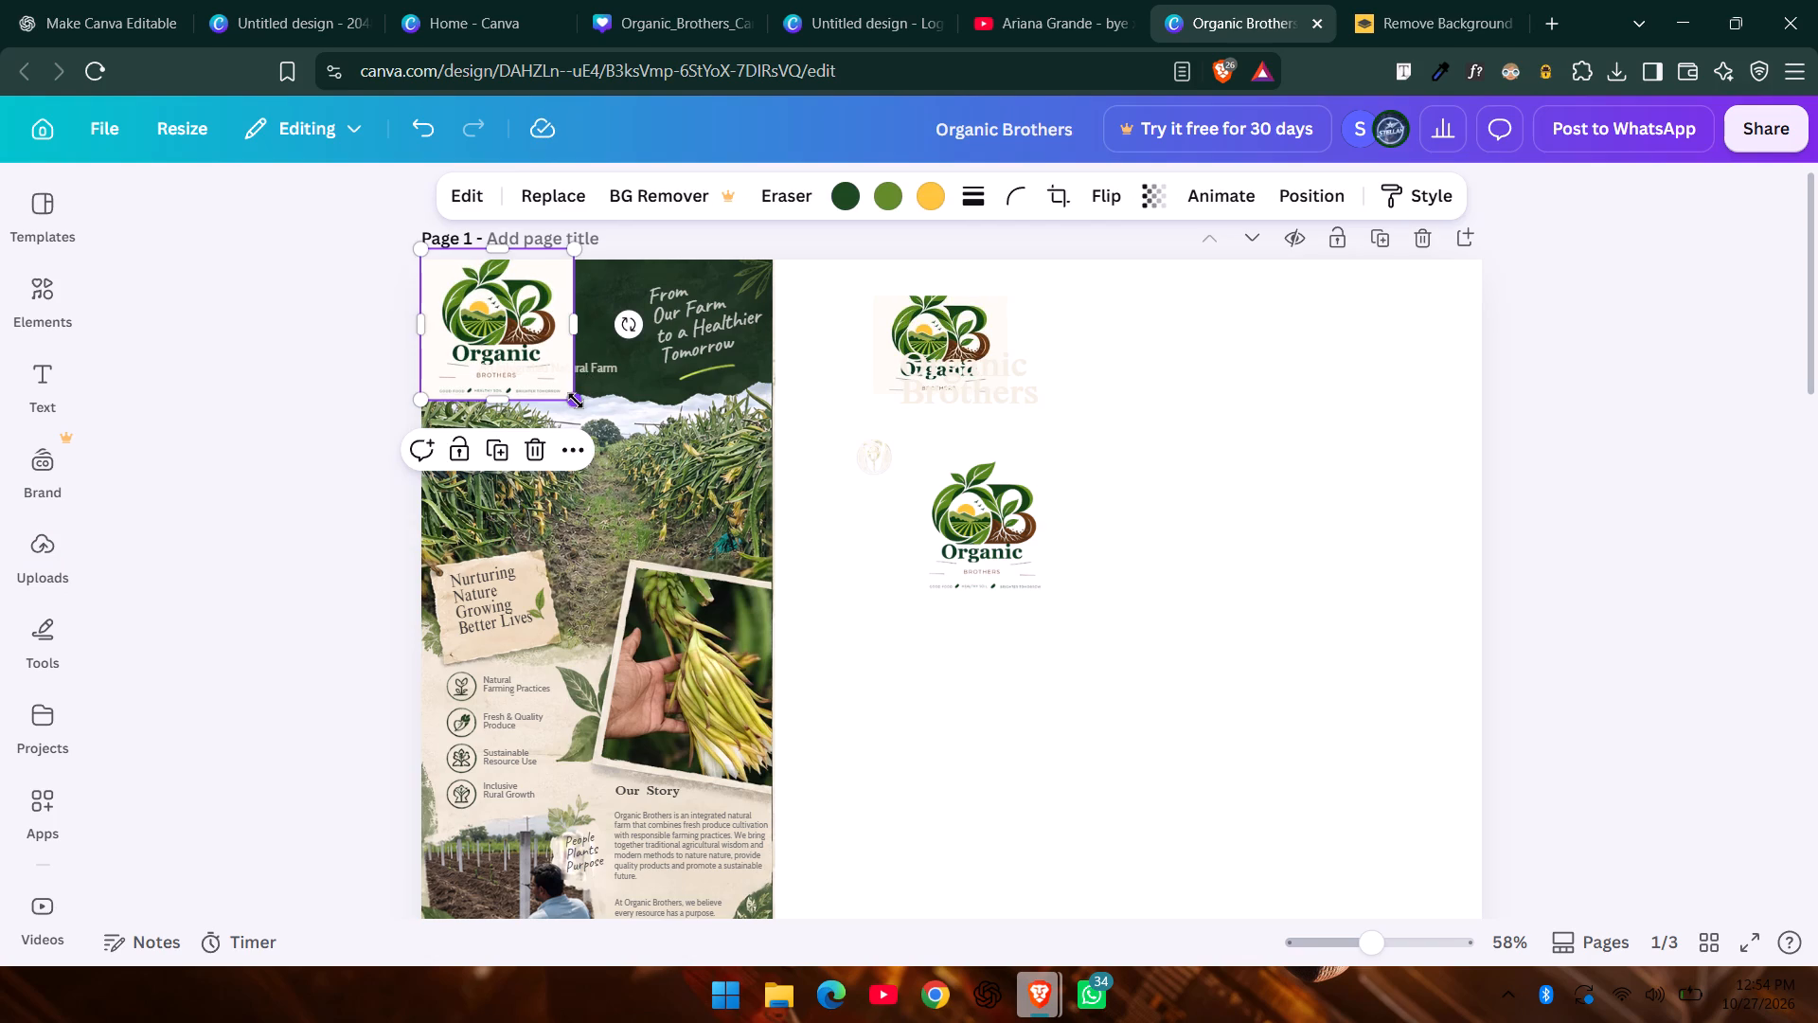
{"action": "left_click_drag", "start_coordinate": [576, 401], "coordinate": [552, 338]}
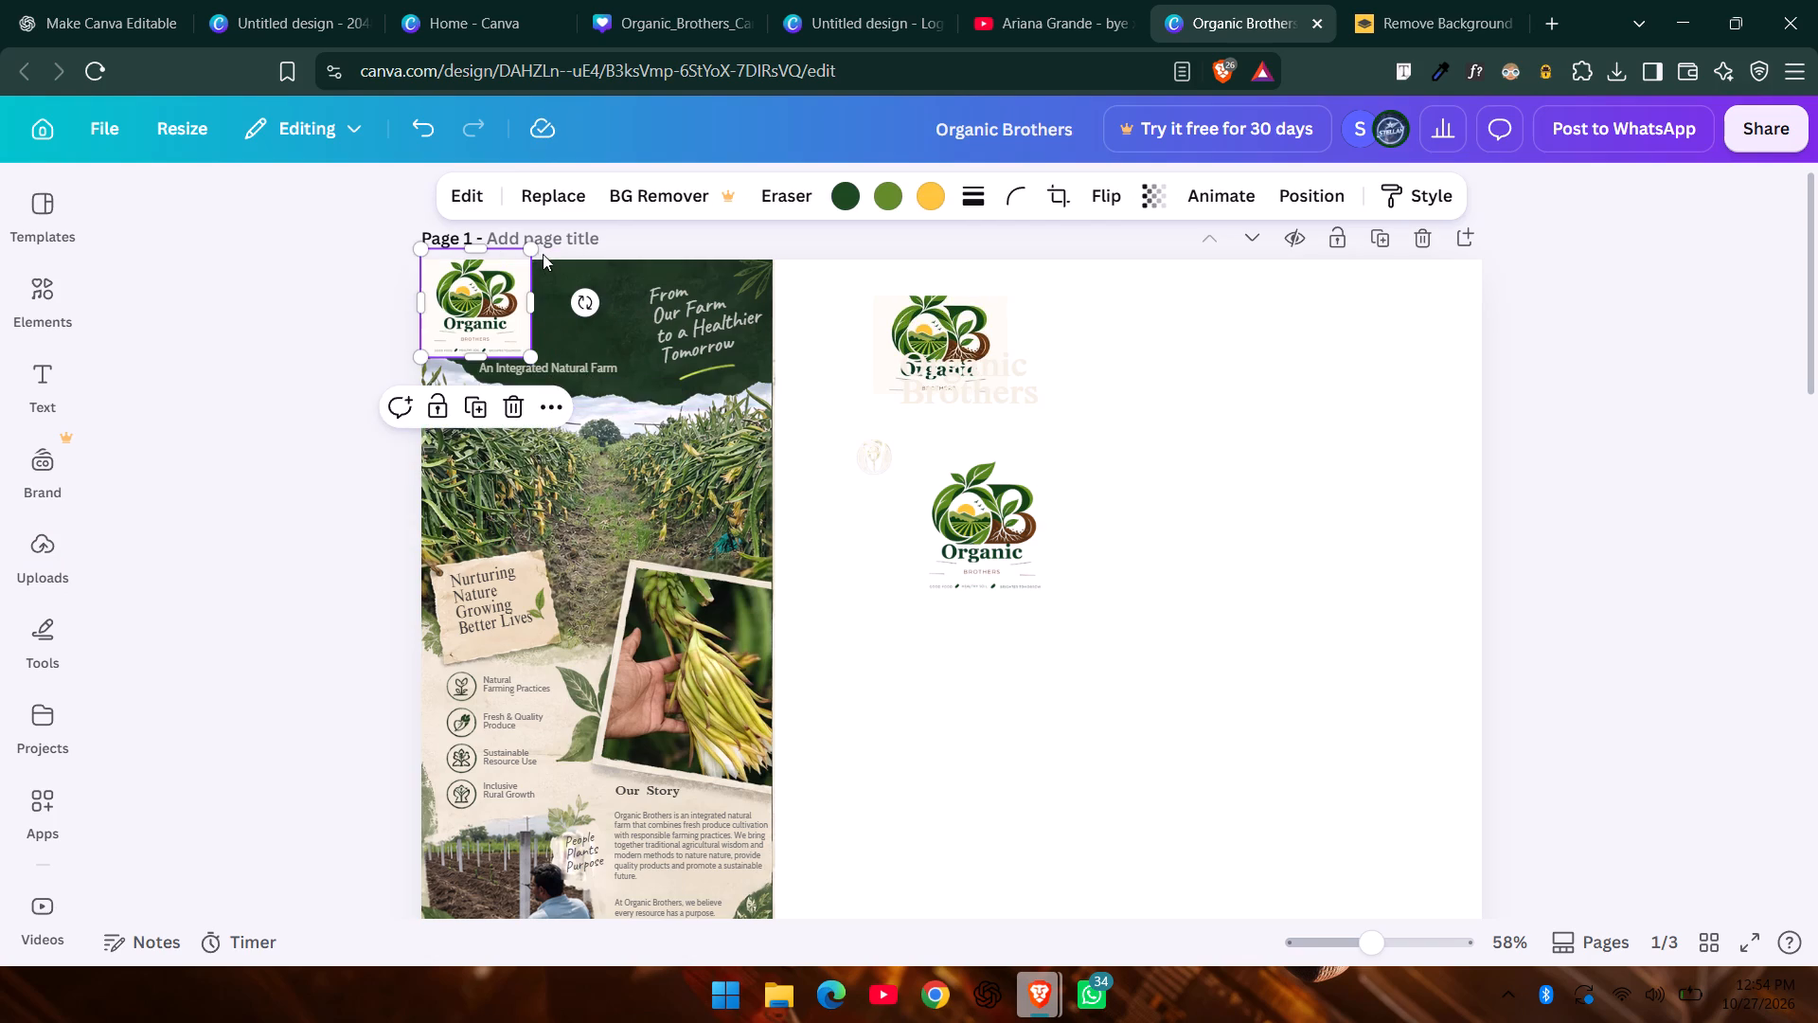
{"action": "left_click_drag", "start_coordinate": [527, 246], "coordinate": [527, 271]}
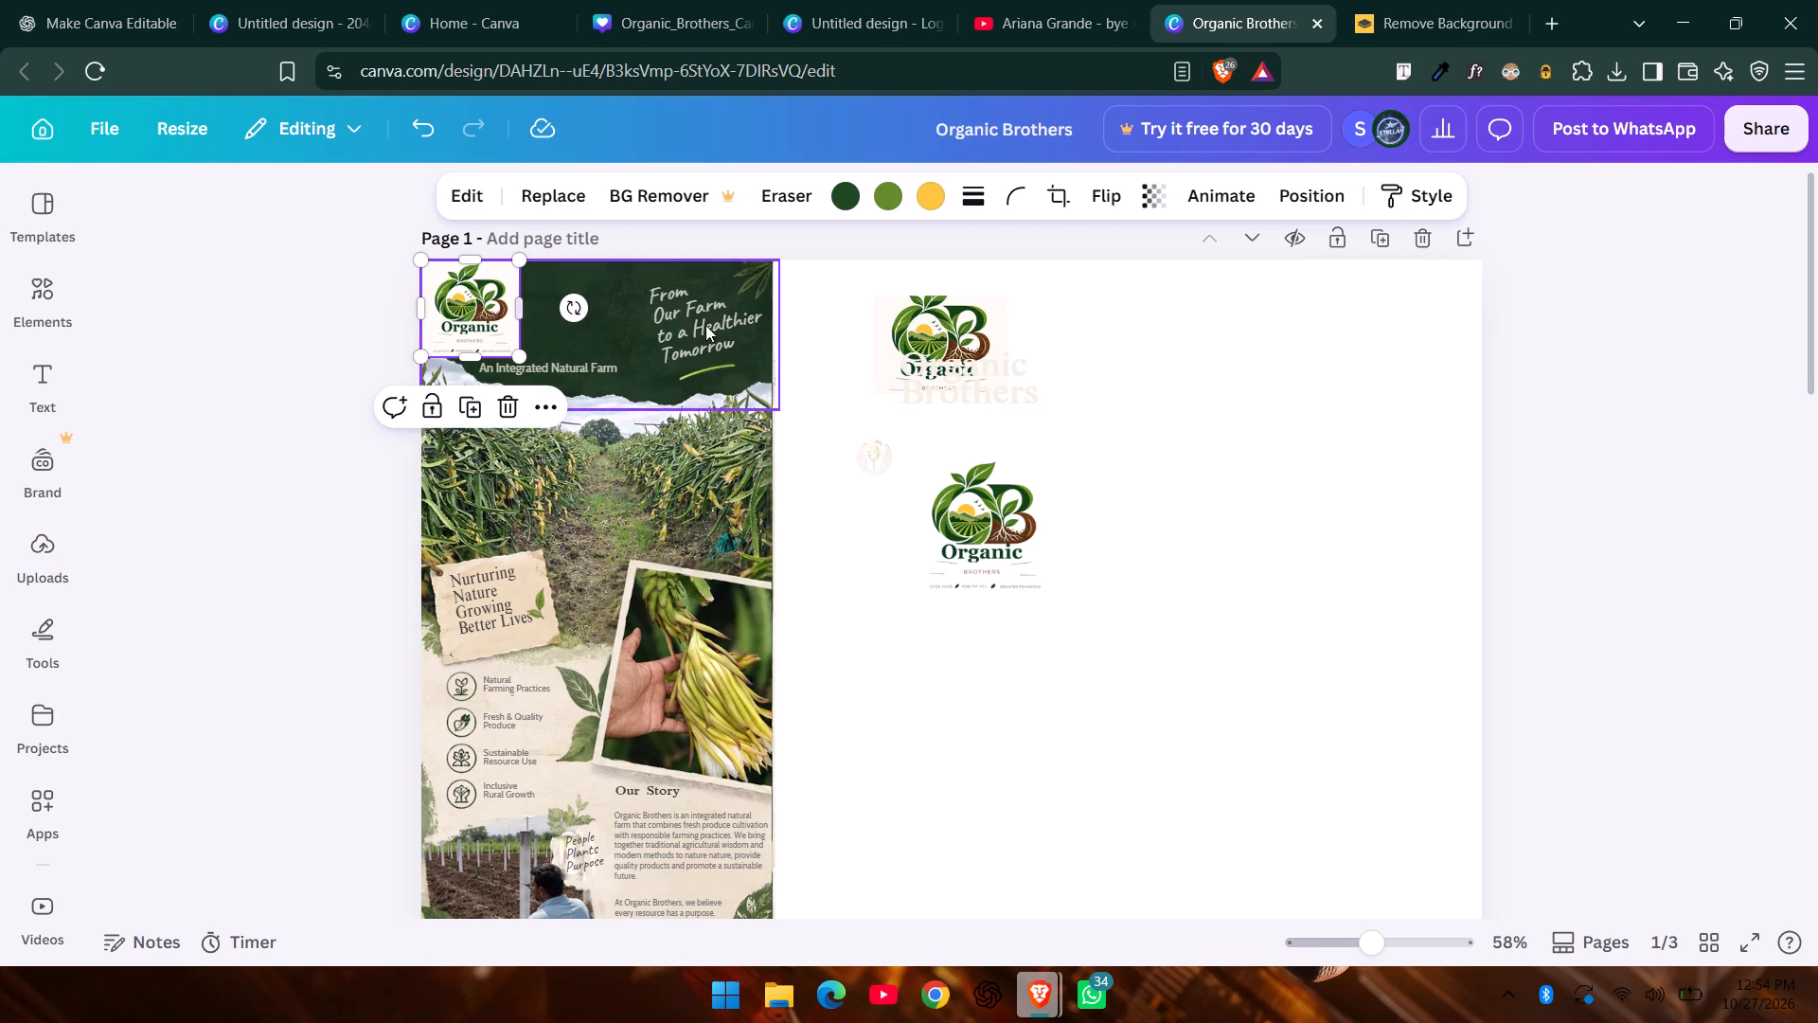
{"action": "left_click", "coordinate": [909, 418]}
{"action": "left_click", "coordinate": [238, 429]}
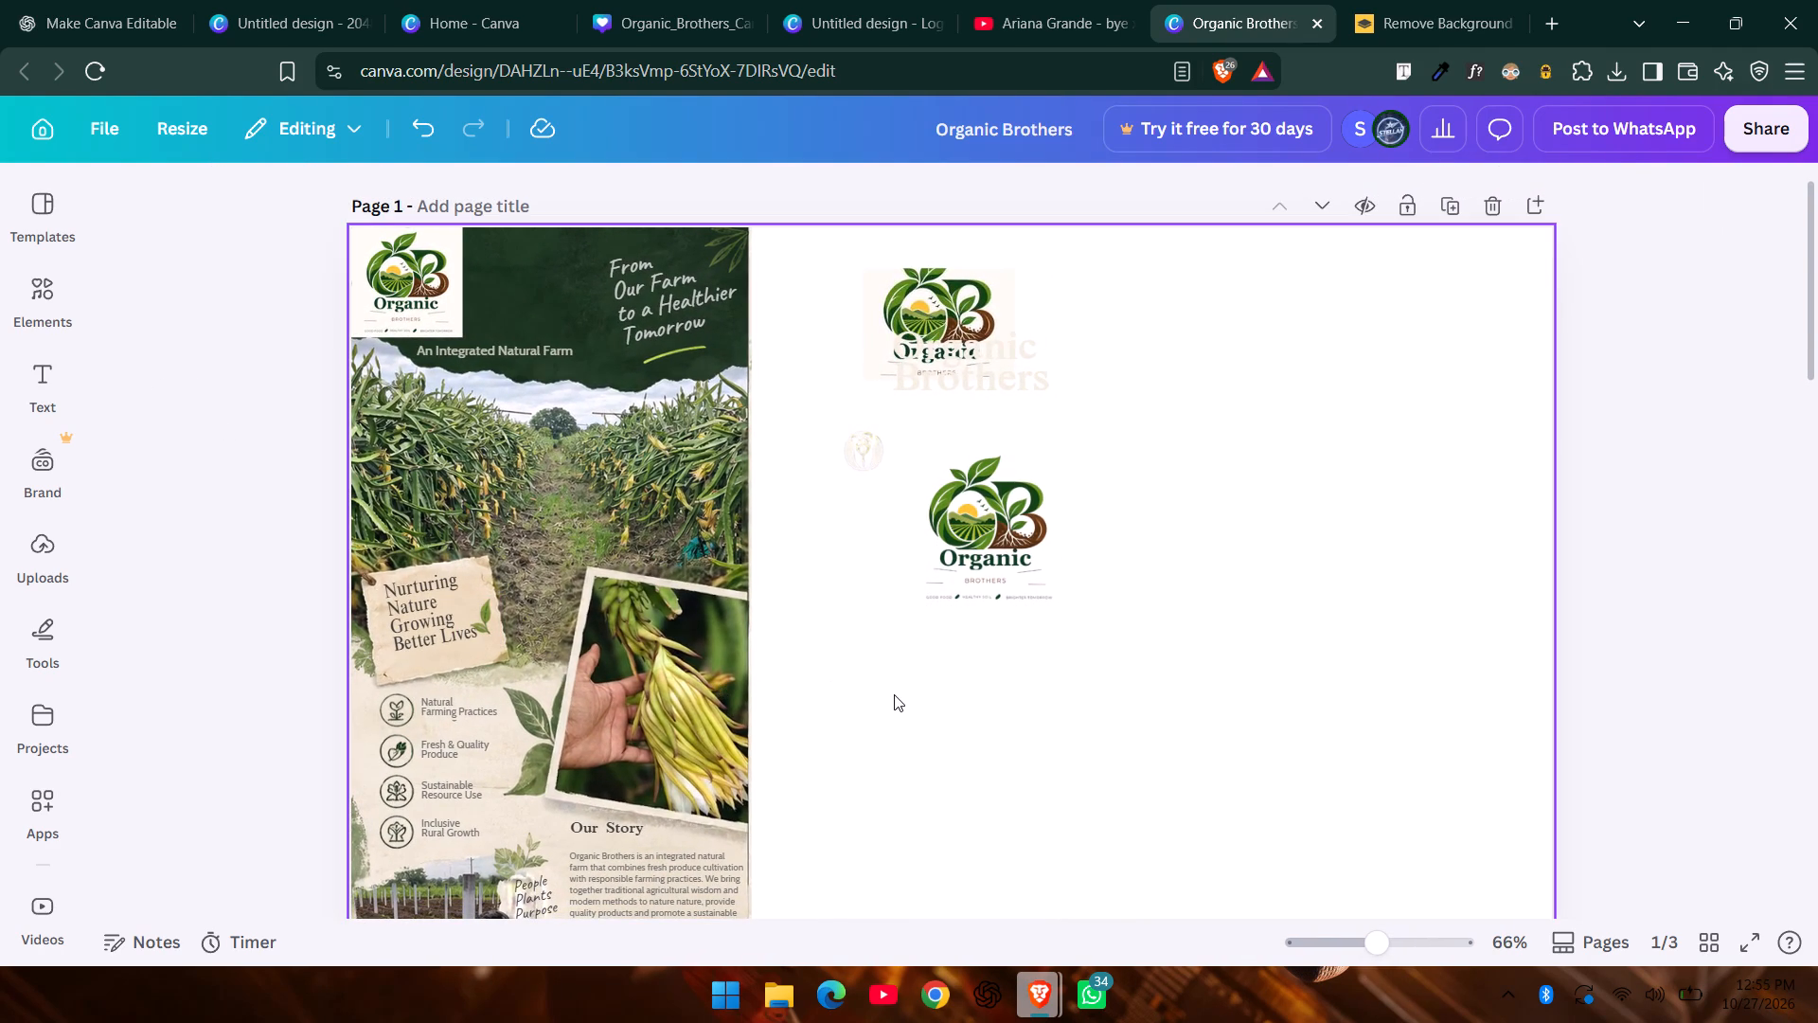
Set page 2's upper "Packaging Concept" heading to Times New Roman MT and reduce its font size by three steps.
{"action": "scroll", "coordinate": [894, 694], "scroll_direction": "down", "scroll_amount": 7}
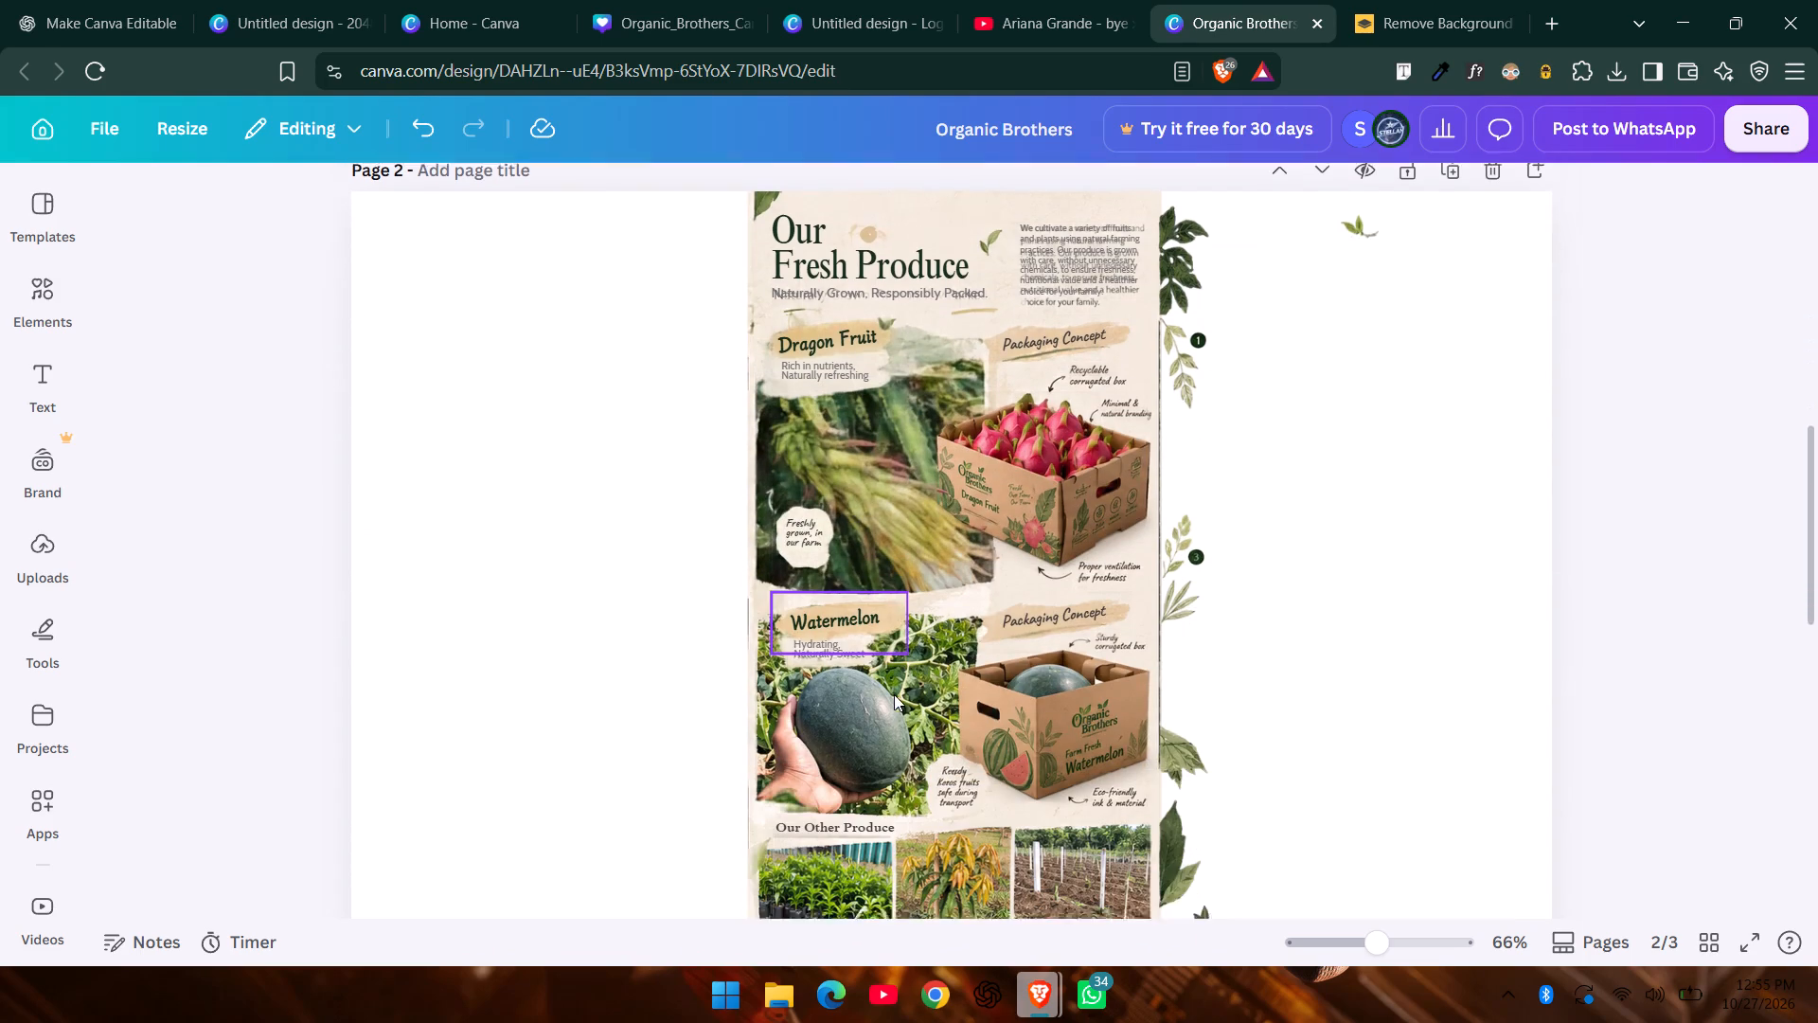
{"action": "scroll", "coordinate": [894, 694], "scroll_direction": "down", "scroll_amount": 3}
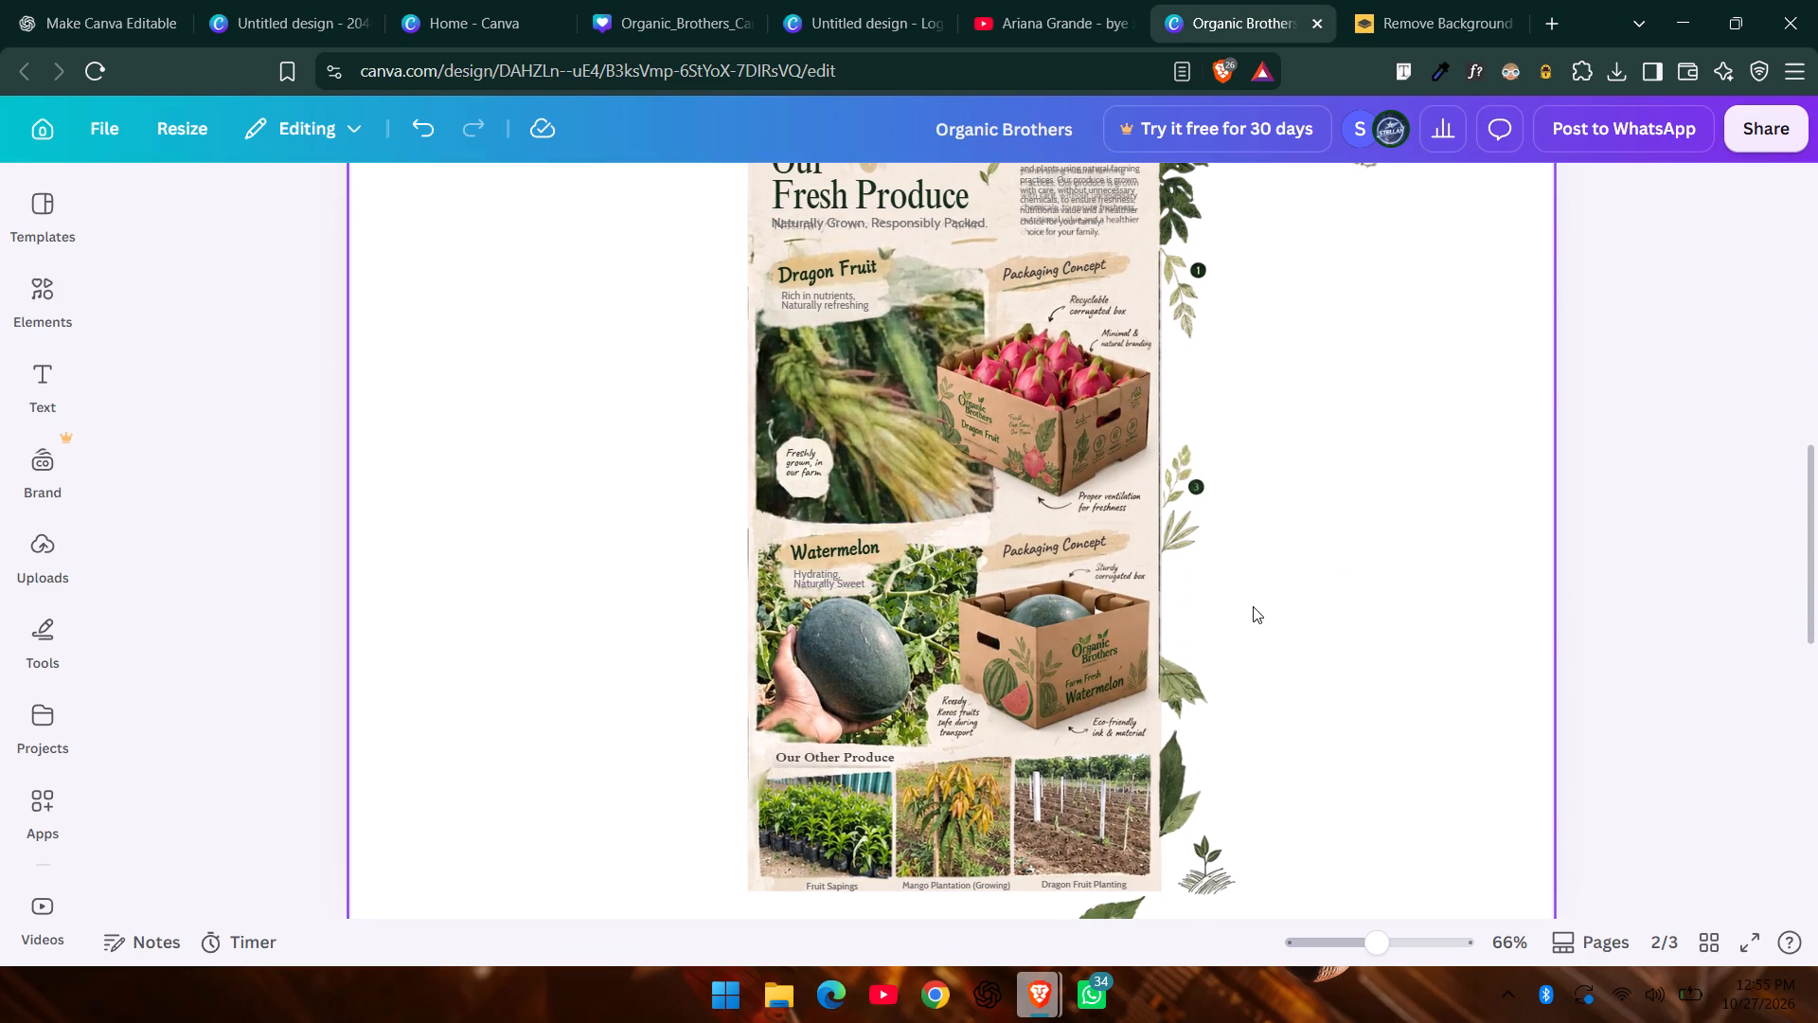
{"action": "left_click", "coordinate": [1043, 274]}
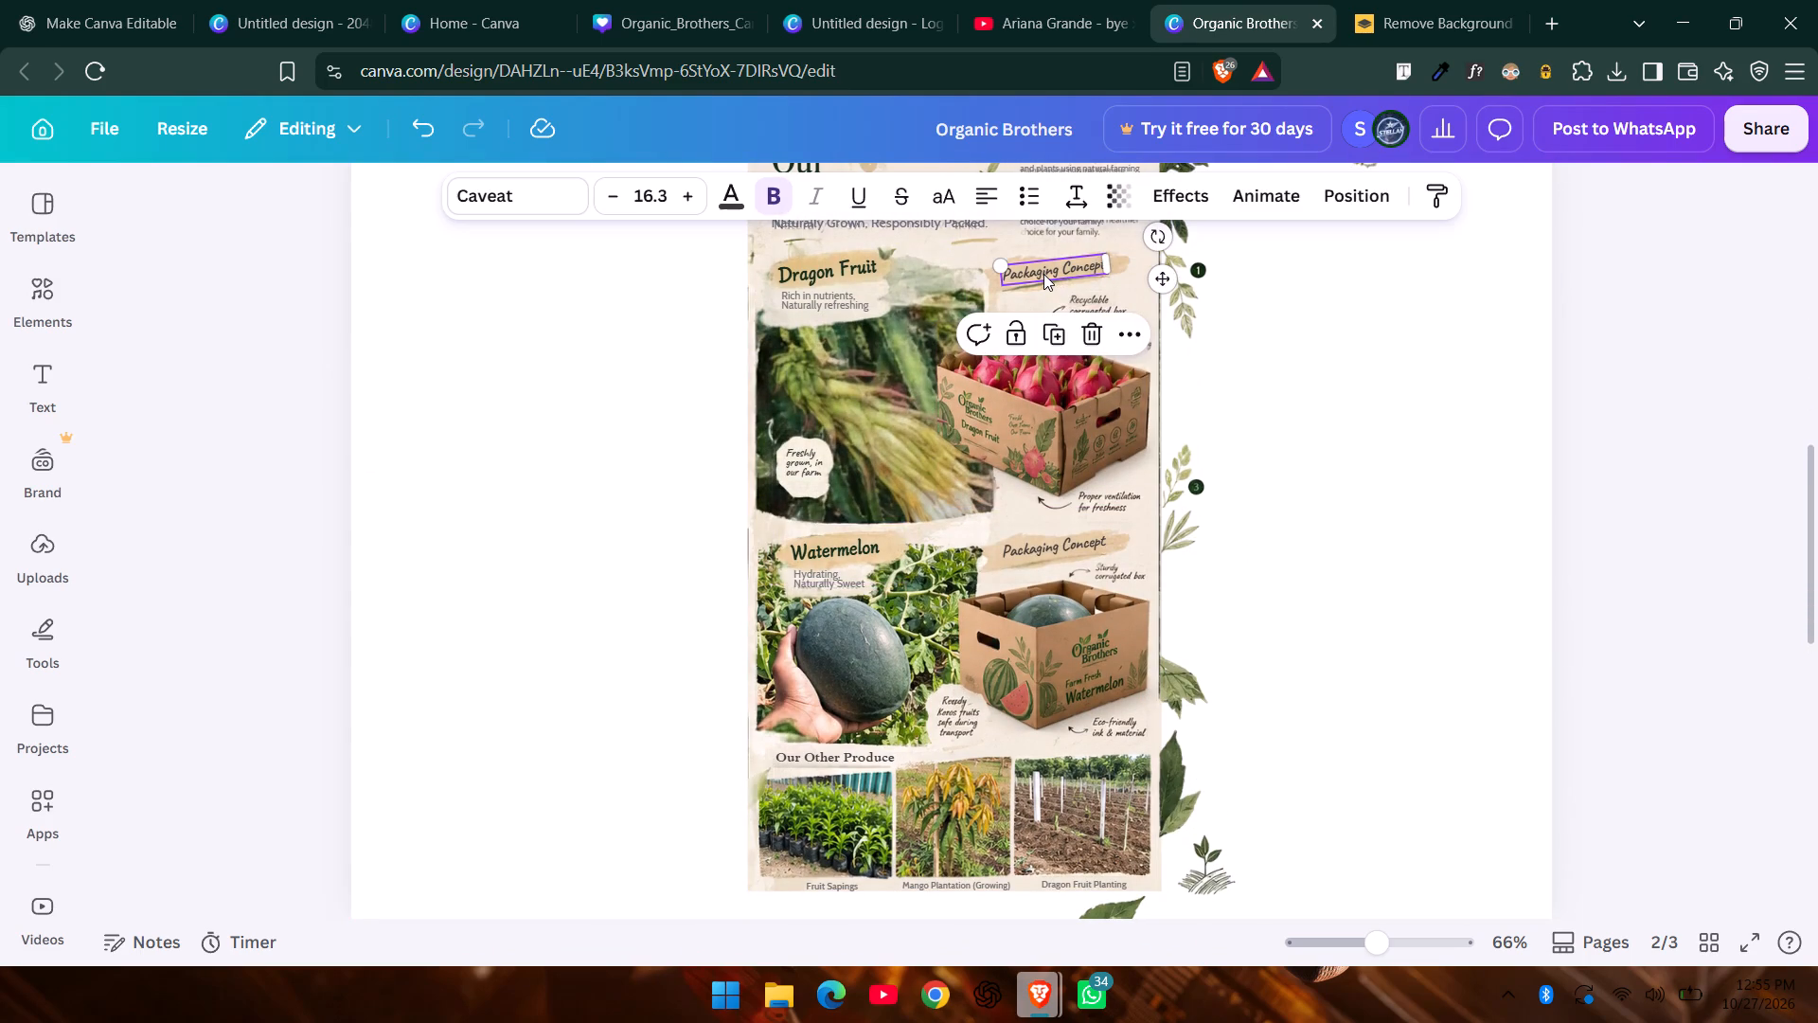
{"action": "left_click", "coordinate": [552, 188]}
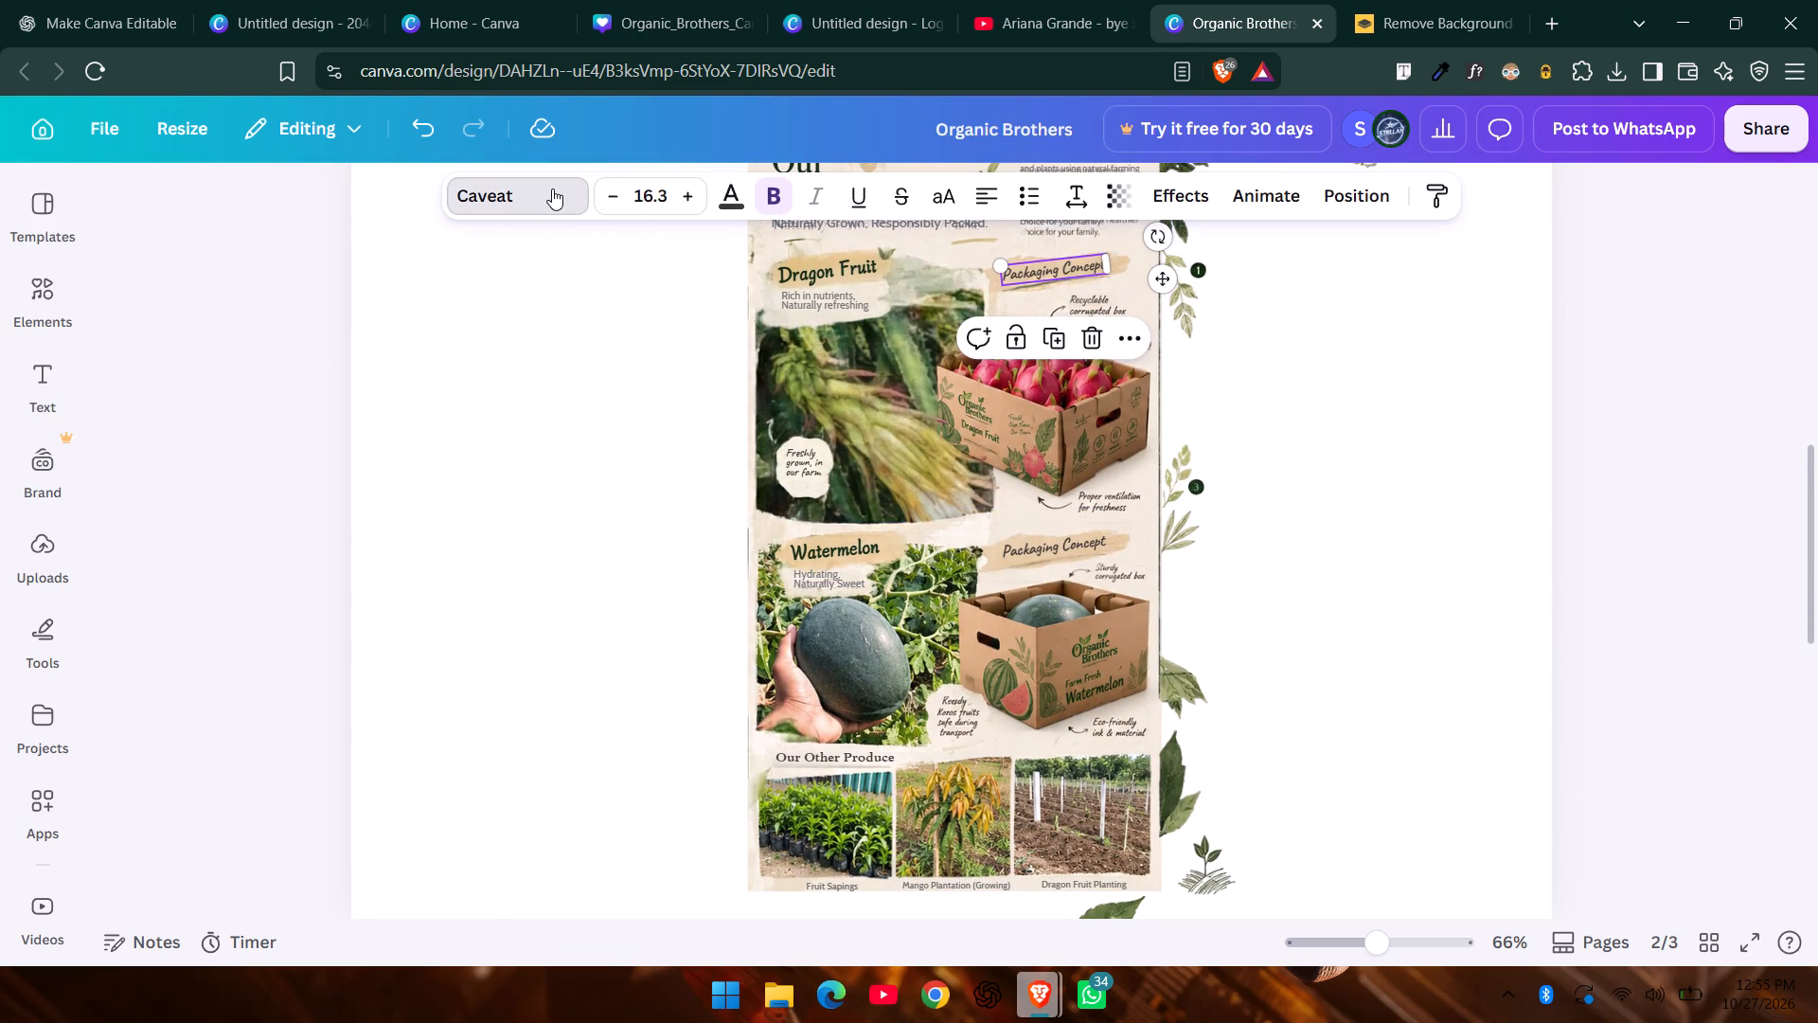
{"action": "left_click", "coordinate": [305, 648]}
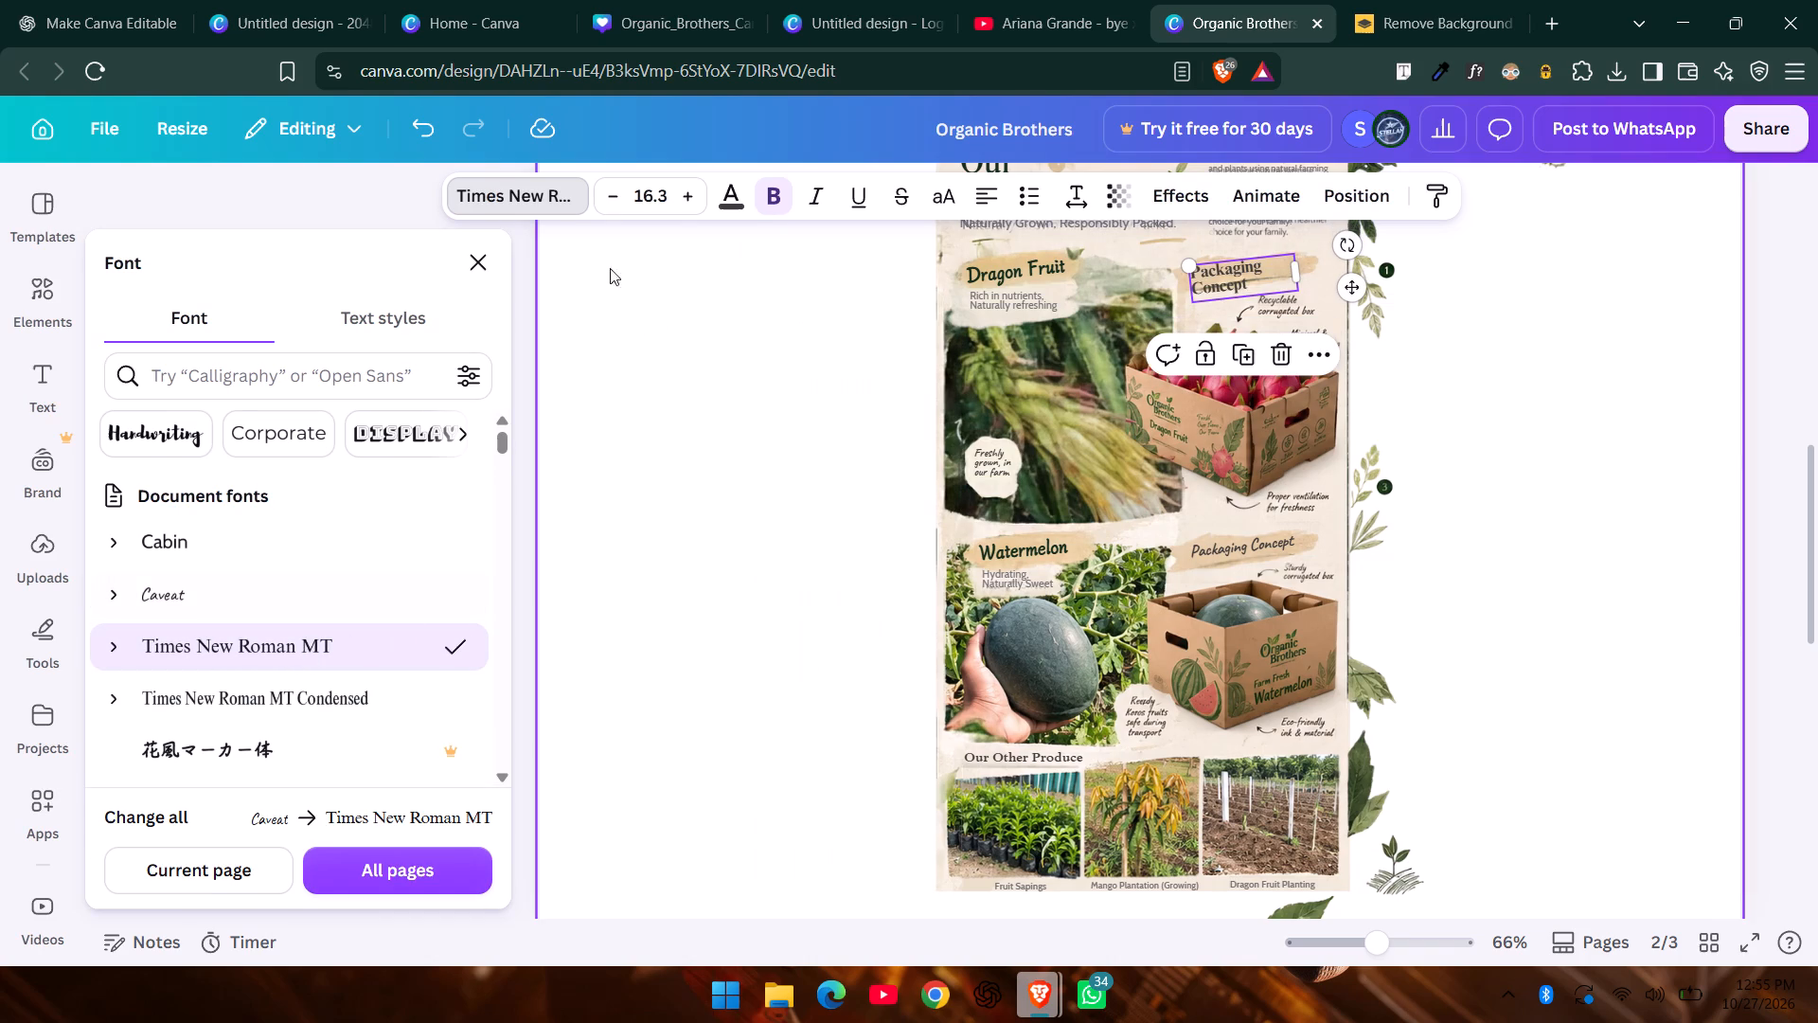
{"action": "left_click", "coordinate": [608, 203]}
{"action": "left_click", "coordinate": [608, 203]}
{"action": "left_click", "coordinate": [608, 203]}
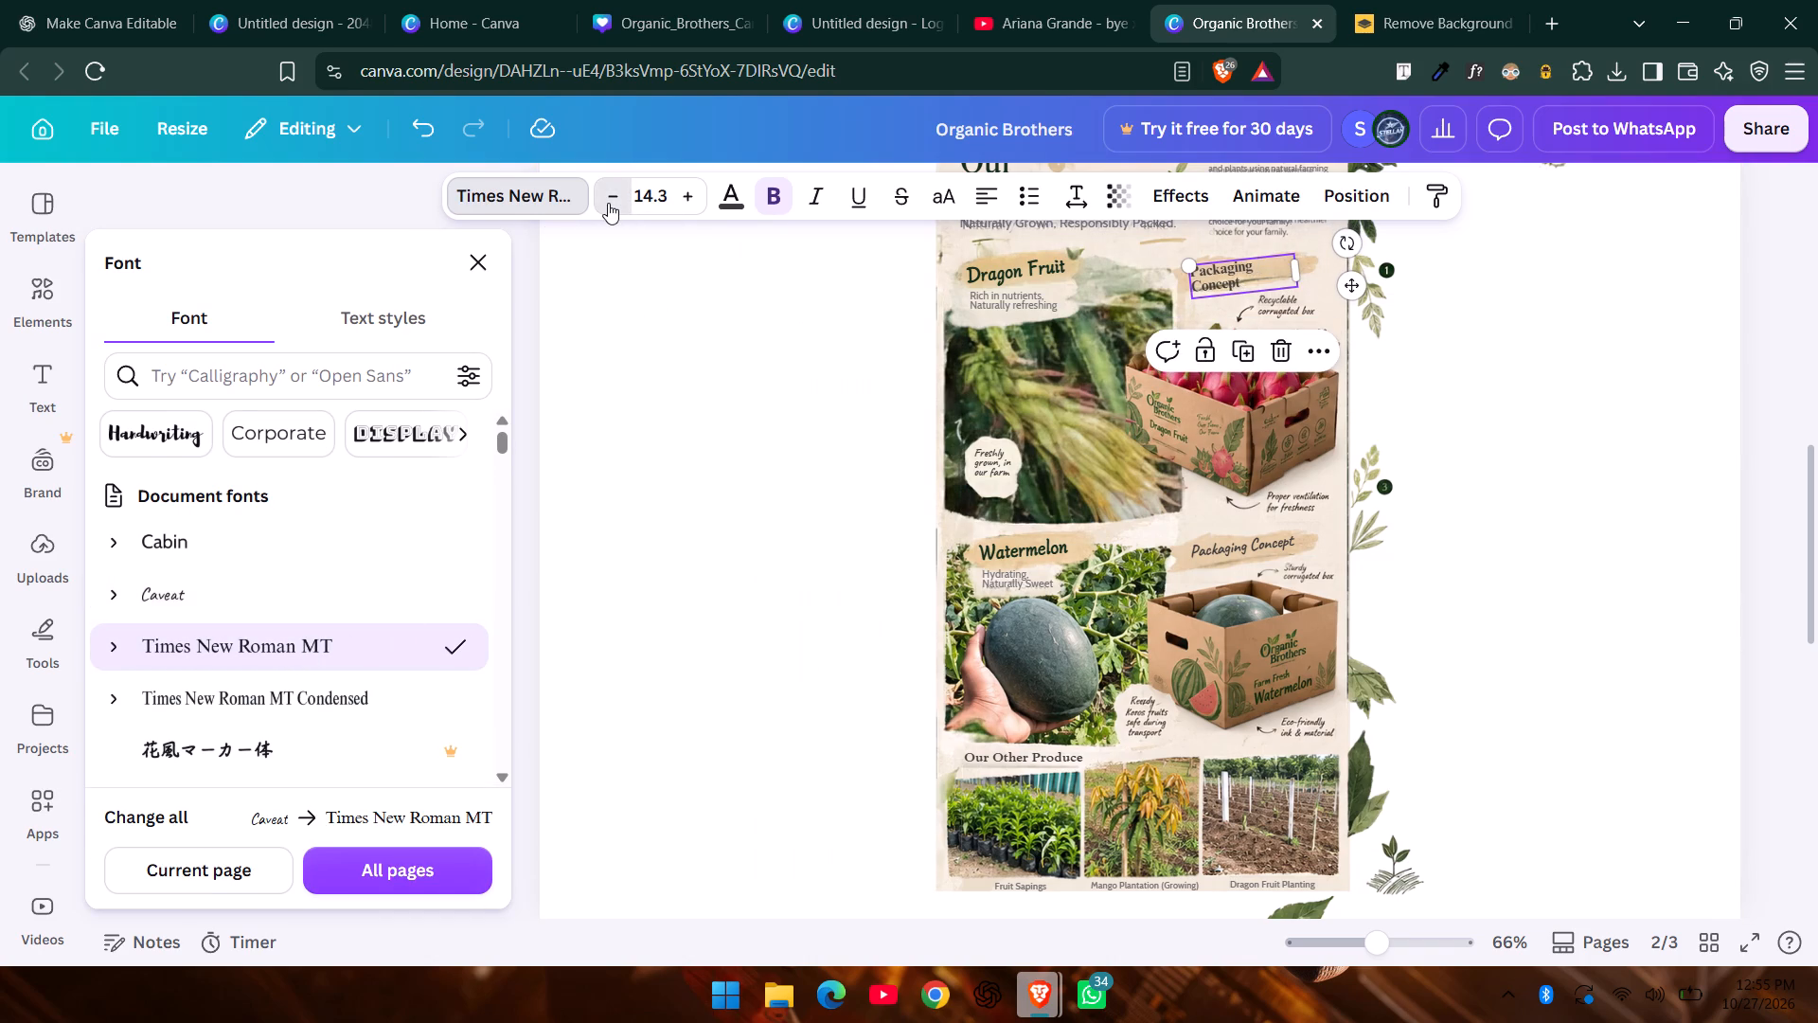
Reduce the font size of page 2's upper "Packaging Concept" heading to 12.3.
{"action": "left_click", "coordinate": [608, 203]}
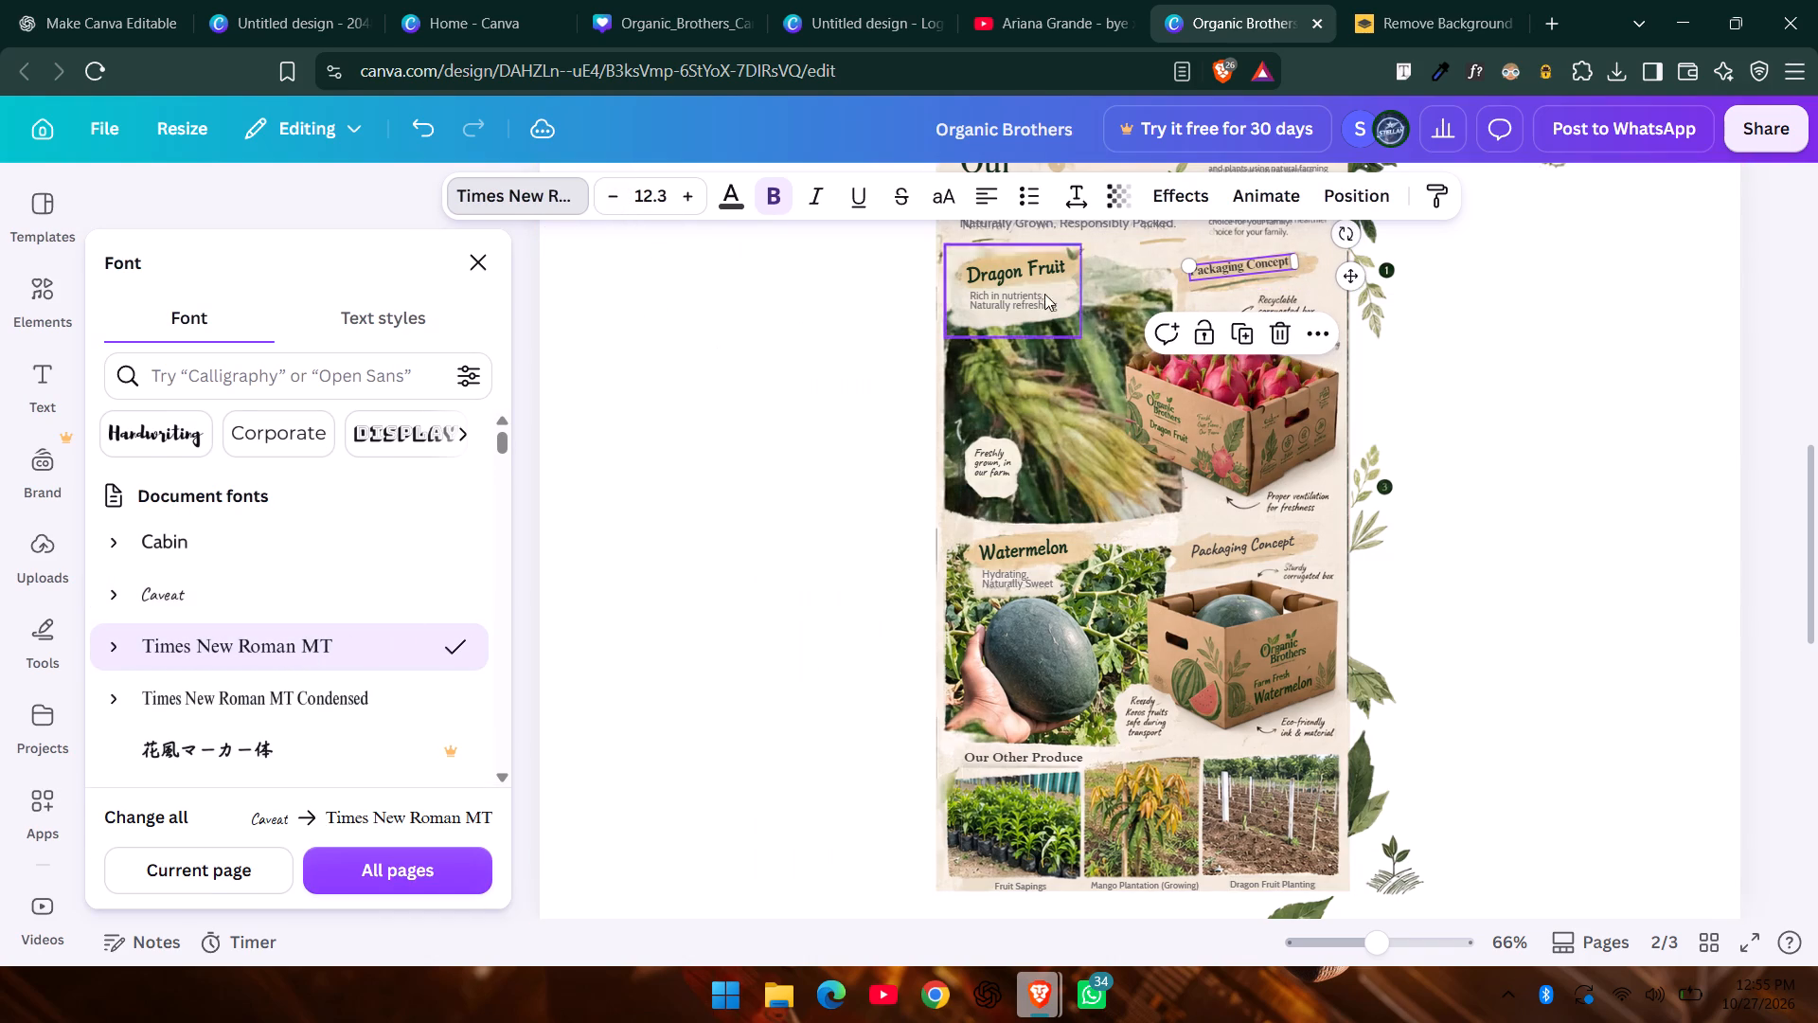
Set page 2's "Dragon Fruit" heading to Times New Roman MT at font size 17.
{"action": "left_click", "coordinate": [1032, 258]}
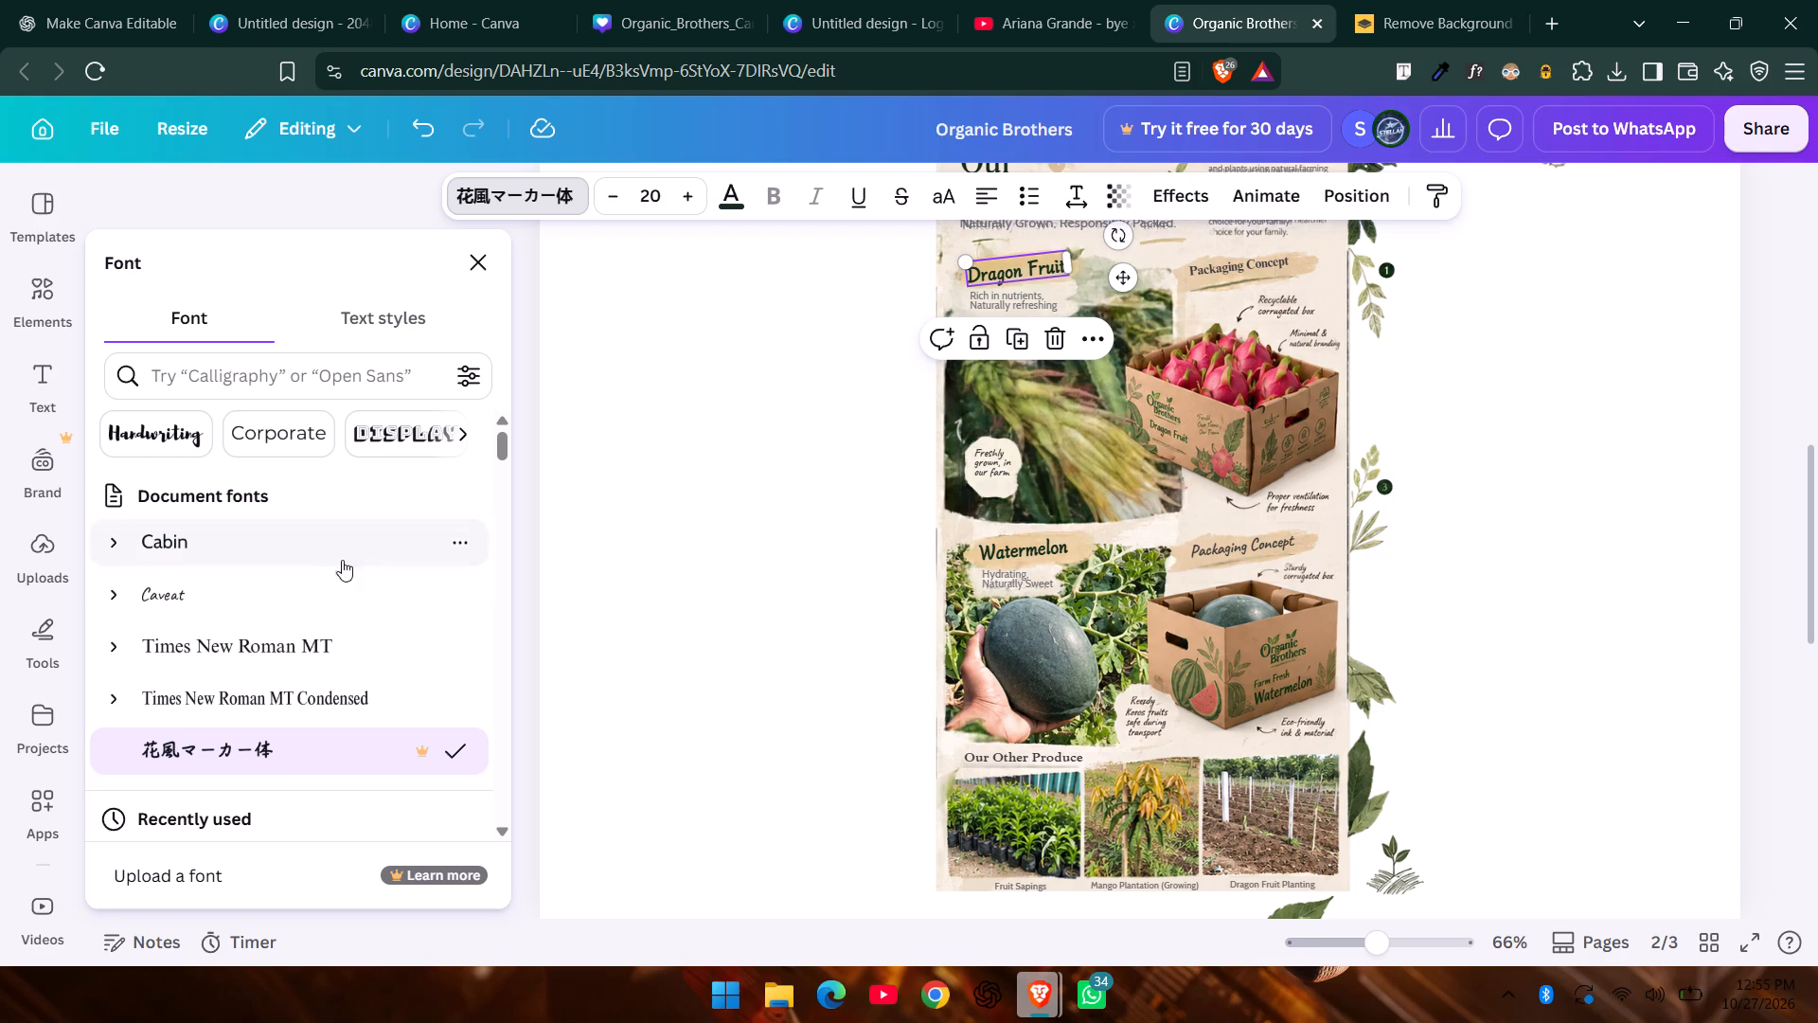
{"action": "left_click", "coordinate": [288, 632]}
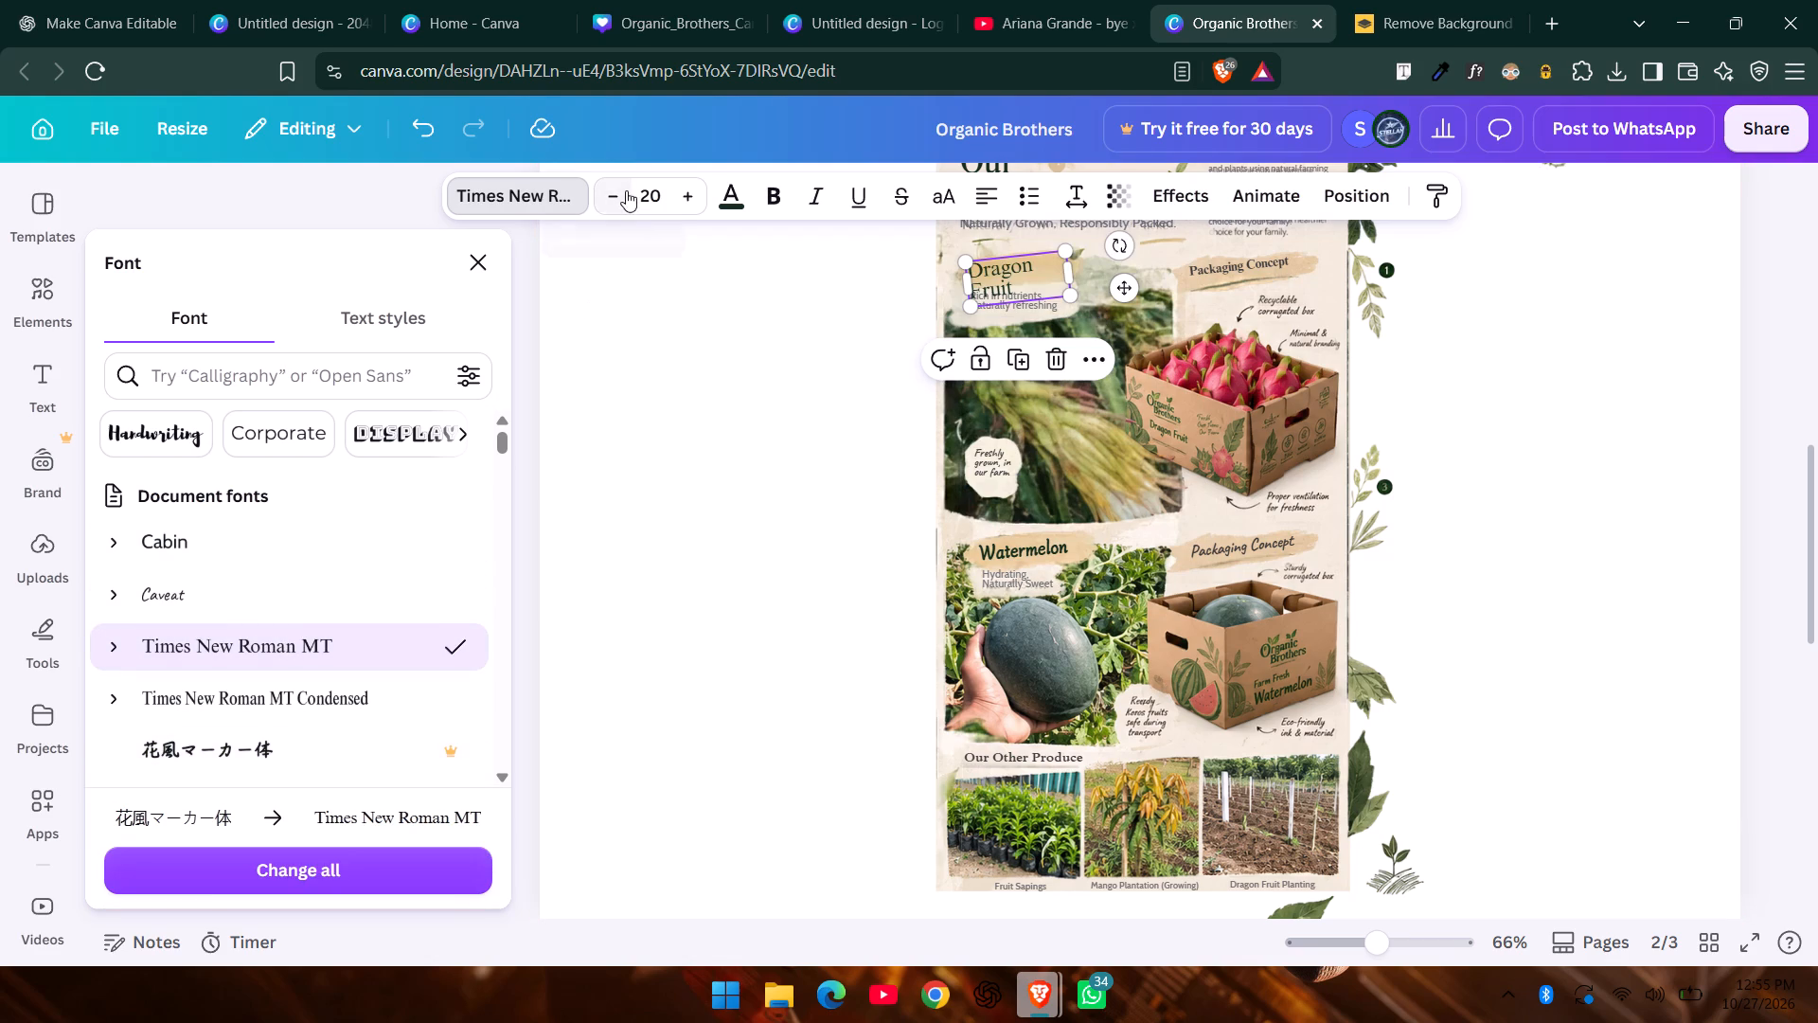
{"action": "left_click", "coordinate": [617, 190]}
{"action": "left_click", "coordinate": [617, 190]}
{"action": "left_click", "coordinate": [617, 190]}
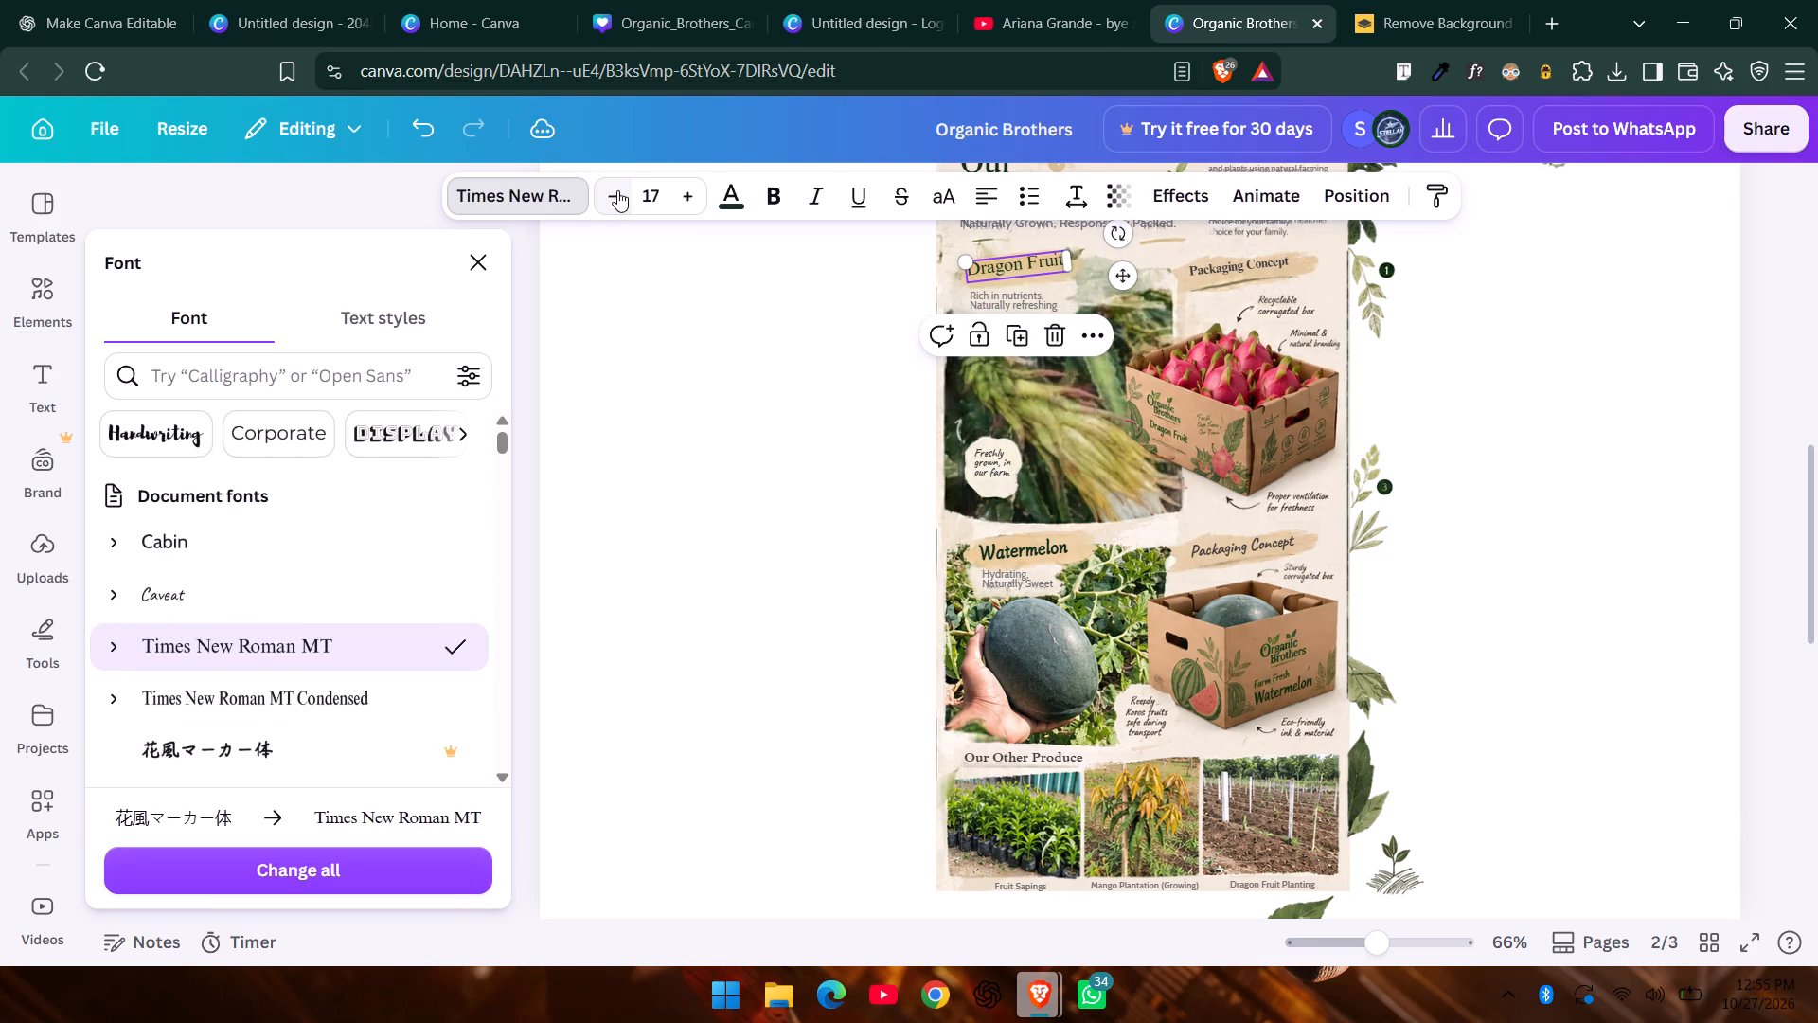
{"action": "left_click", "coordinate": [746, 453]}
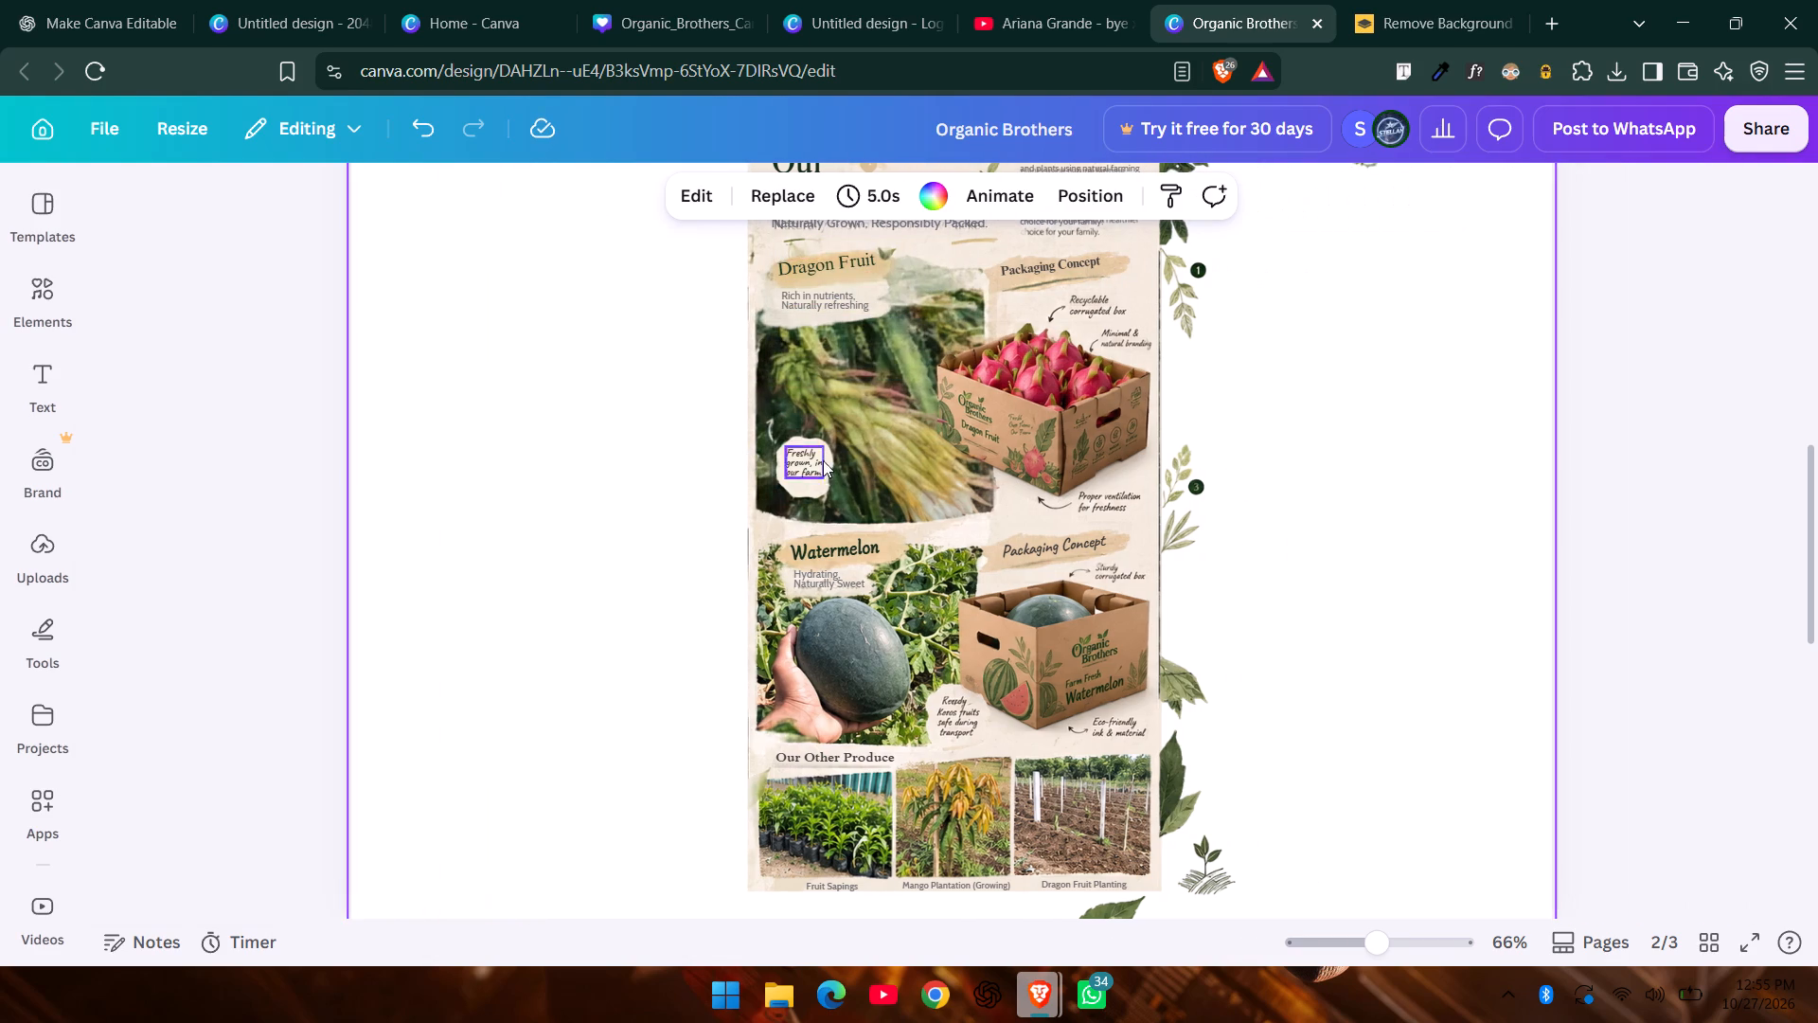
Set the lower "Packaging Concept" heading beside Watermelon to Times New Roman MT at font size 12.3.
{"action": "left_click", "coordinate": [1055, 542]}
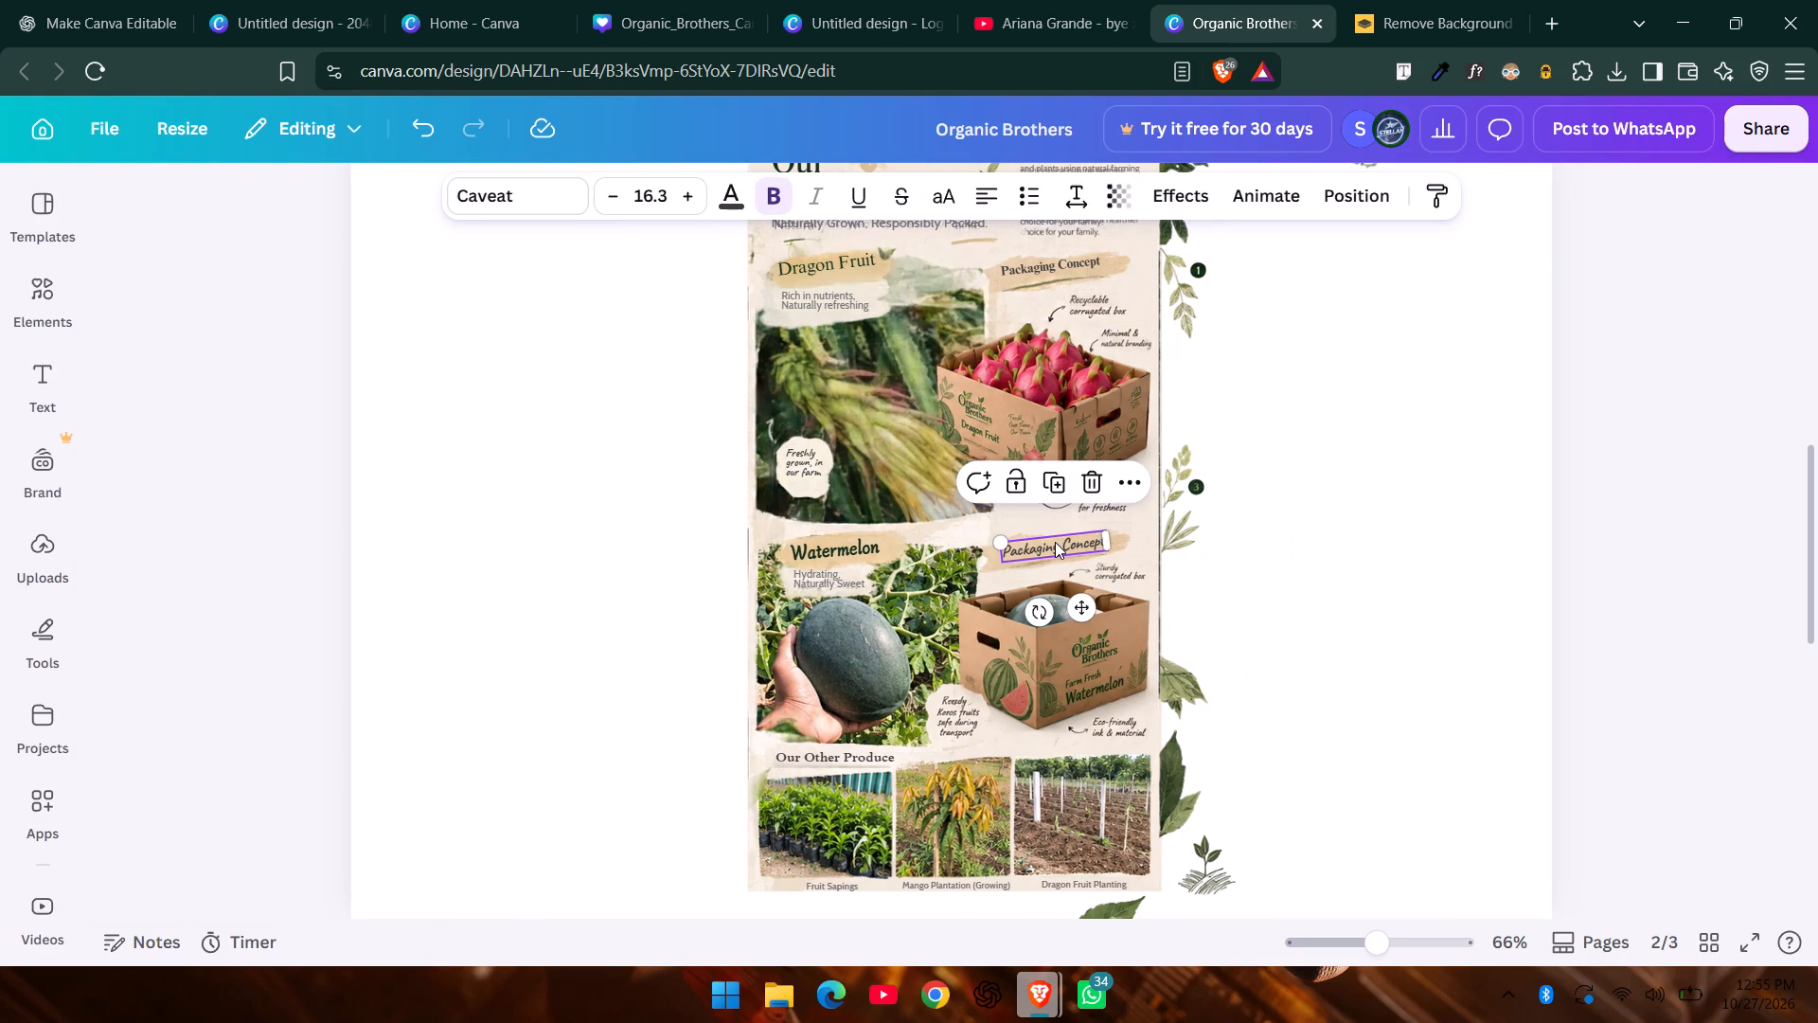
{"action": "left_click", "coordinate": [540, 208]}
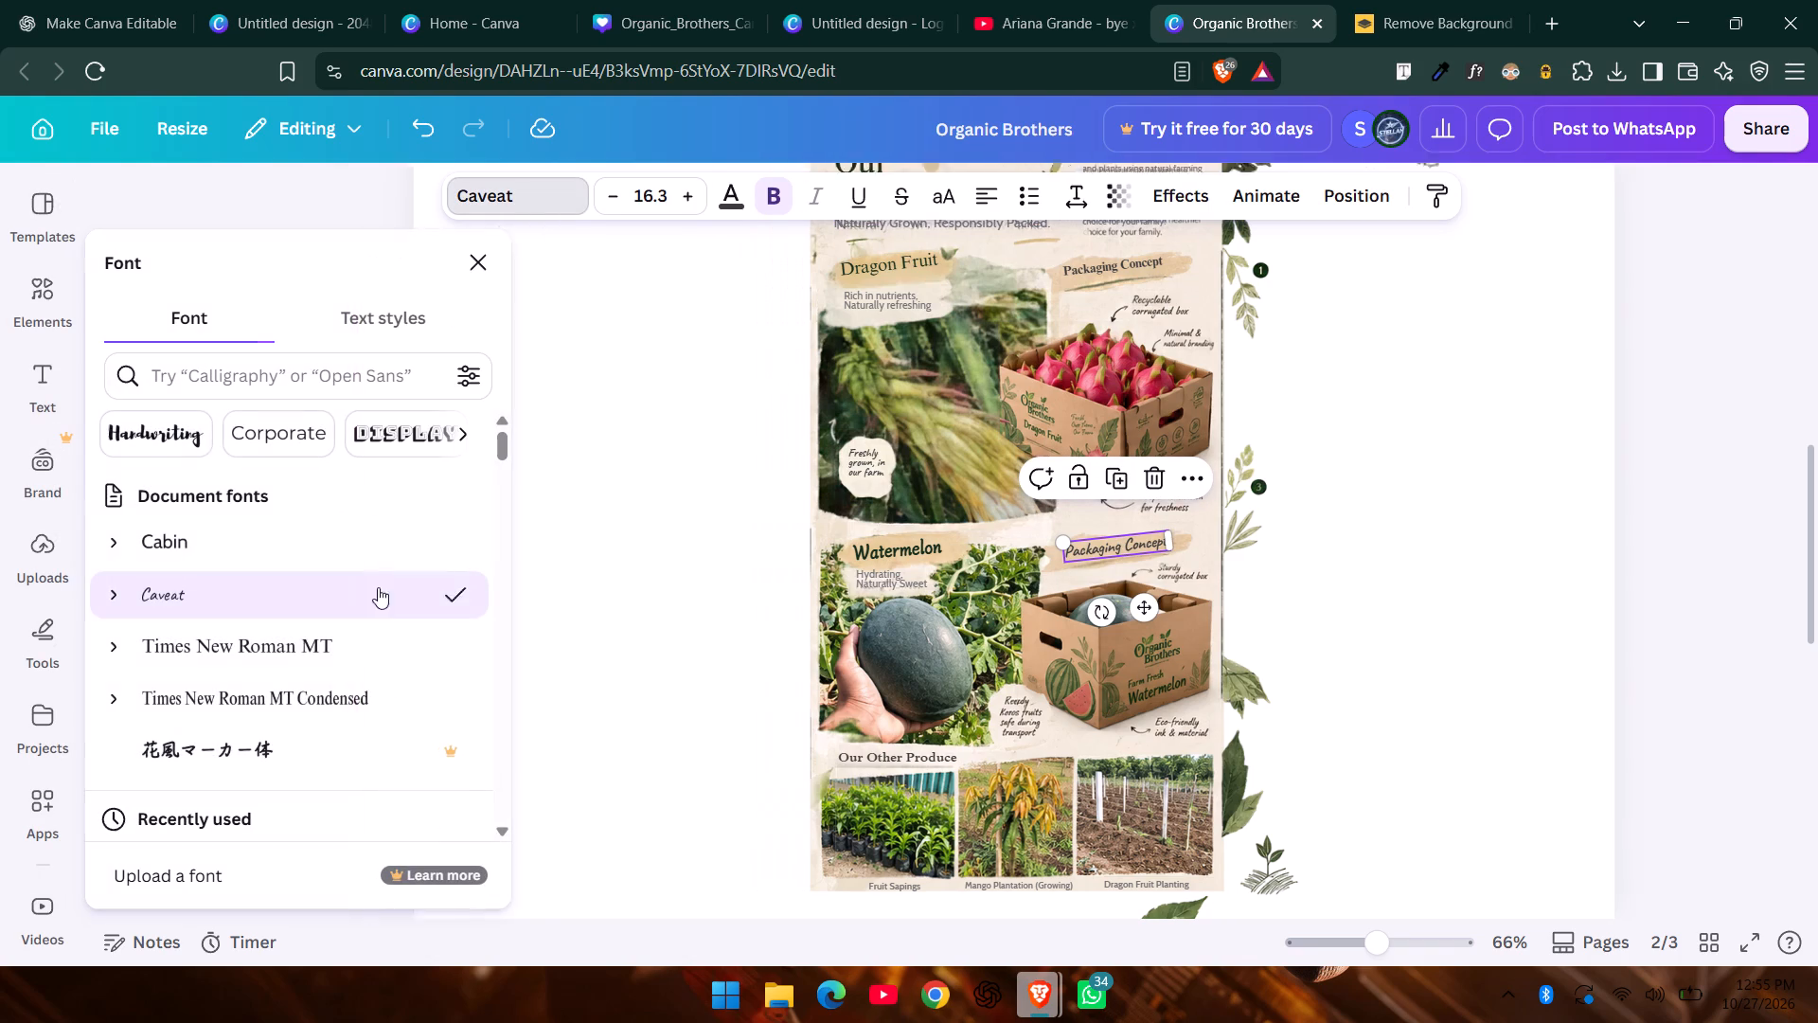
{"action": "left_click", "coordinate": [351, 656]}
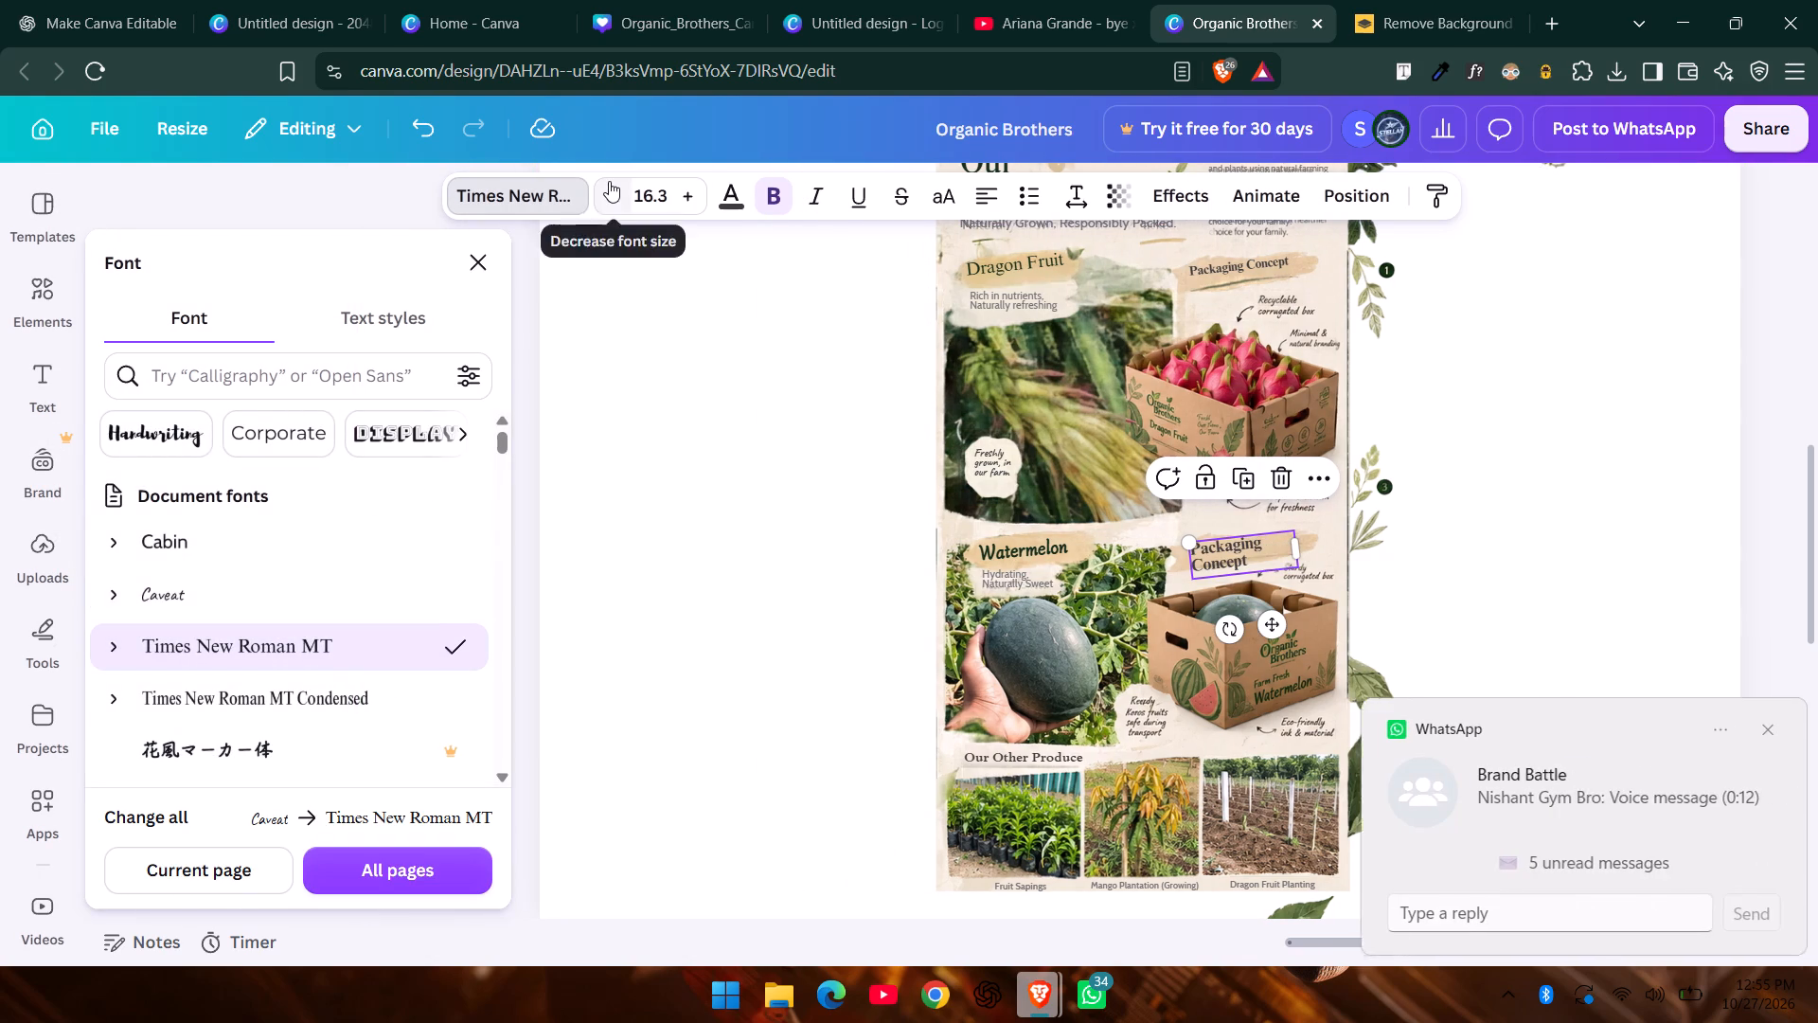
{"action": "double_click", "coordinate": [609, 181]}
{"action": "left_click", "coordinate": [609, 181]}
{"action": "left_click", "coordinate": [609, 181]}
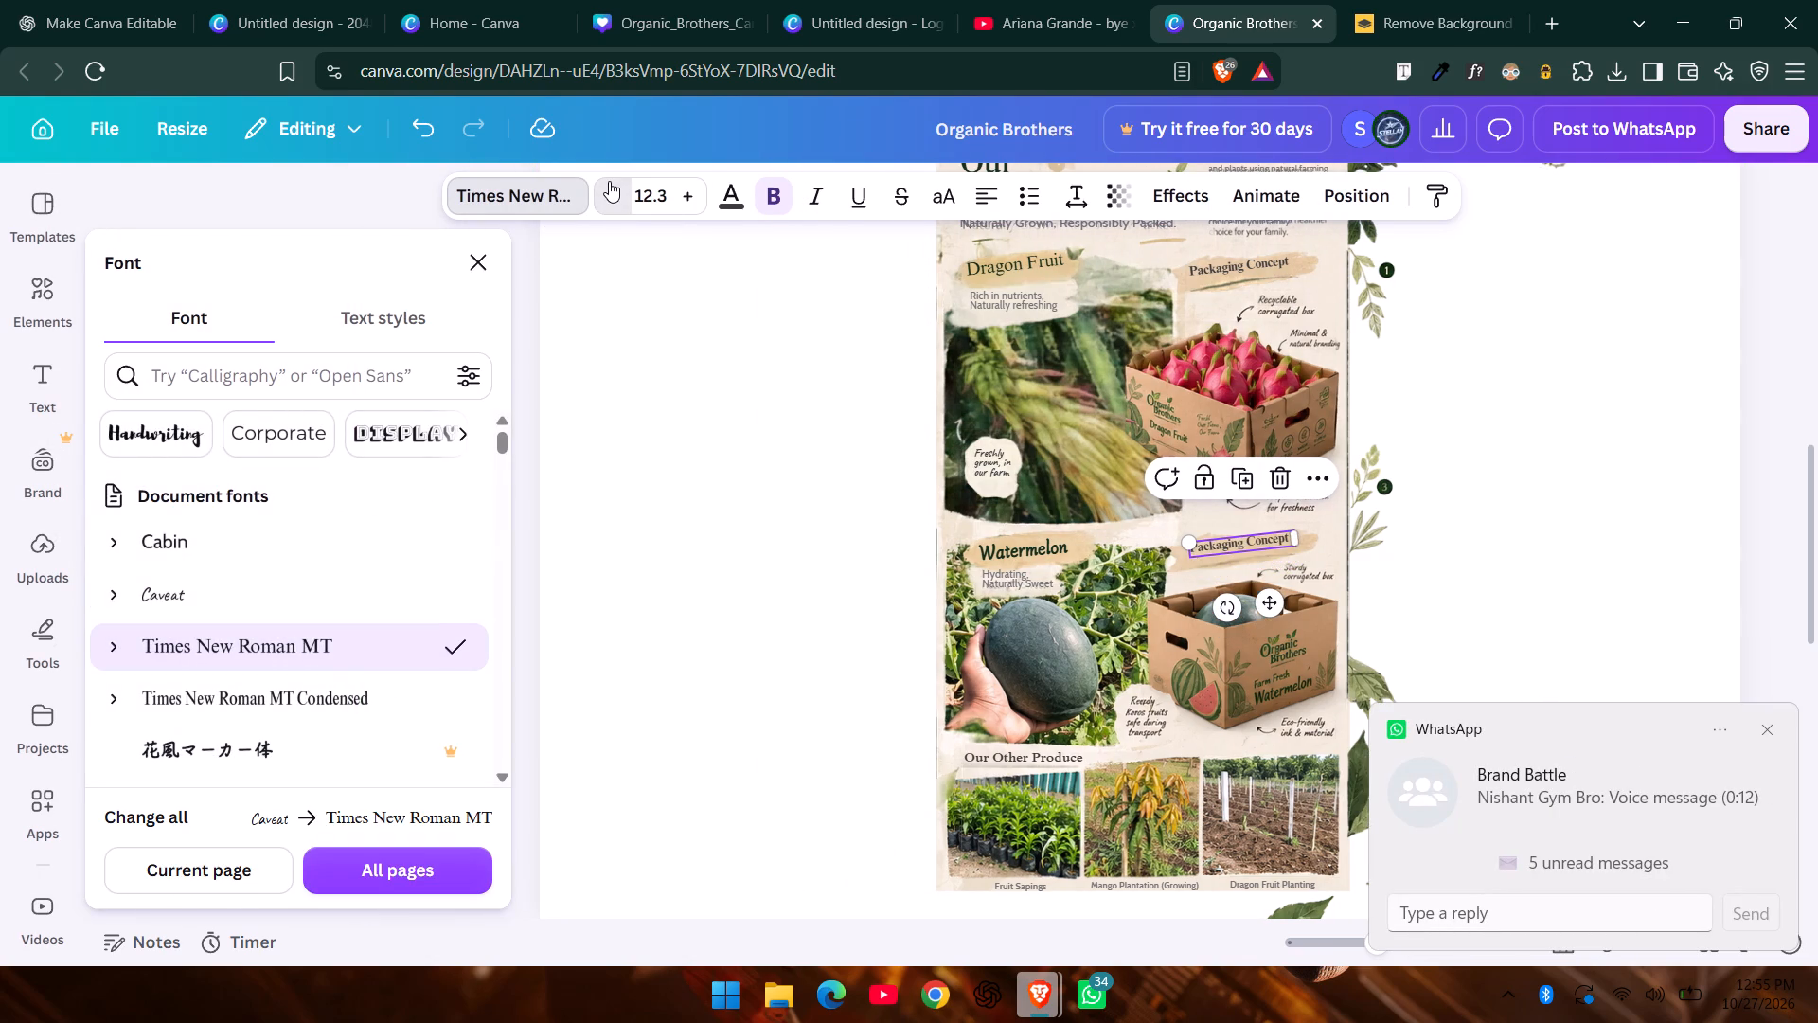
{"action": "left_click", "coordinate": [657, 497]}
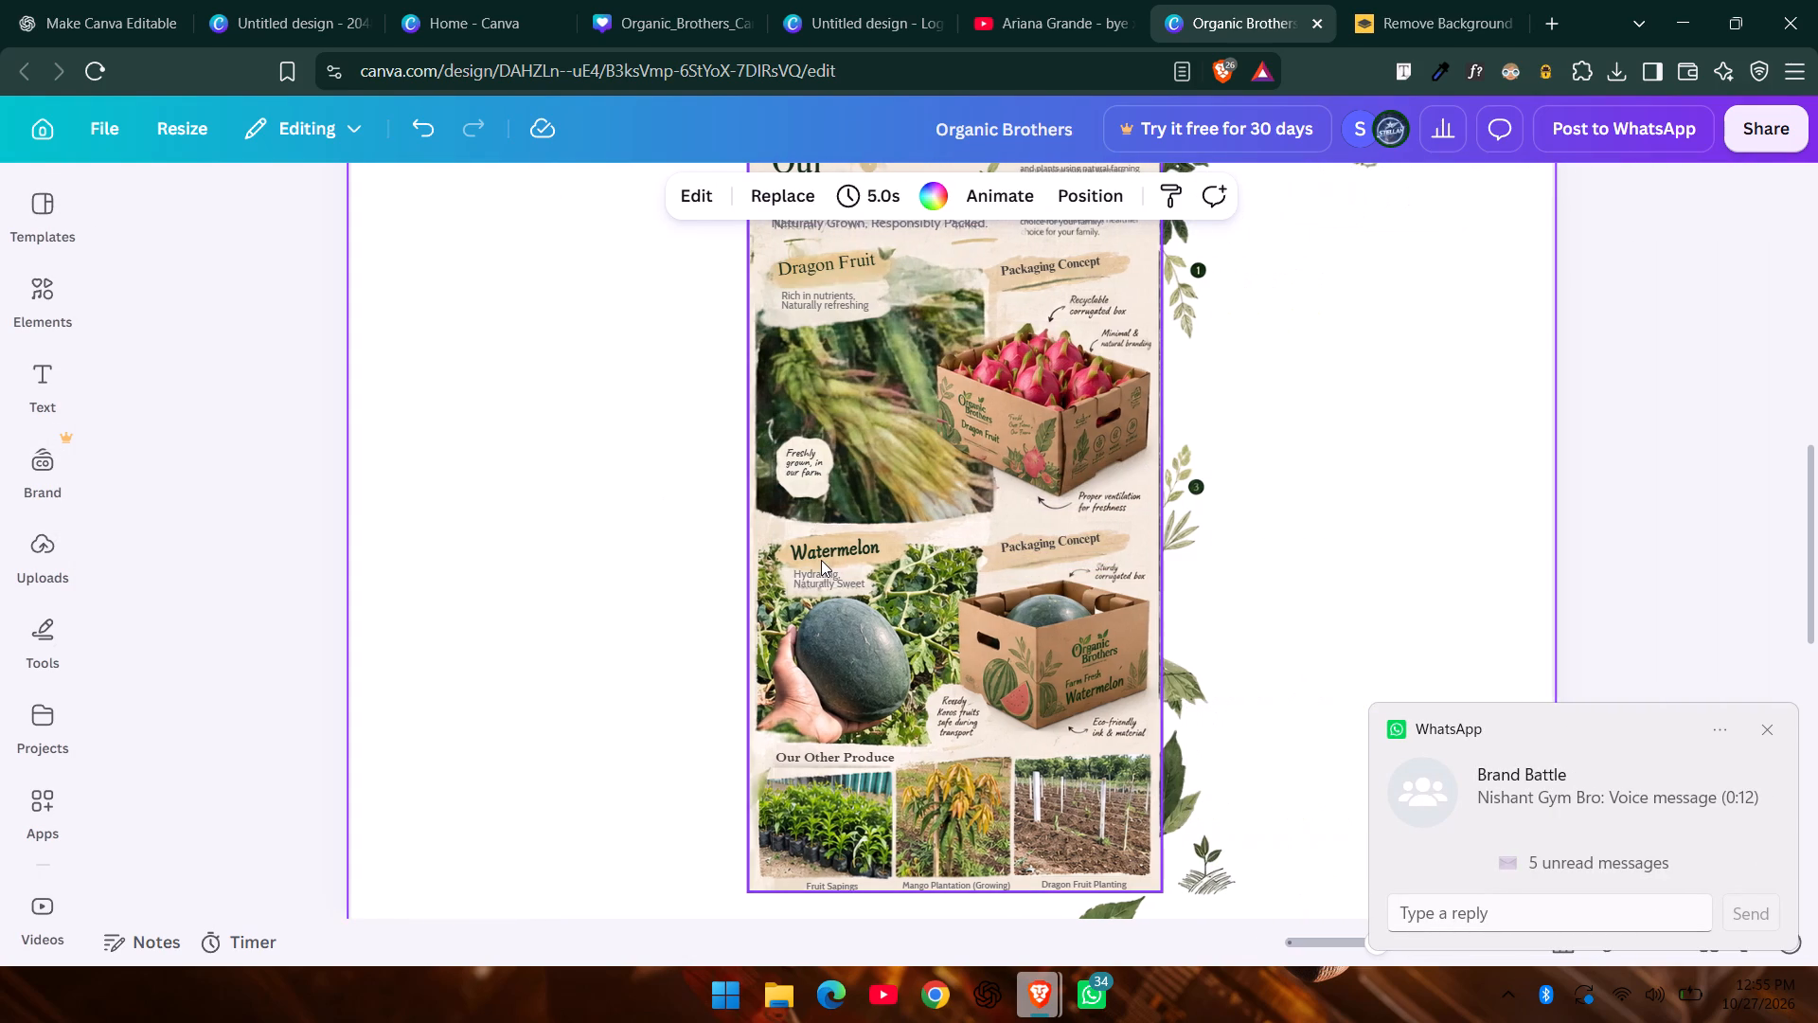
Set page 2's "Watermelon" heading to Times New Roman MT at font size 17.
{"action": "left_click", "coordinate": [821, 560]}
{"action": "left_click", "coordinate": [615, 198]}
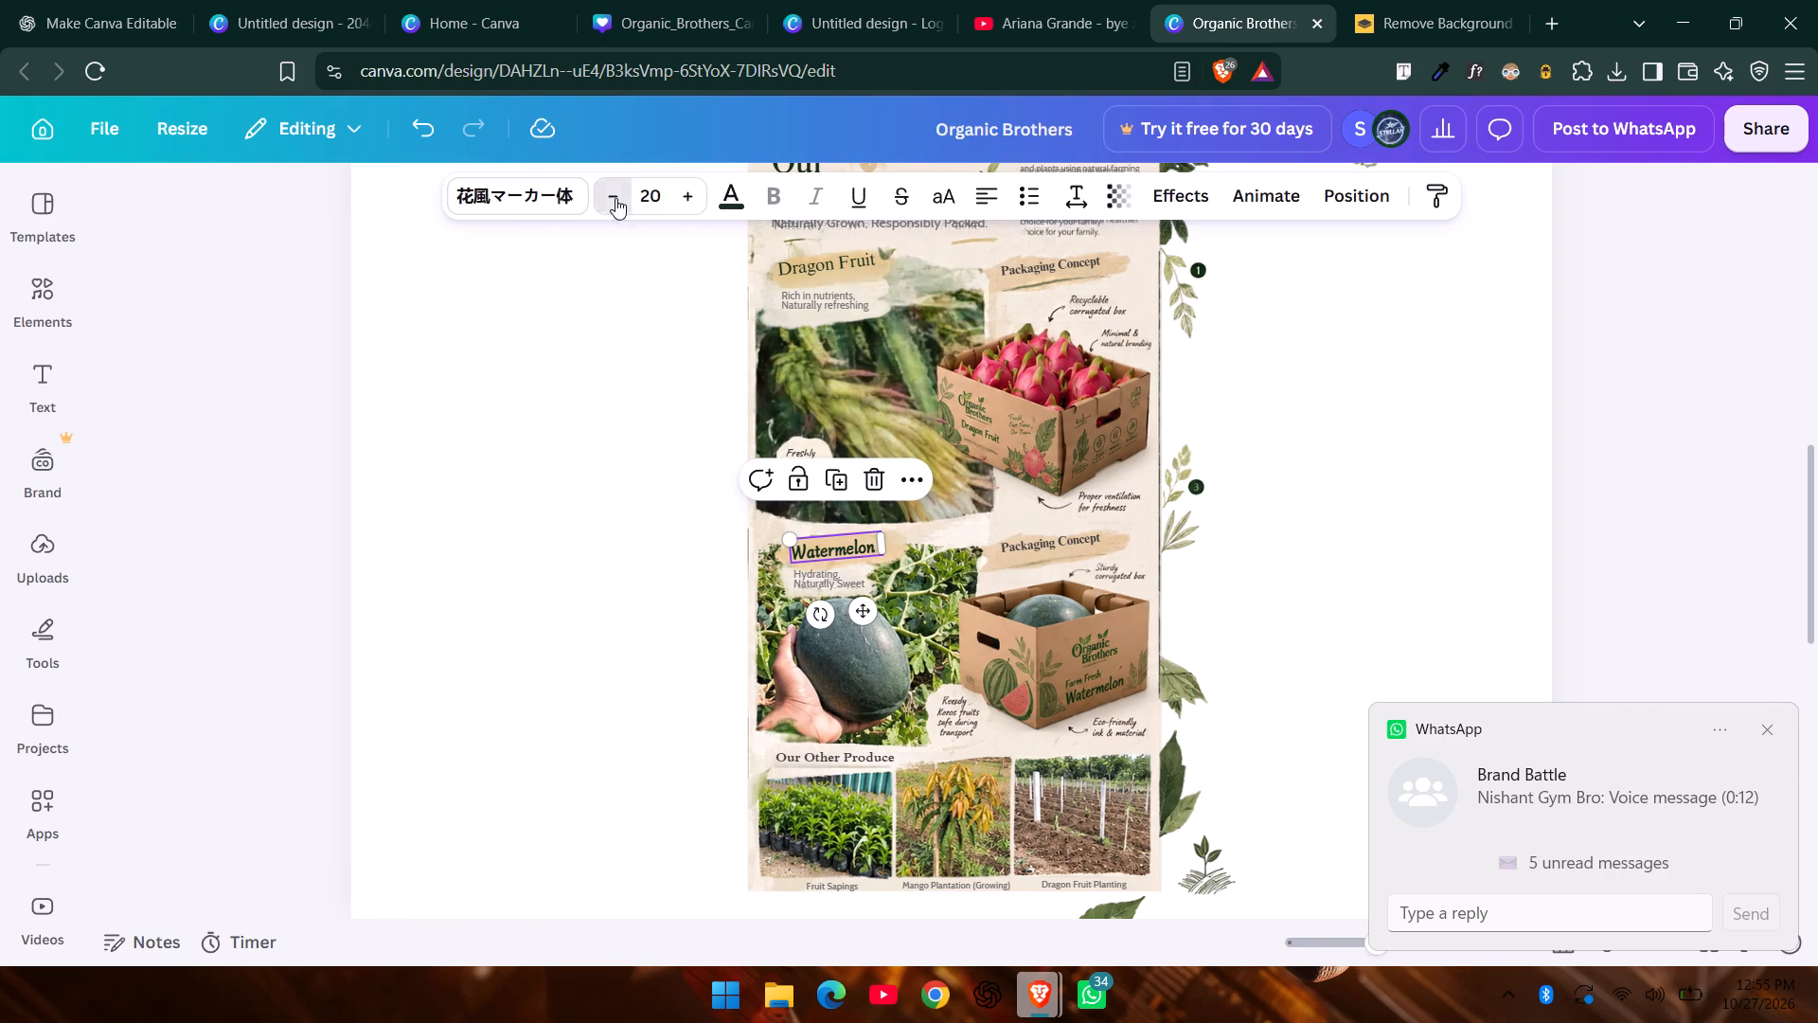
{"action": "left_click", "coordinate": [525, 192]}
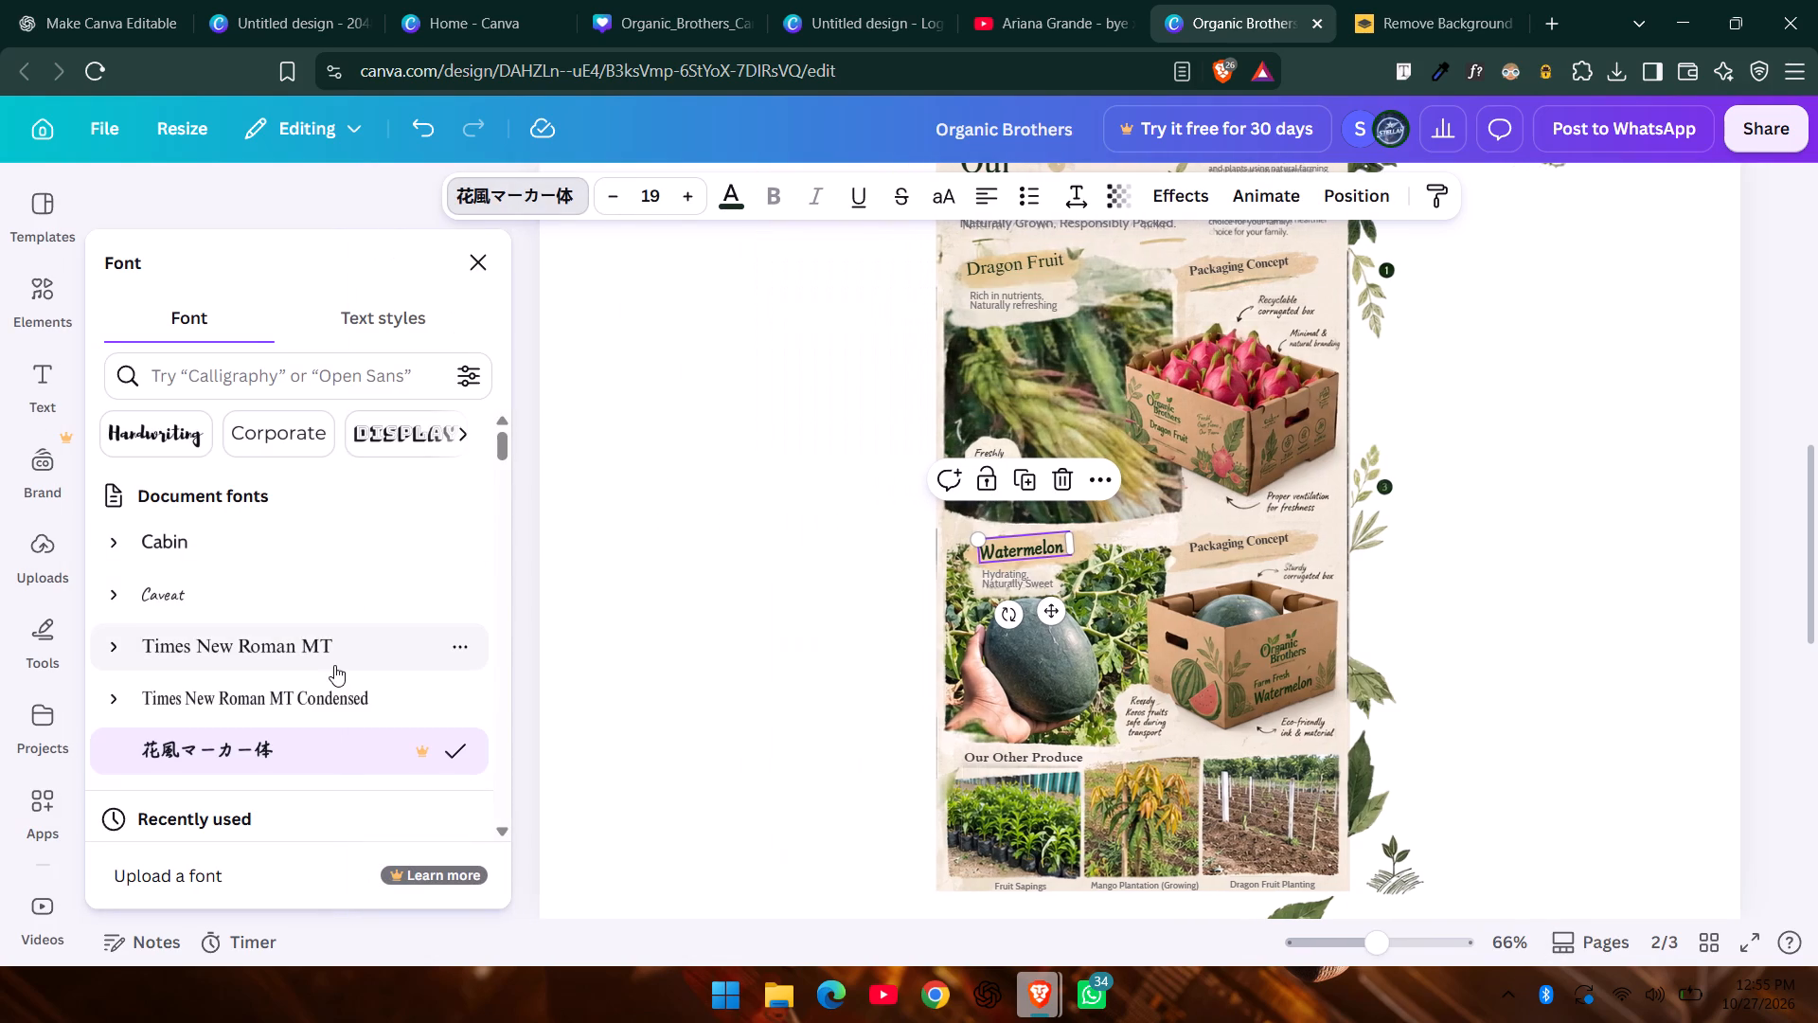
{"action": "left_click", "coordinate": [338, 655]}
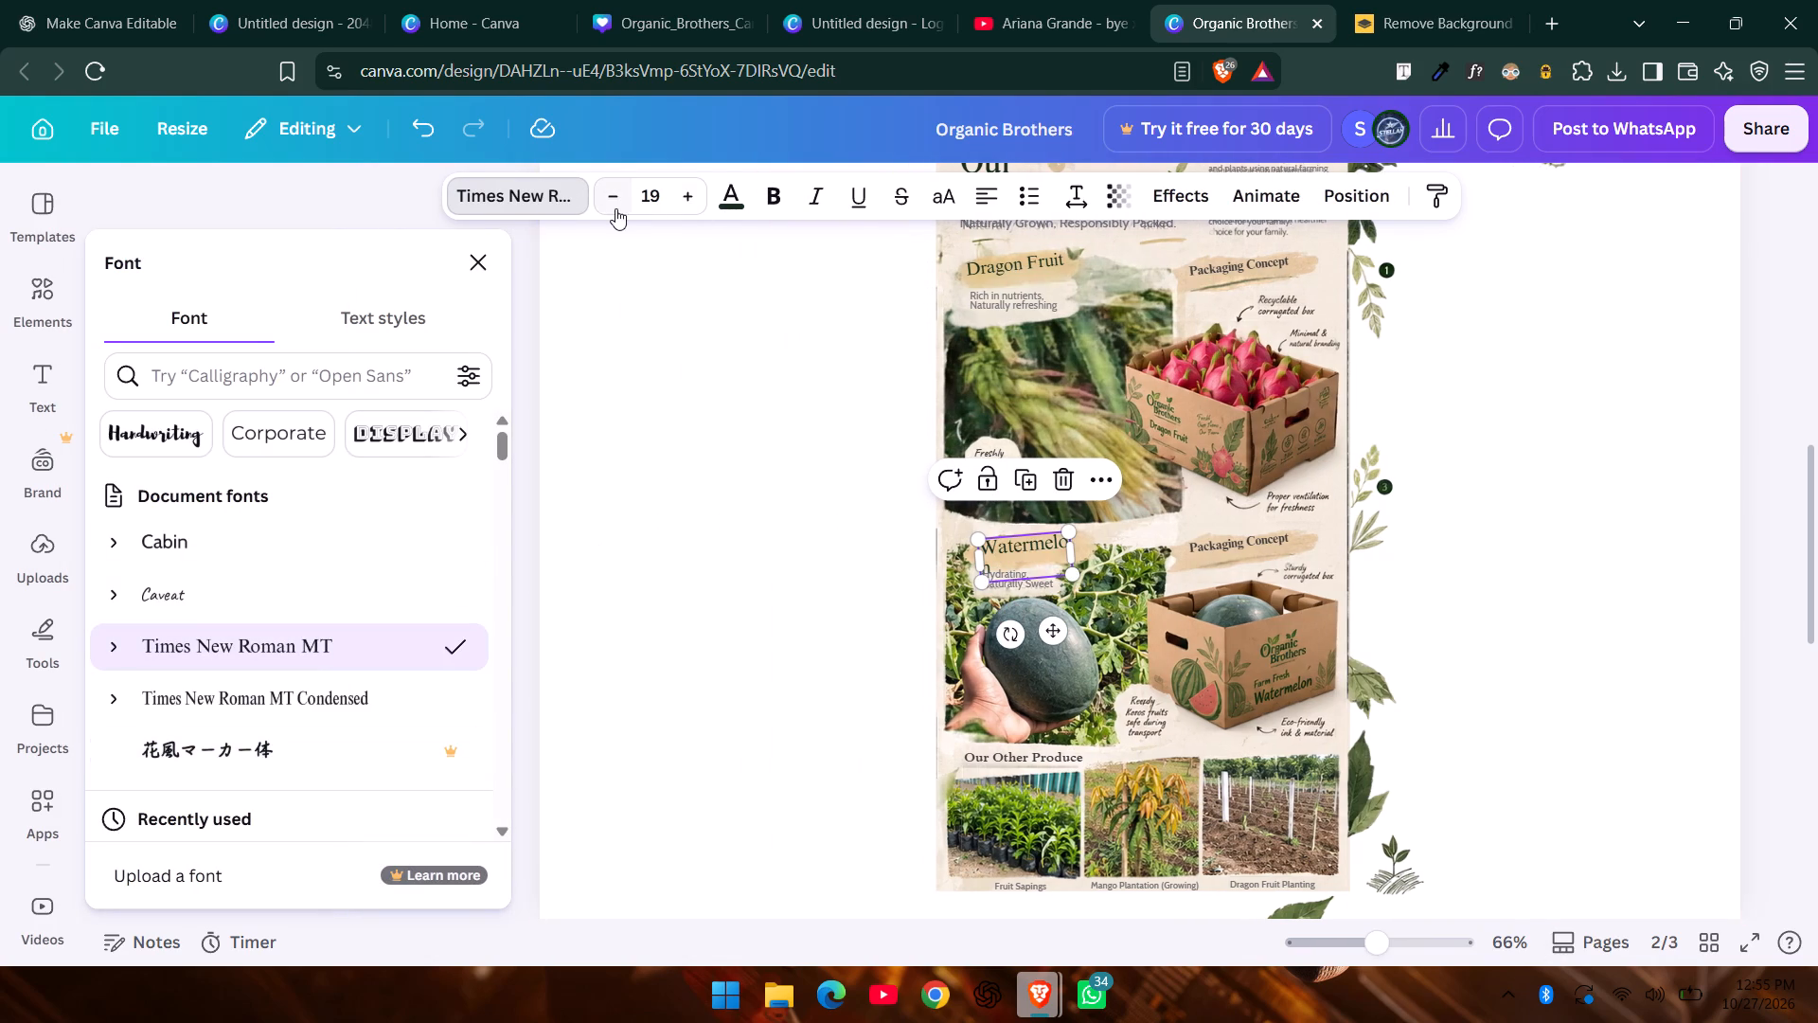
{"action": "left_click", "coordinate": [614, 208]}
{"action": "left_click", "coordinate": [614, 208]}
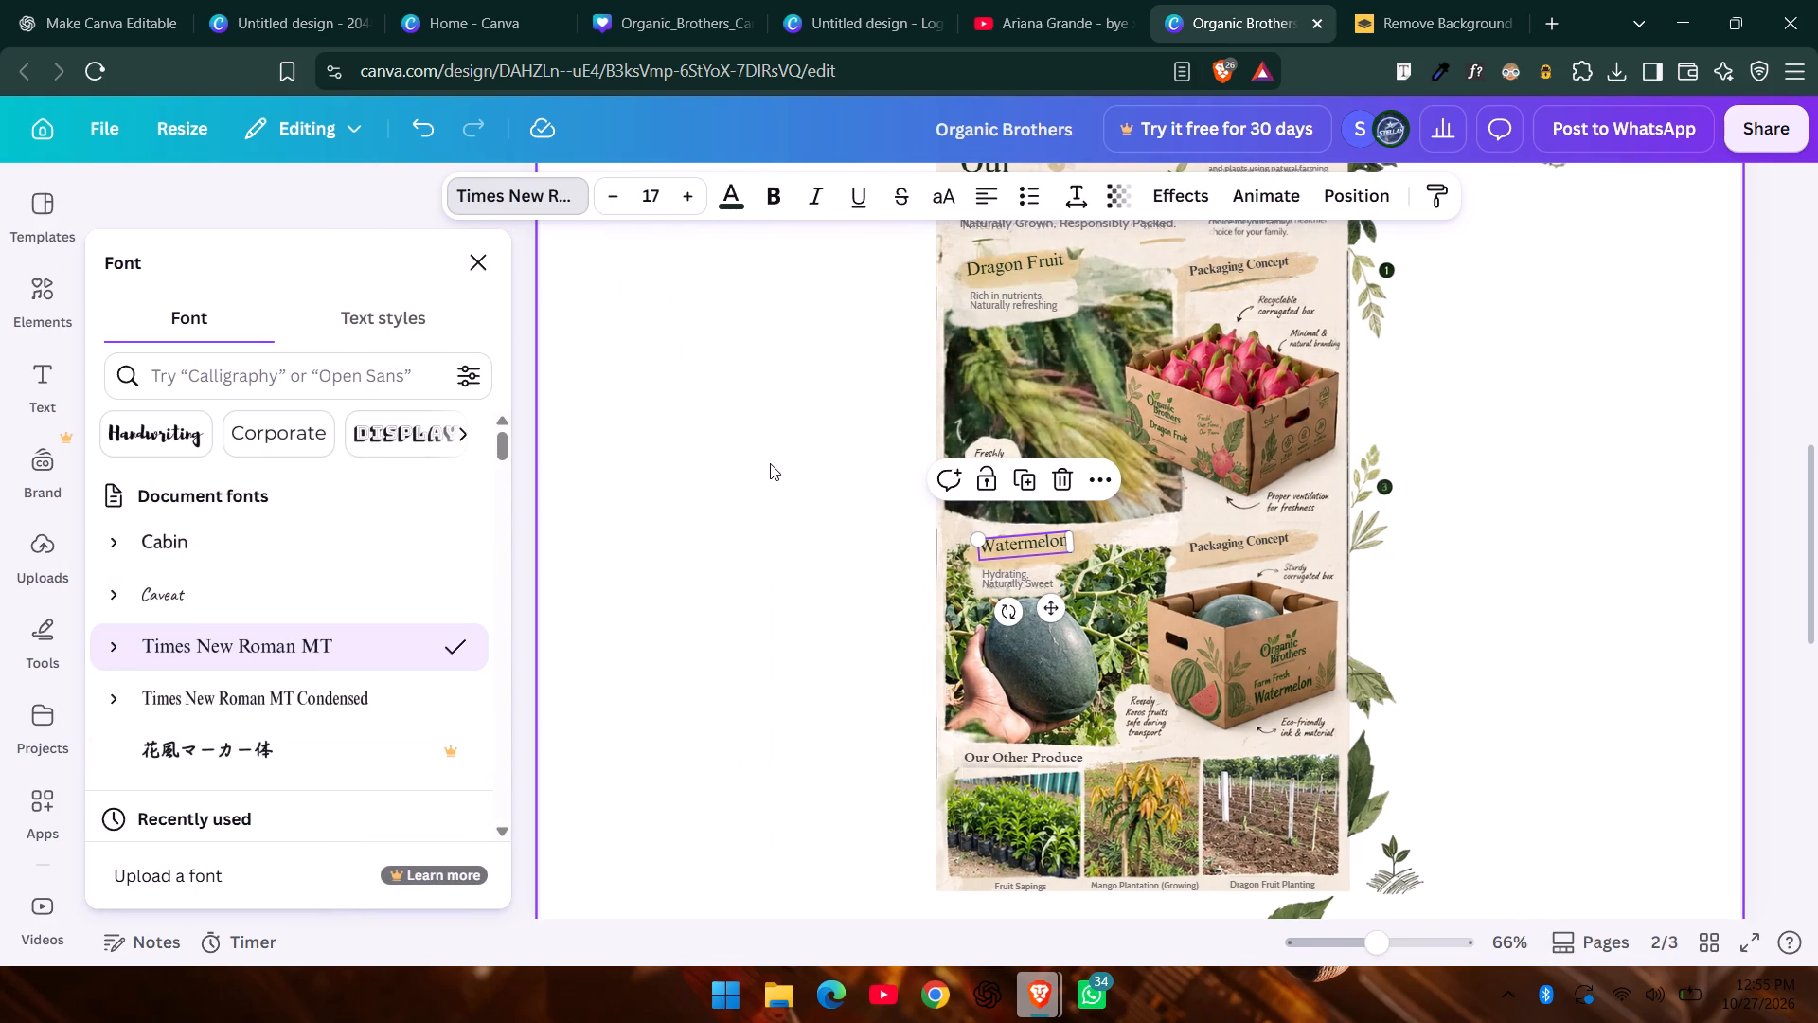
{"action": "left_click", "coordinate": [770, 463]}
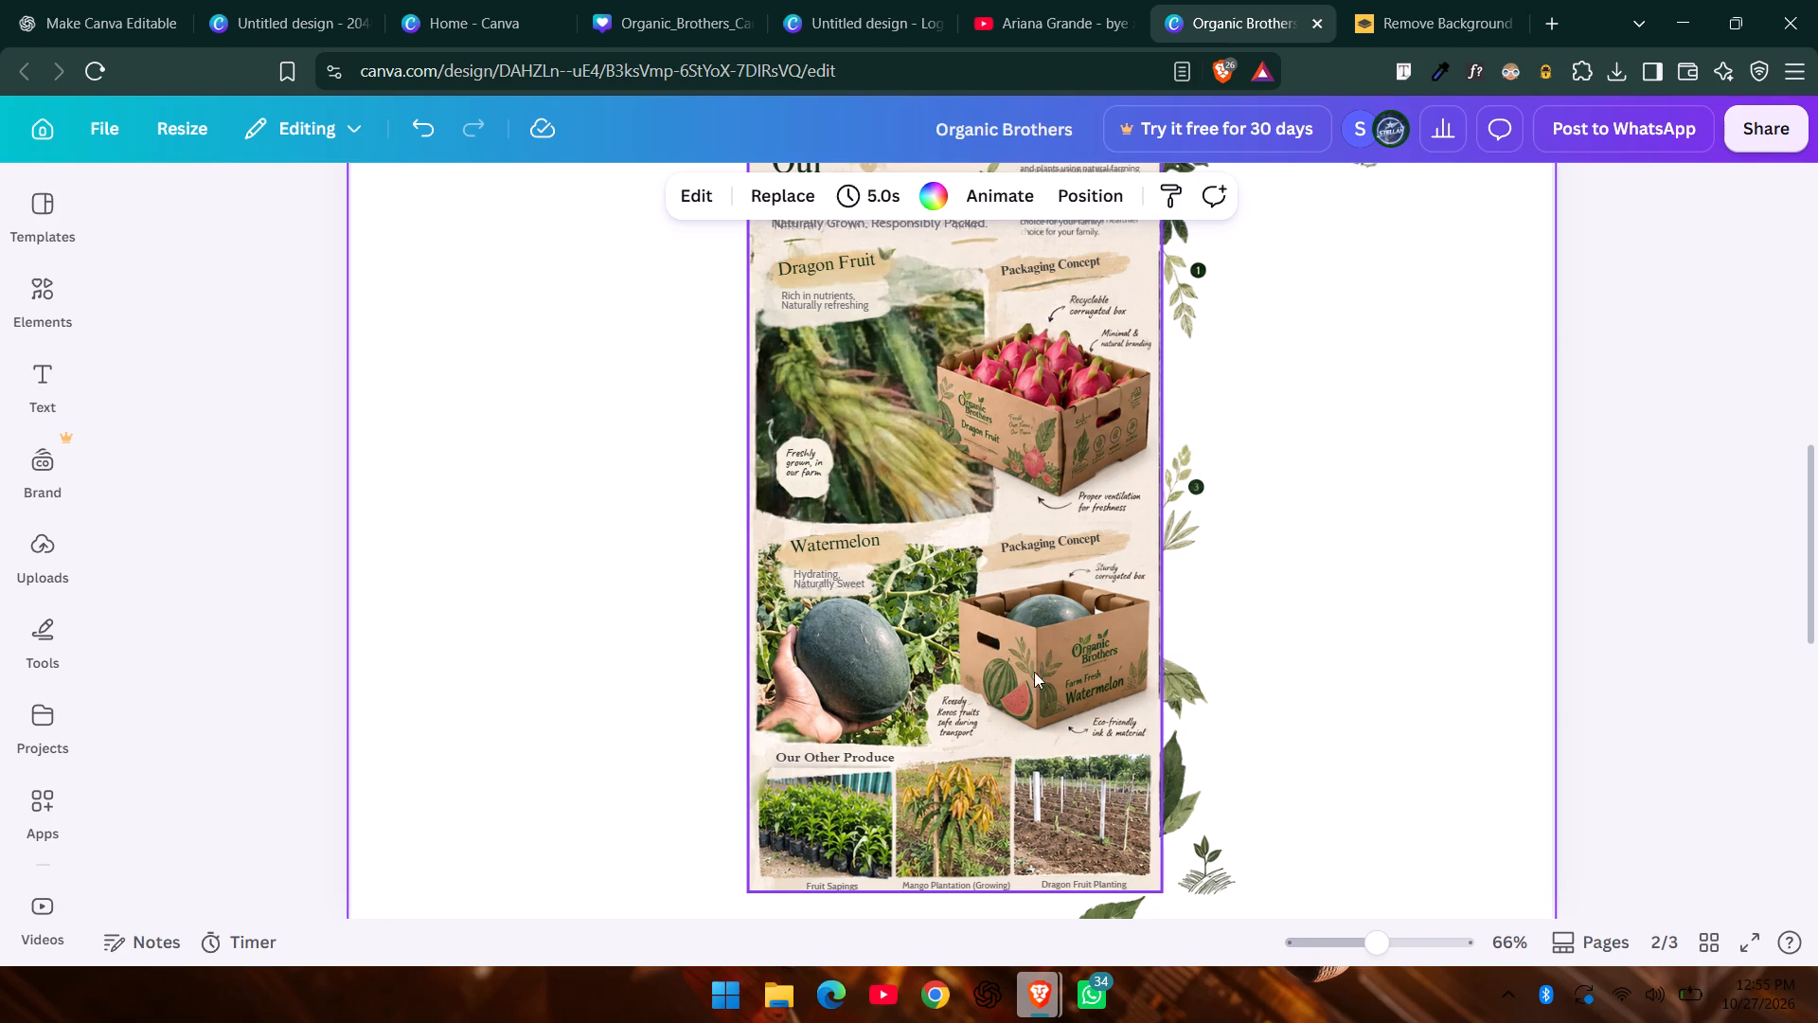
Review the lower part of page 2 and the page 3 panel, and return to the panel on page 1.
{"action": "scroll", "coordinate": [1365, 560], "scroll_direction": "down", "scroll_amount": 1}
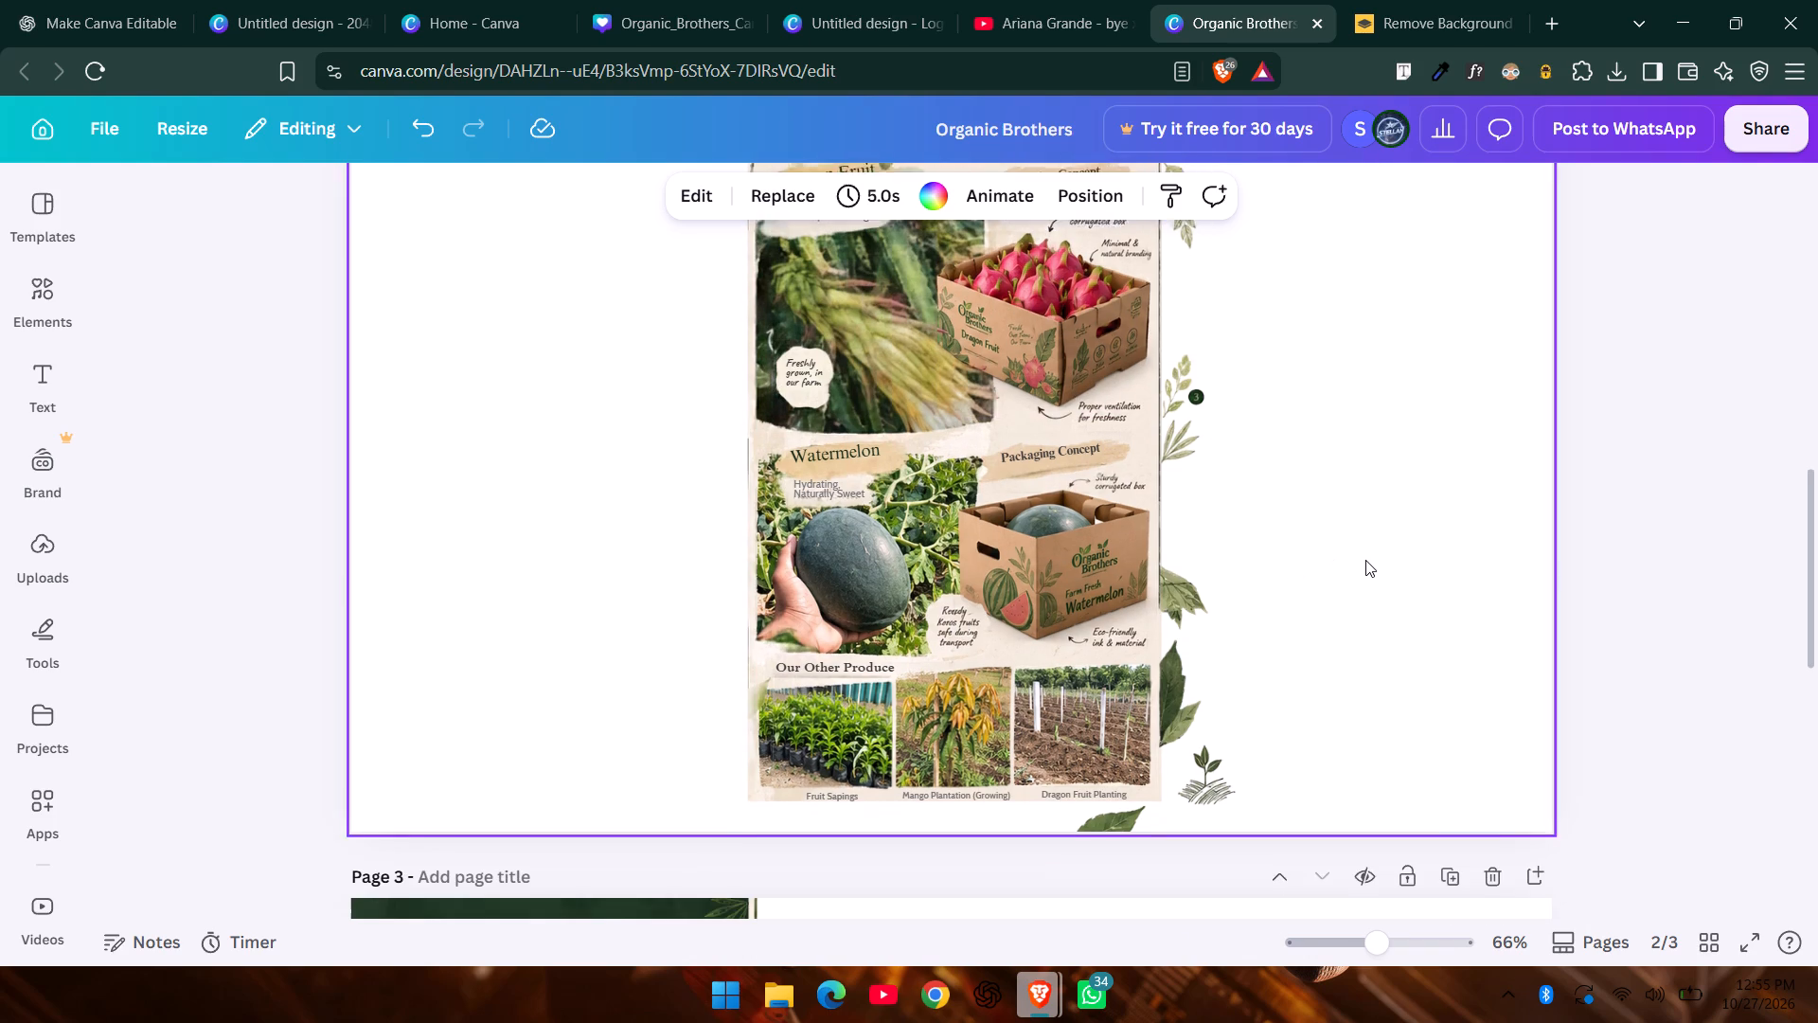
{"action": "scroll", "coordinate": [1365, 560], "scroll_direction": "down", "scroll_amount": 2}
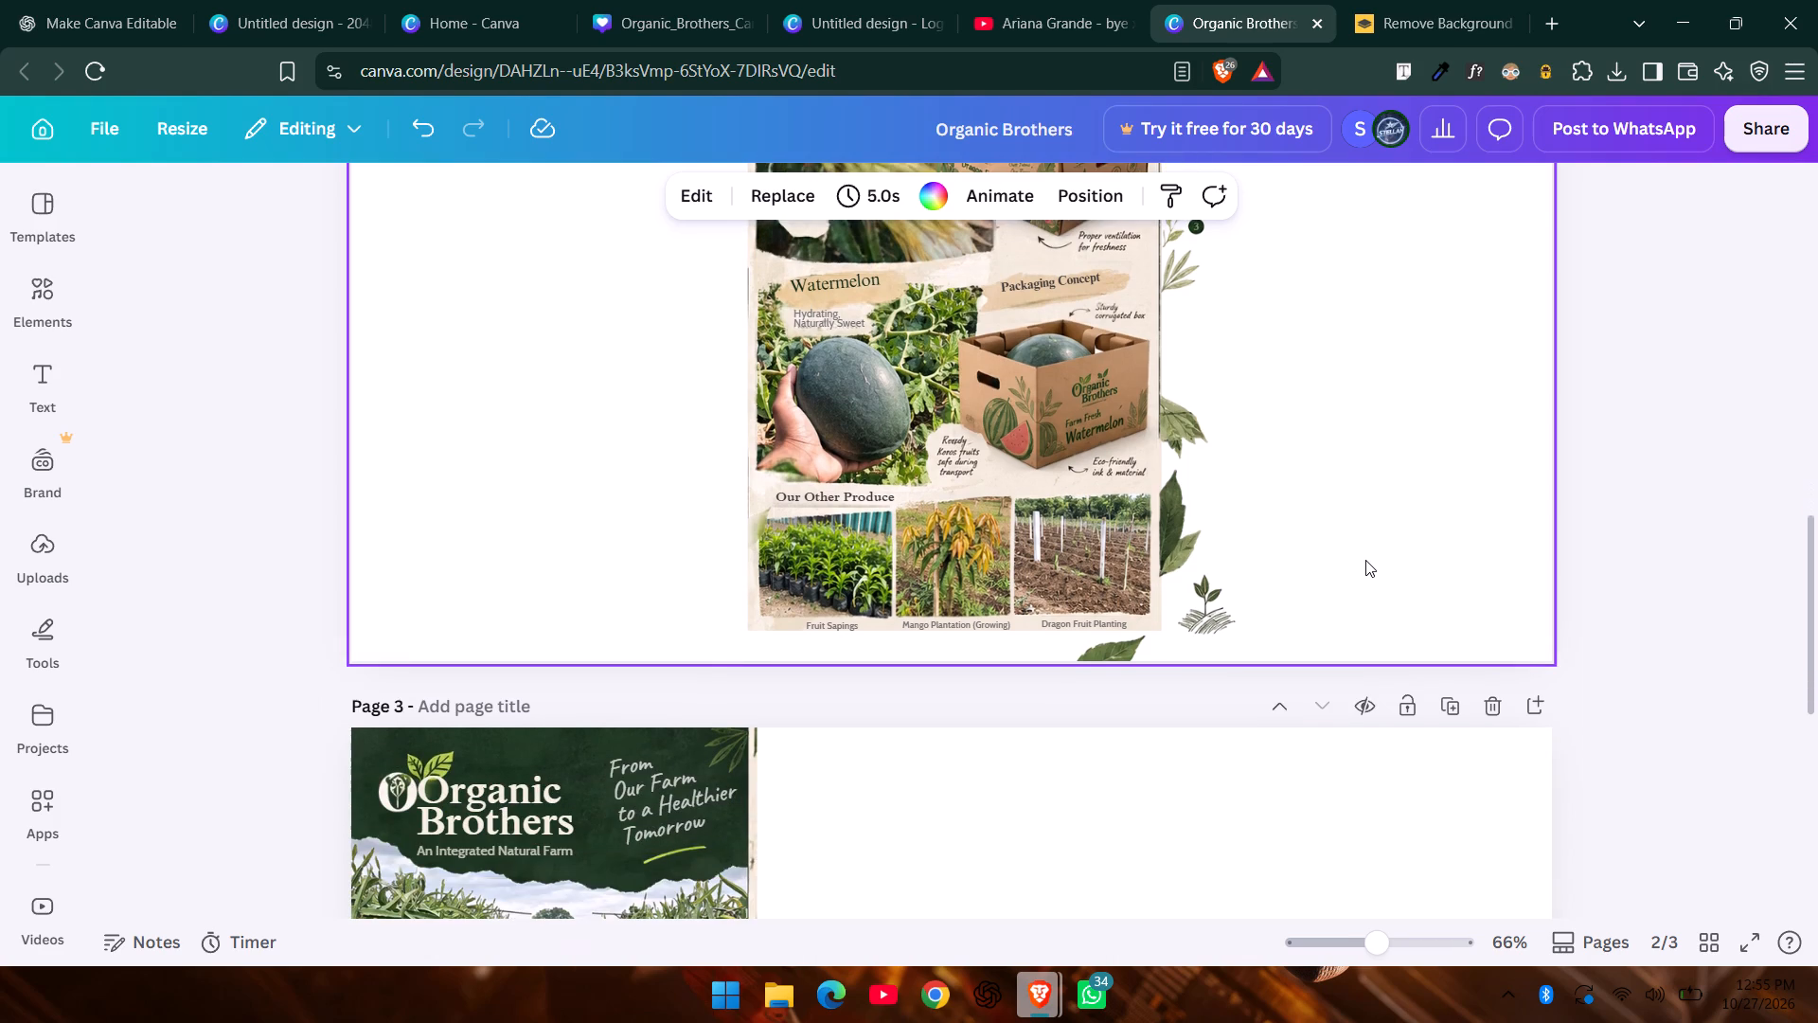
{"action": "scroll", "coordinate": [1365, 560], "scroll_direction": "down", "scroll_amount": 6}
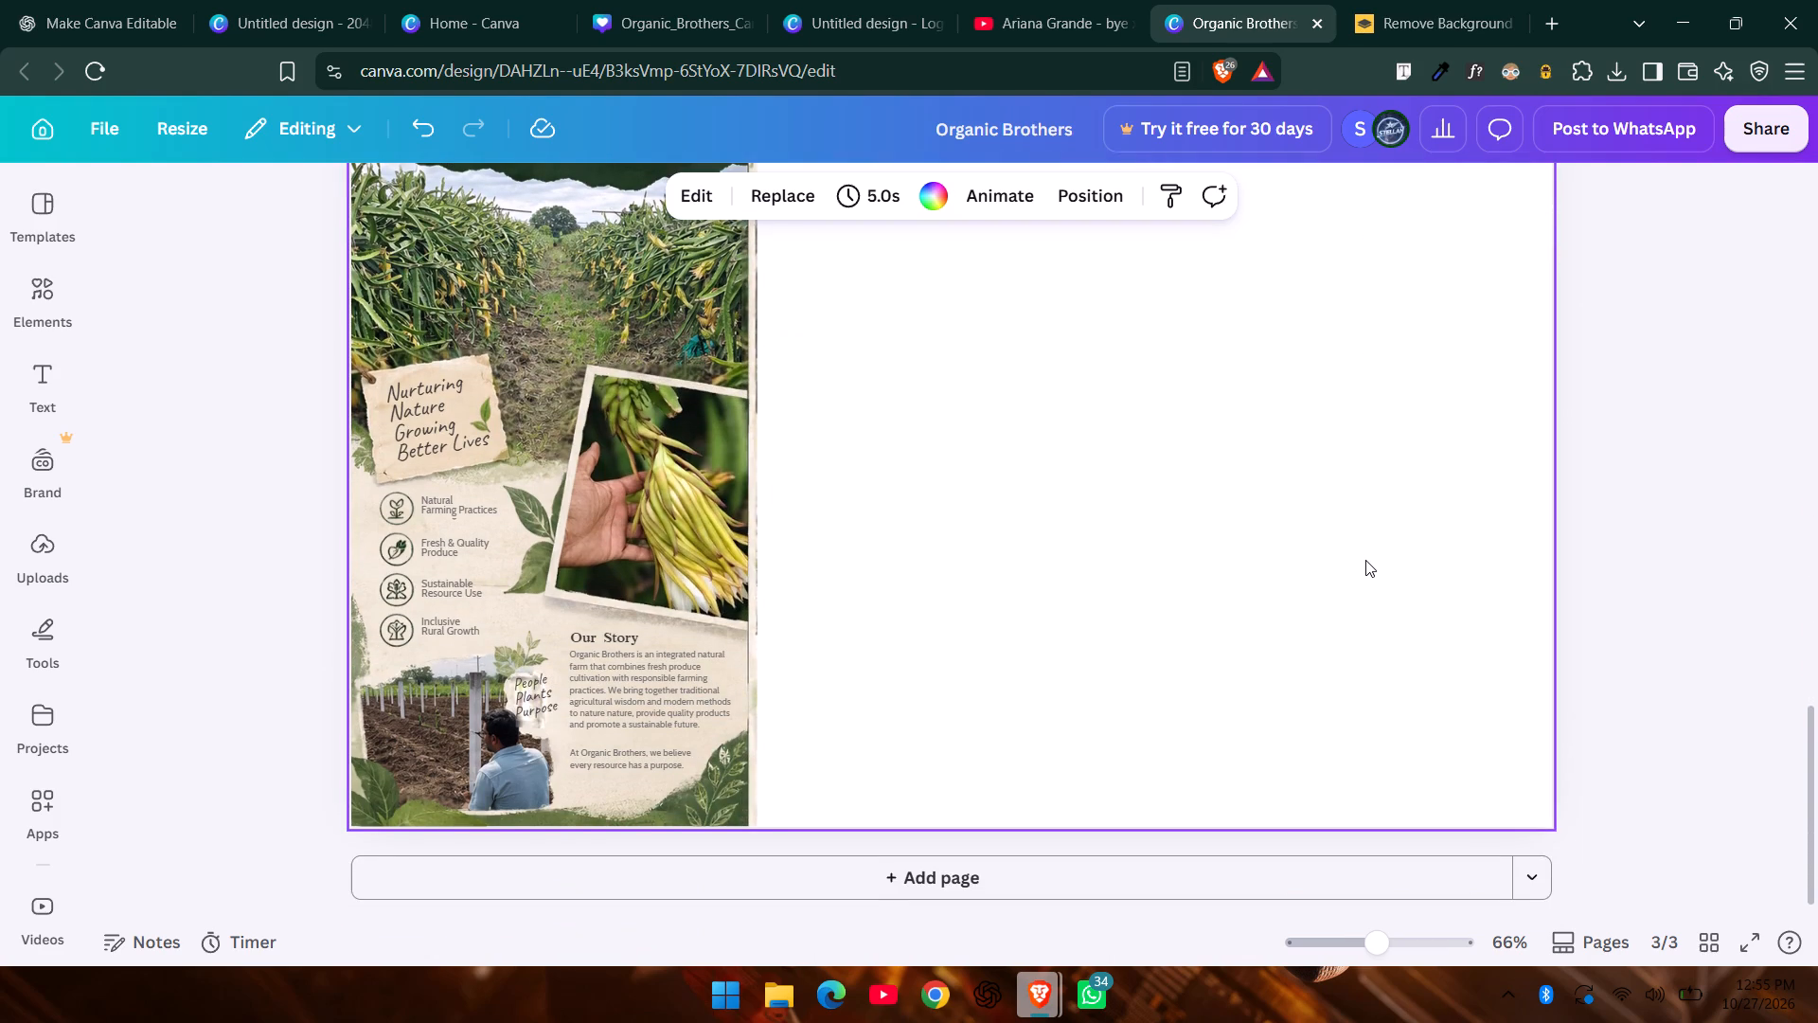
{"action": "scroll", "coordinate": [1365, 560], "scroll_direction": "up", "scroll_amount": 3}
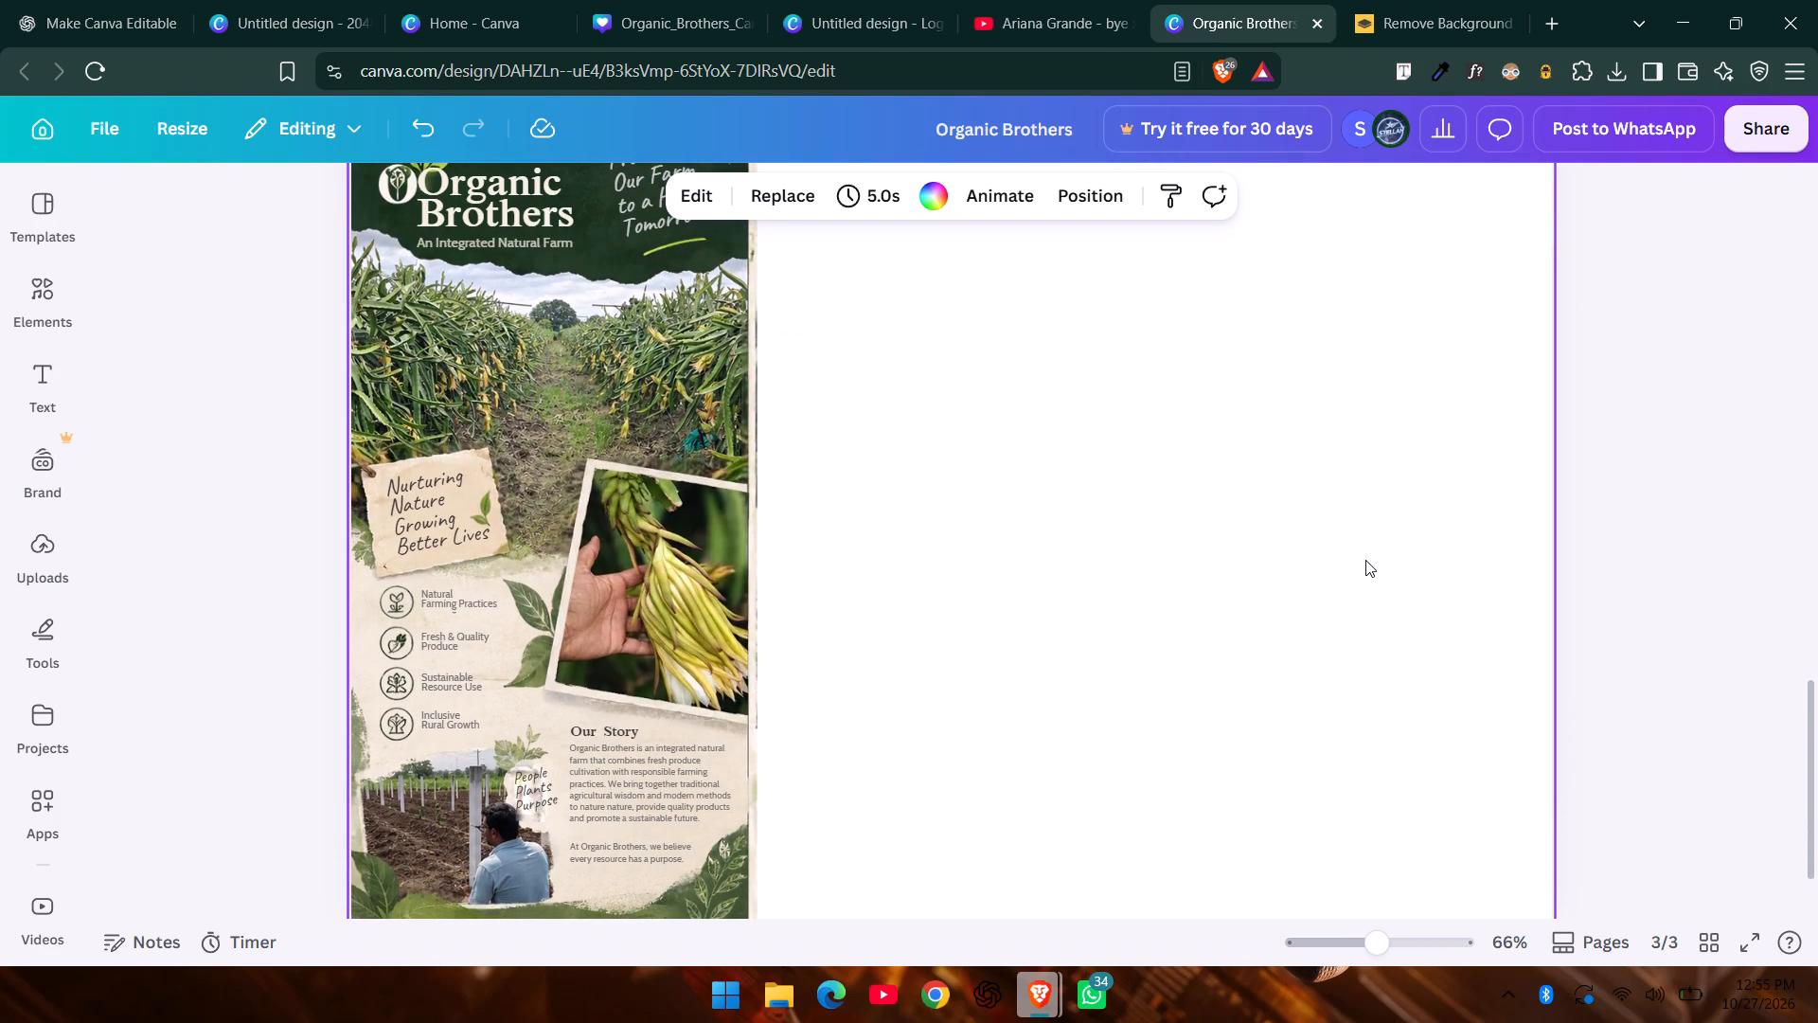
{"action": "scroll", "coordinate": [1365, 560], "scroll_direction": "up", "scroll_amount": 7}
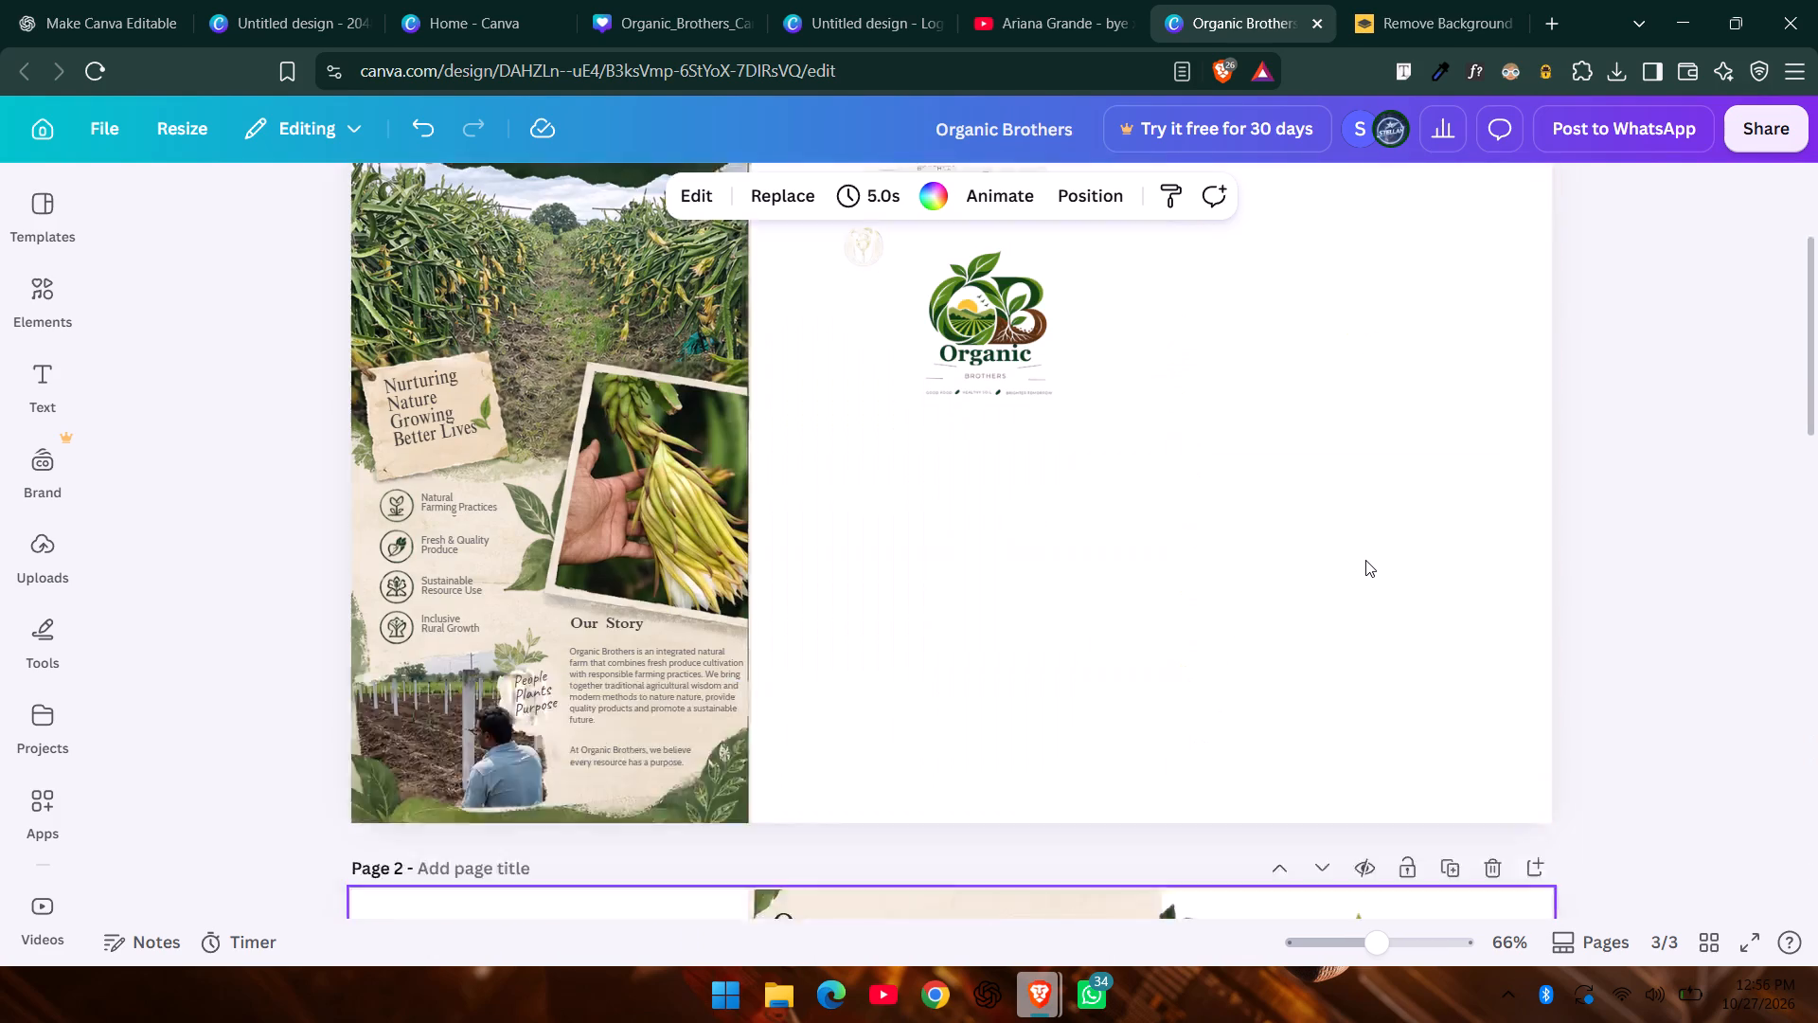
Delete the spare background-free logo, the faint "Organic Brothers" title and the white-backed logo from page 1's blank area.
{"action": "scroll", "coordinate": [1365, 560], "scroll_direction": "down", "scroll_amount": 7}
{"action": "scroll", "coordinate": [1365, 560], "scroll_direction": "up", "scroll_amount": 3}
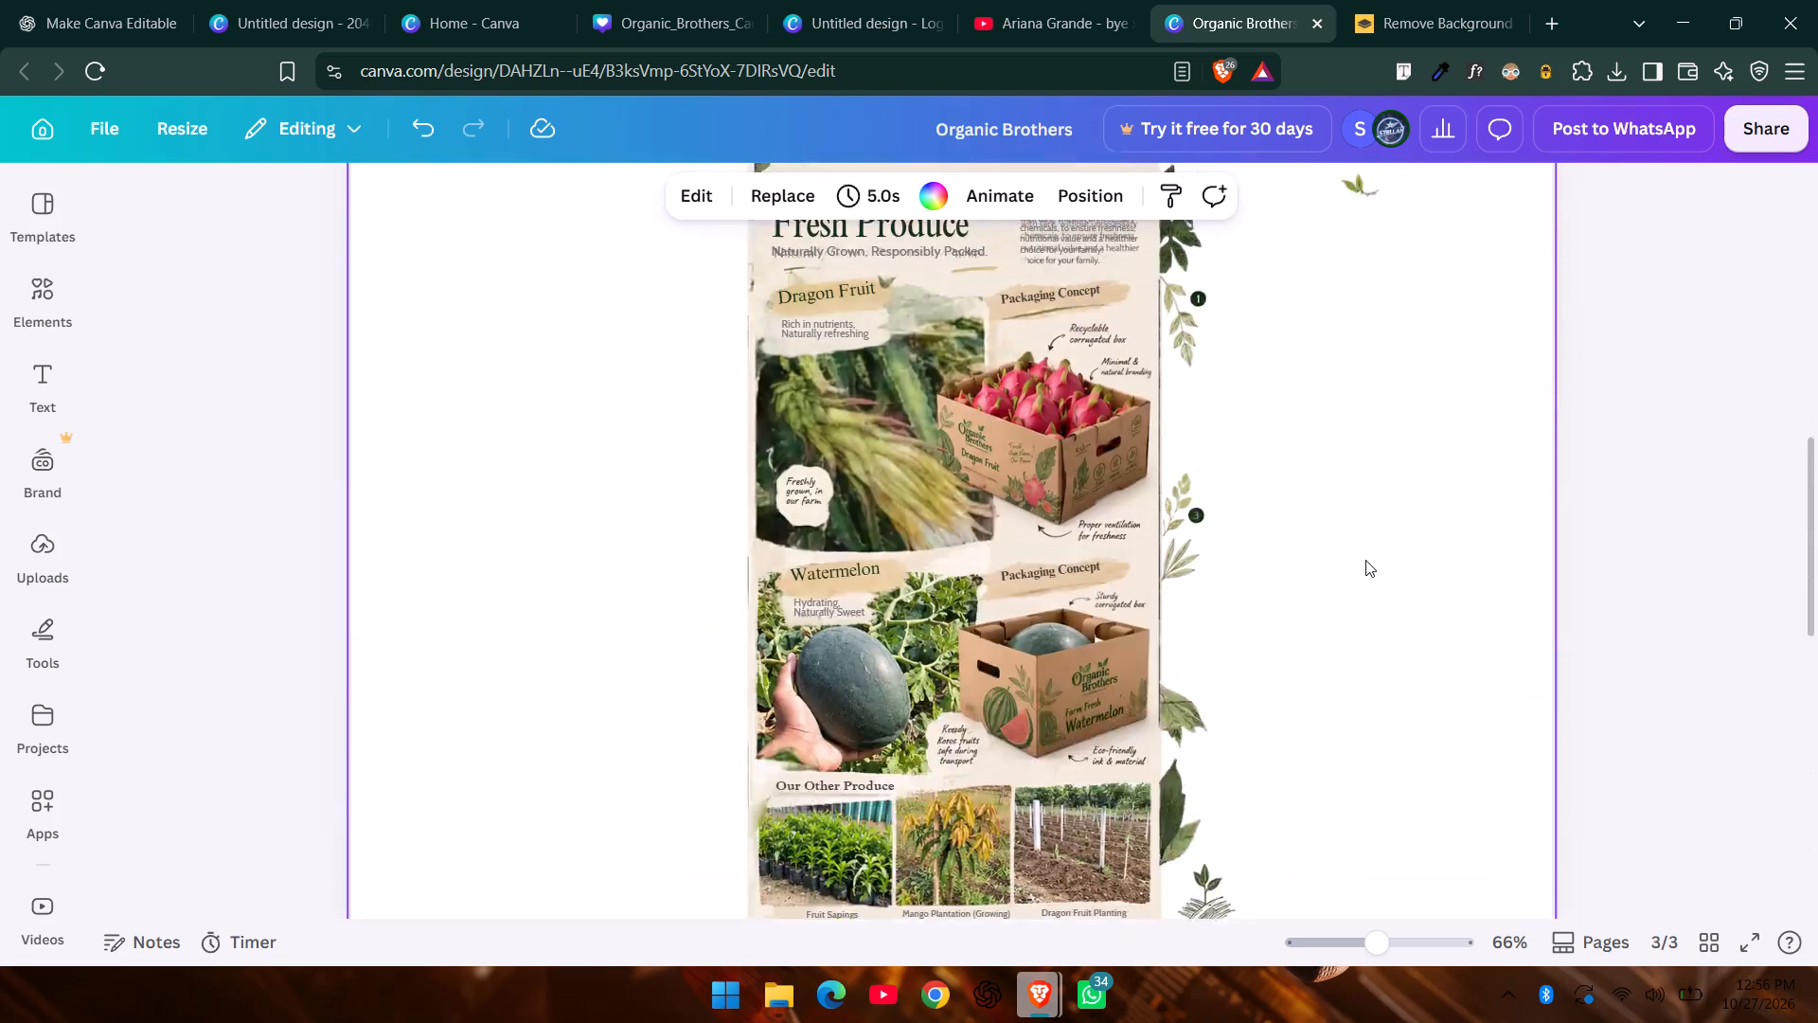
{"action": "scroll", "coordinate": [1365, 560], "scroll_direction": "up", "scroll_amount": 3}
{"action": "left_click", "coordinate": [1012, 544]}
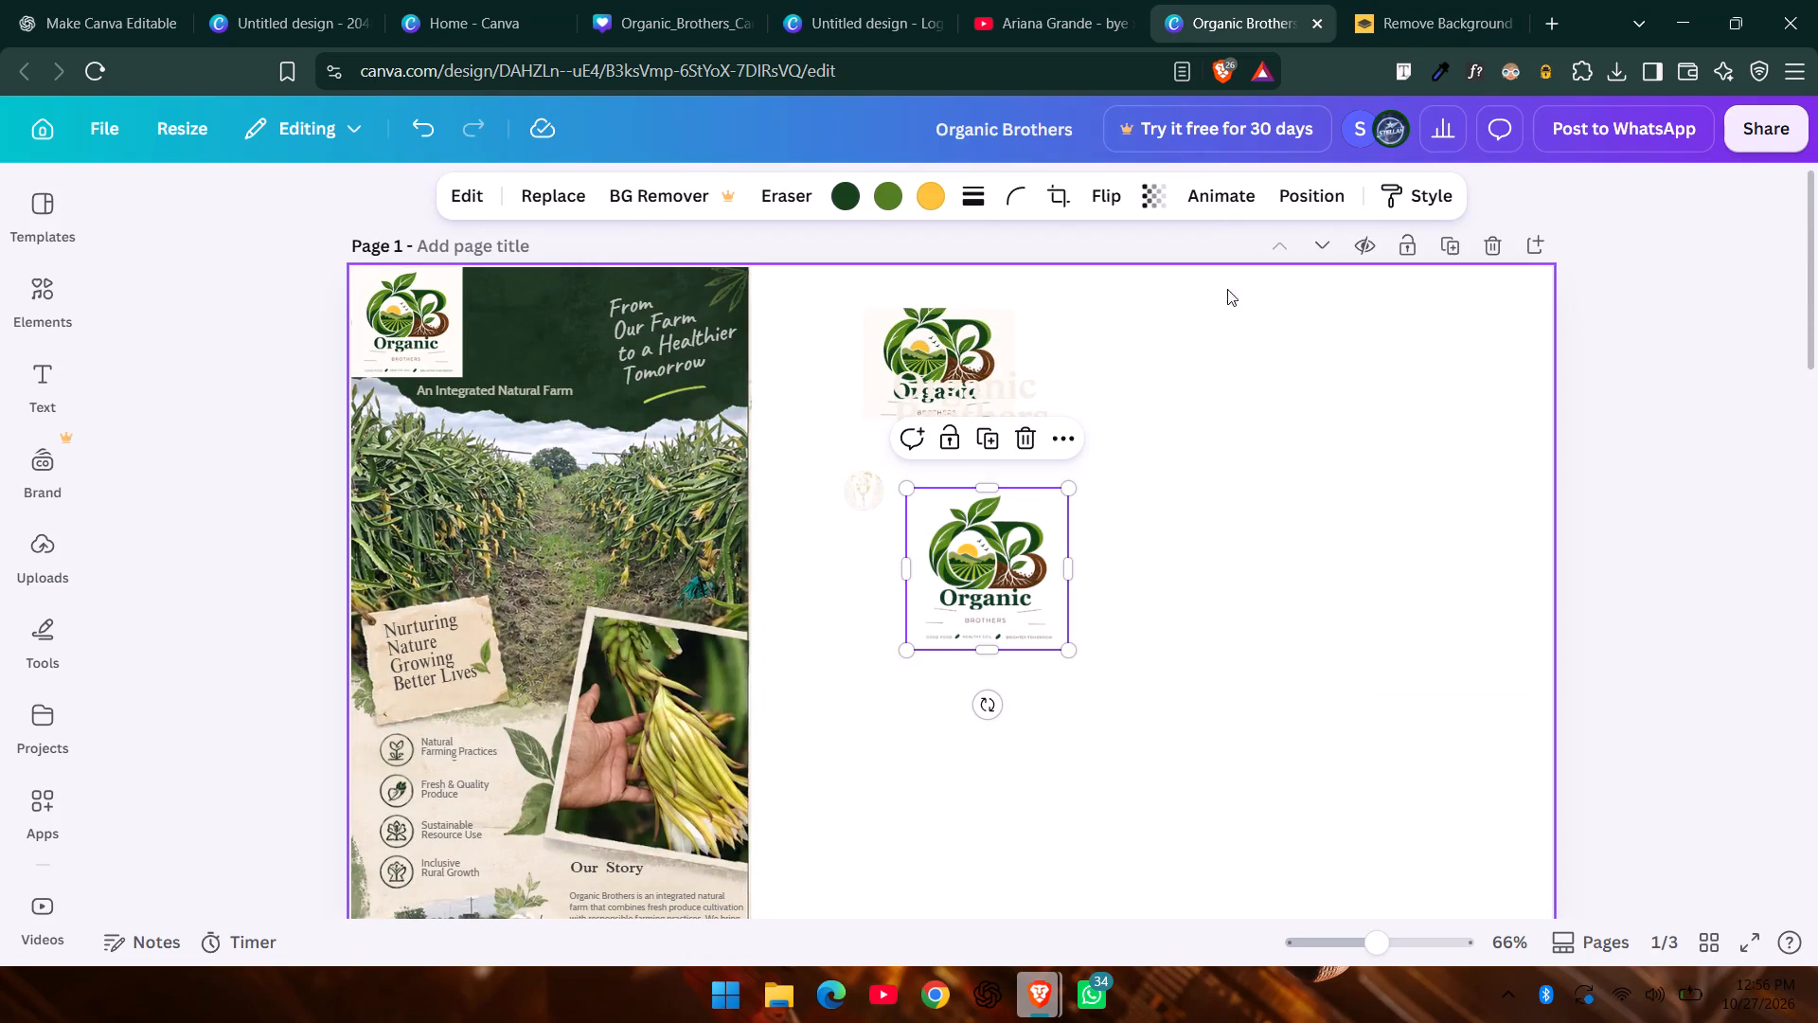
{"action": "key", "text": "Delete"}
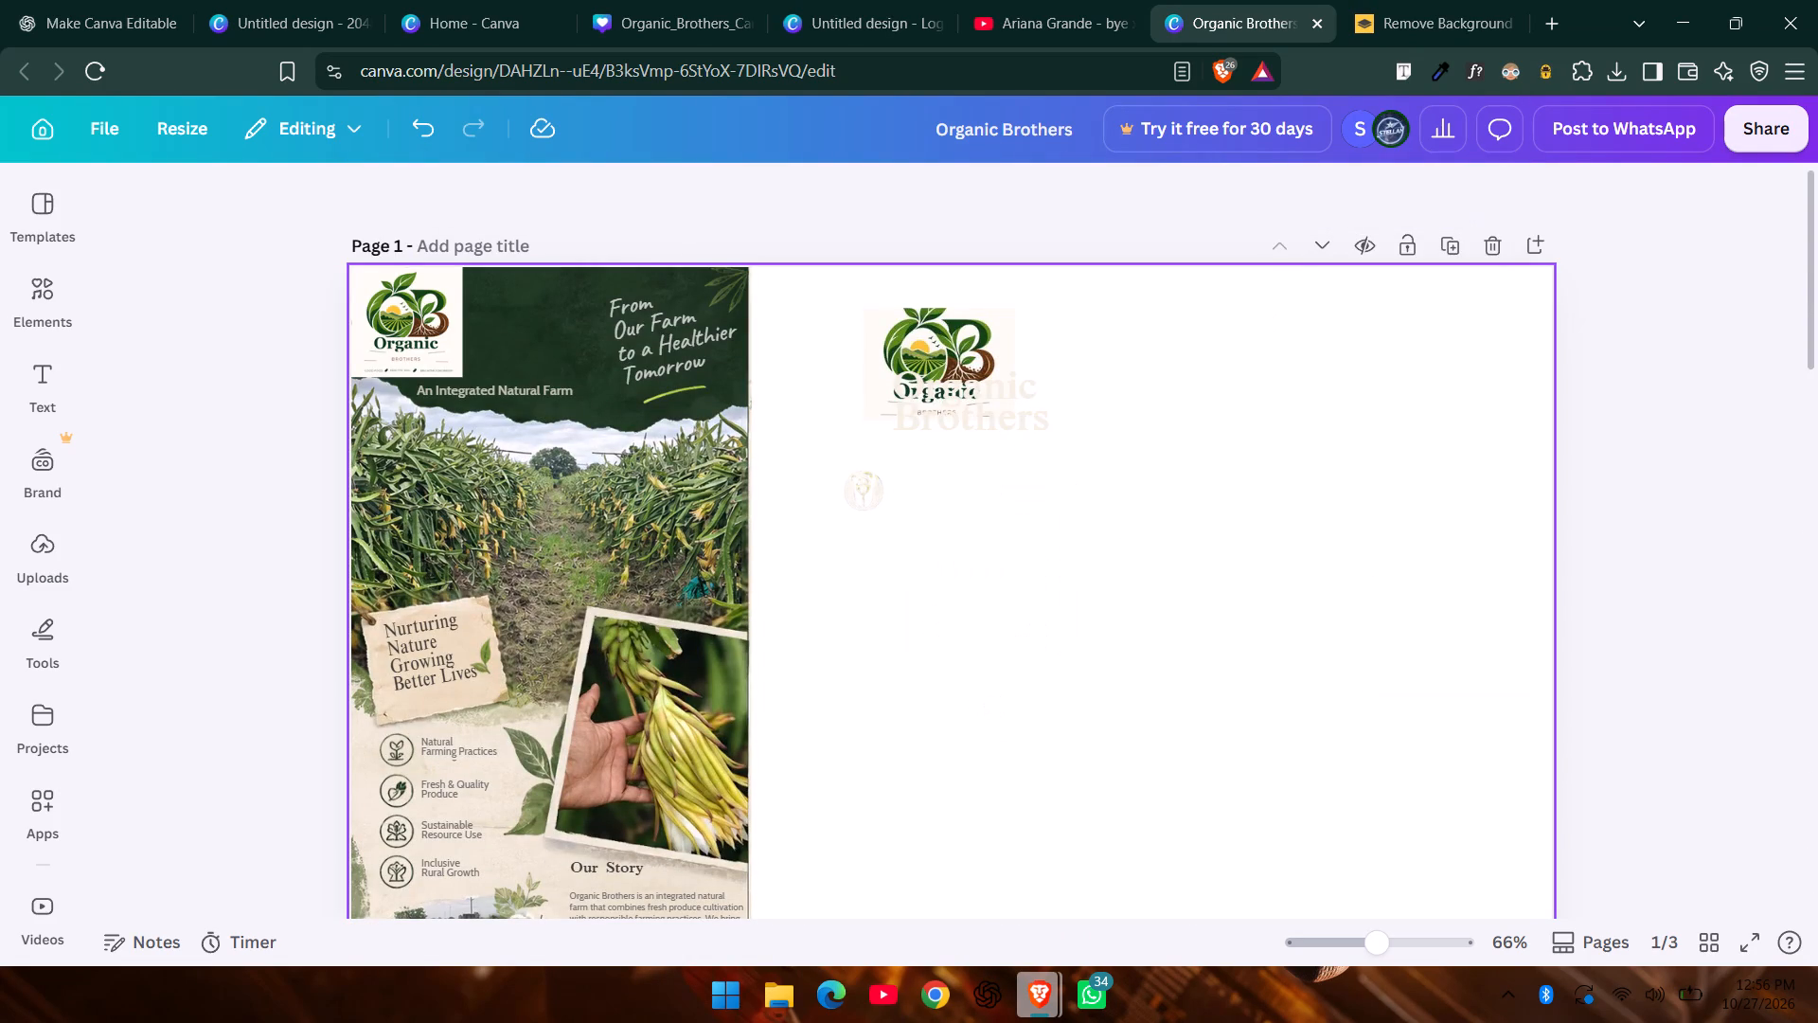
{"action": "left_click", "coordinate": [912, 376]}
{"action": "key", "text": "Delete"}
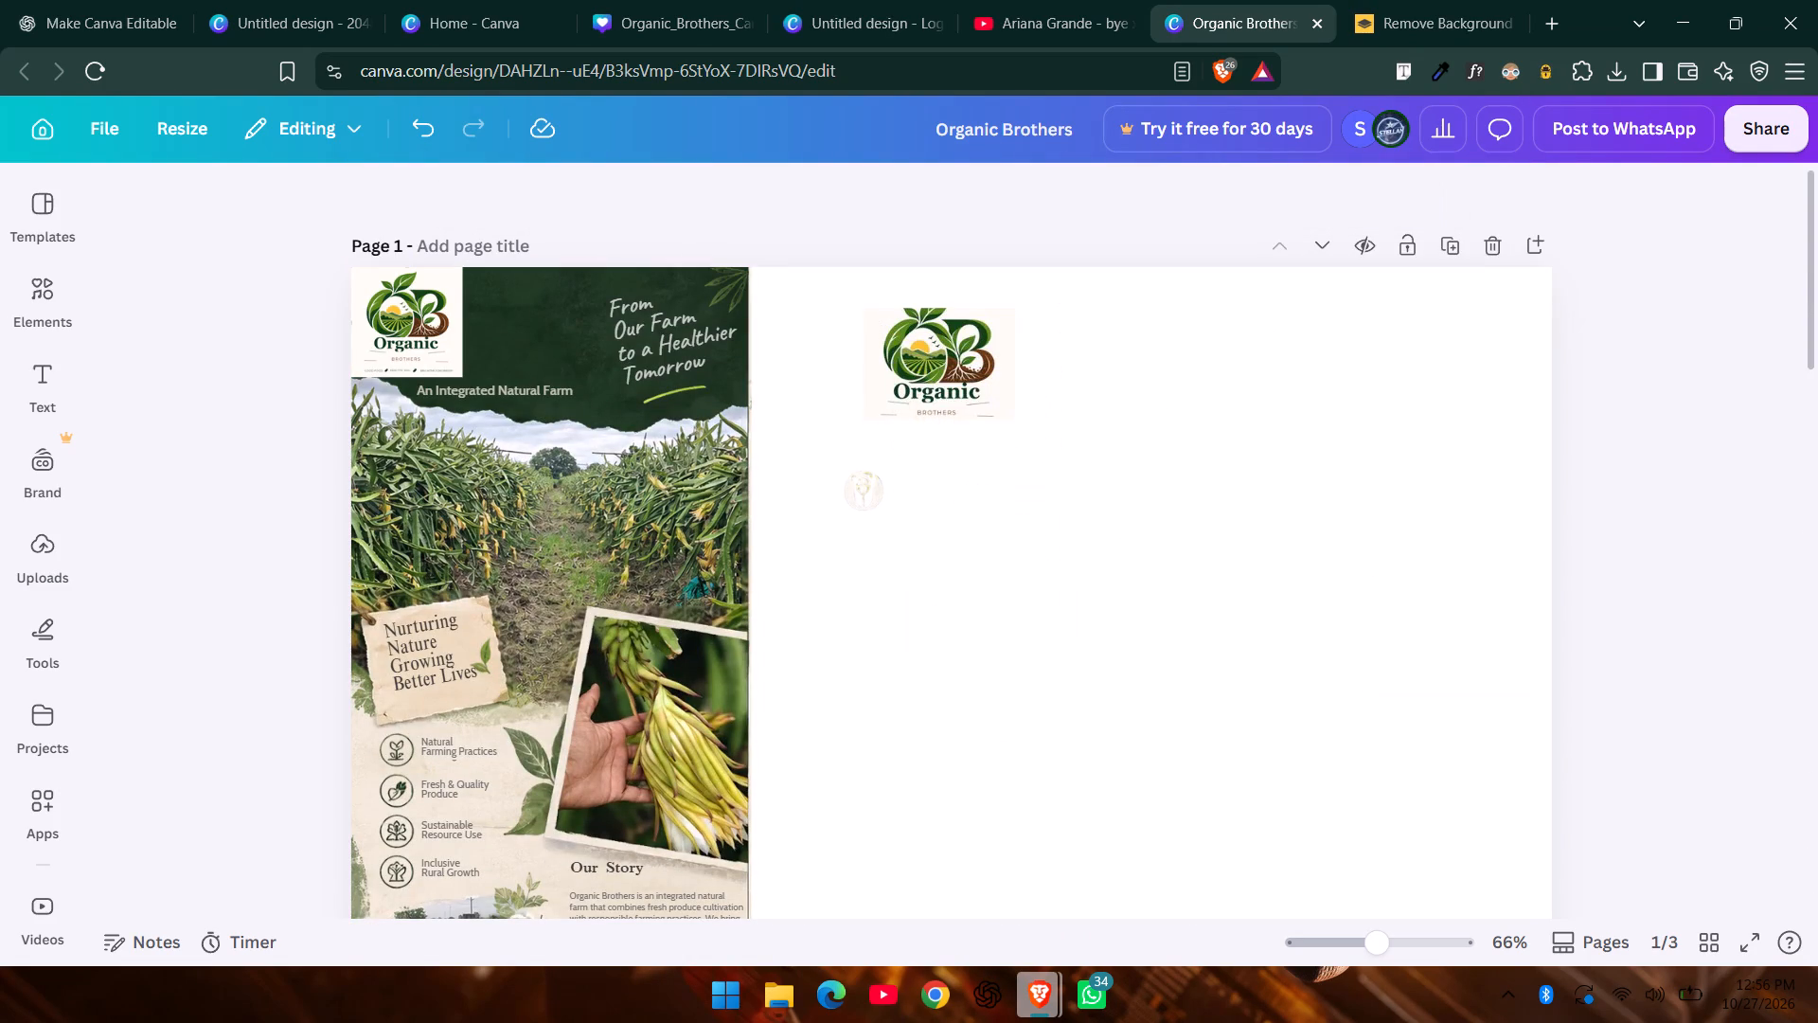
{"action": "left_click", "coordinate": [918, 323]}
{"action": "key", "text": "Delete"}
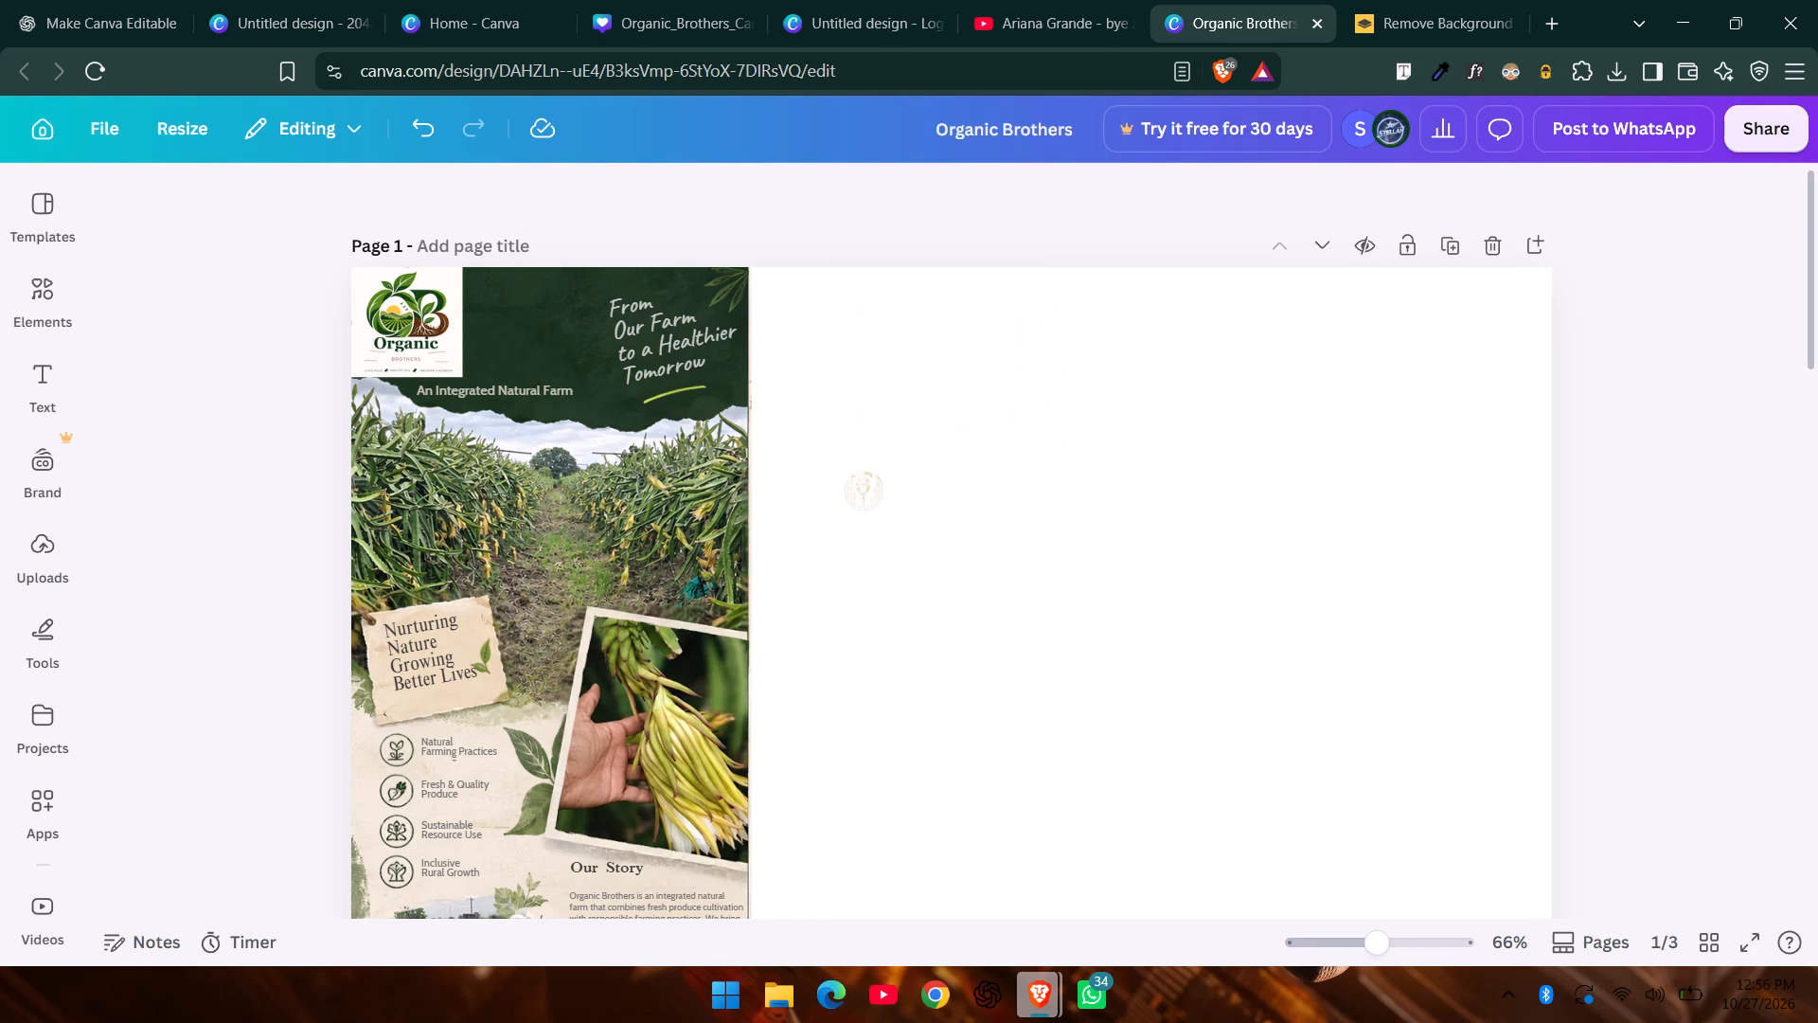
Review the layout of pages 1 to 3, comparing the edited front panel with the original version on page 3.
{"action": "scroll", "coordinate": [1060, 479], "scroll_direction": "down", "scroll_amount": 1}
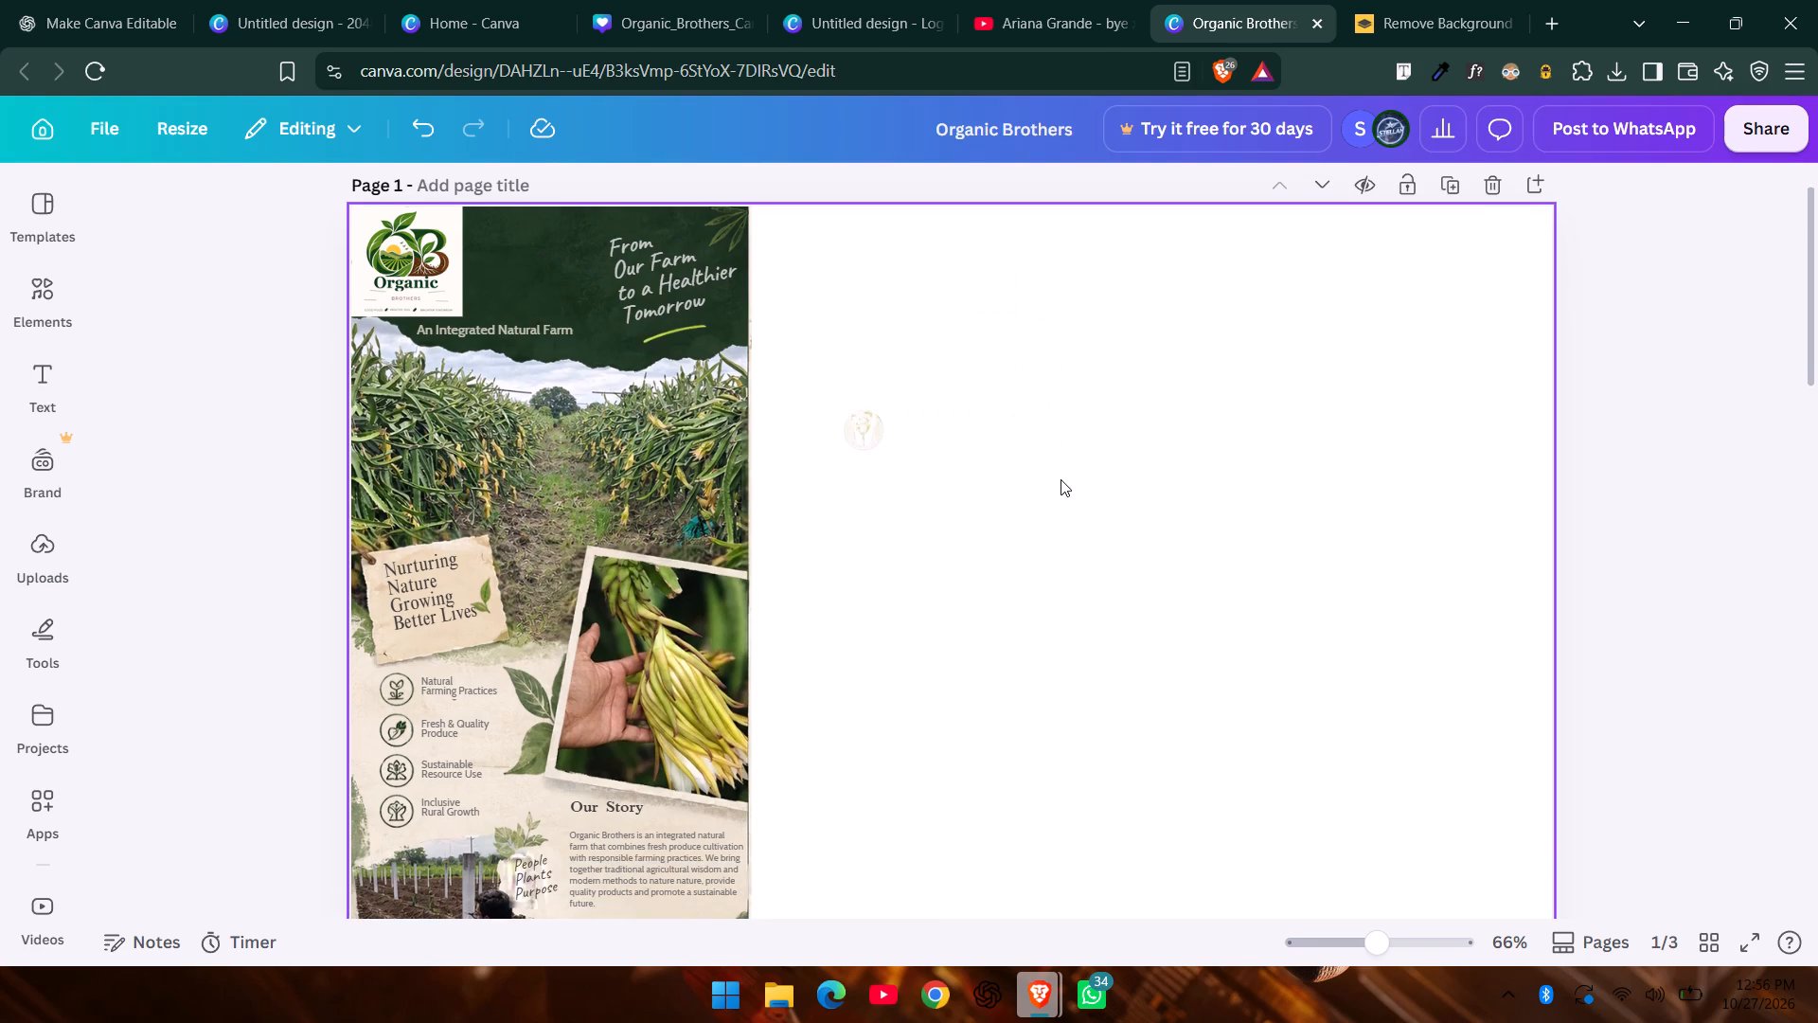
{"action": "scroll", "coordinate": [1060, 479], "scroll_direction": "down", "scroll_amount": 1}
{"action": "scroll", "coordinate": [1060, 479], "scroll_direction": "up", "scroll_amount": 2}
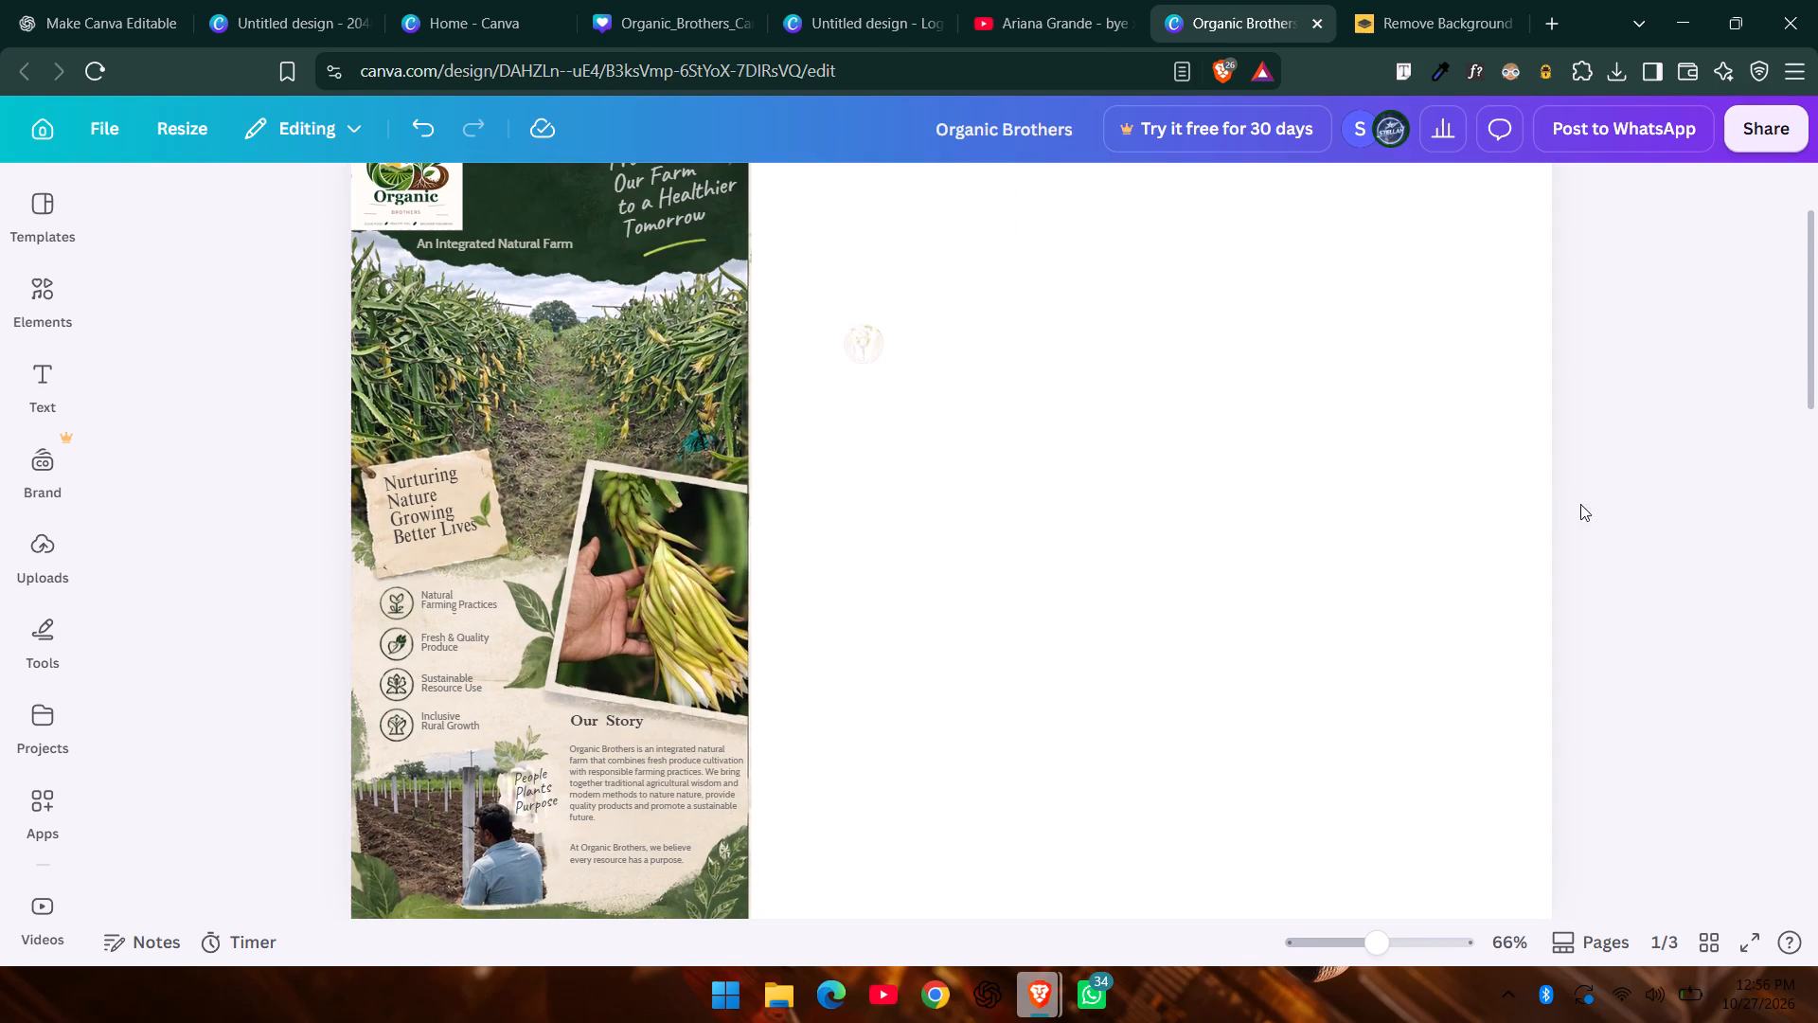
{"action": "scroll", "coordinate": [1460, 518], "scroll_direction": "down", "scroll_amount": 4}
{"action": "scroll", "coordinate": [1460, 518], "scroll_direction": "up", "scroll_amount": 2}
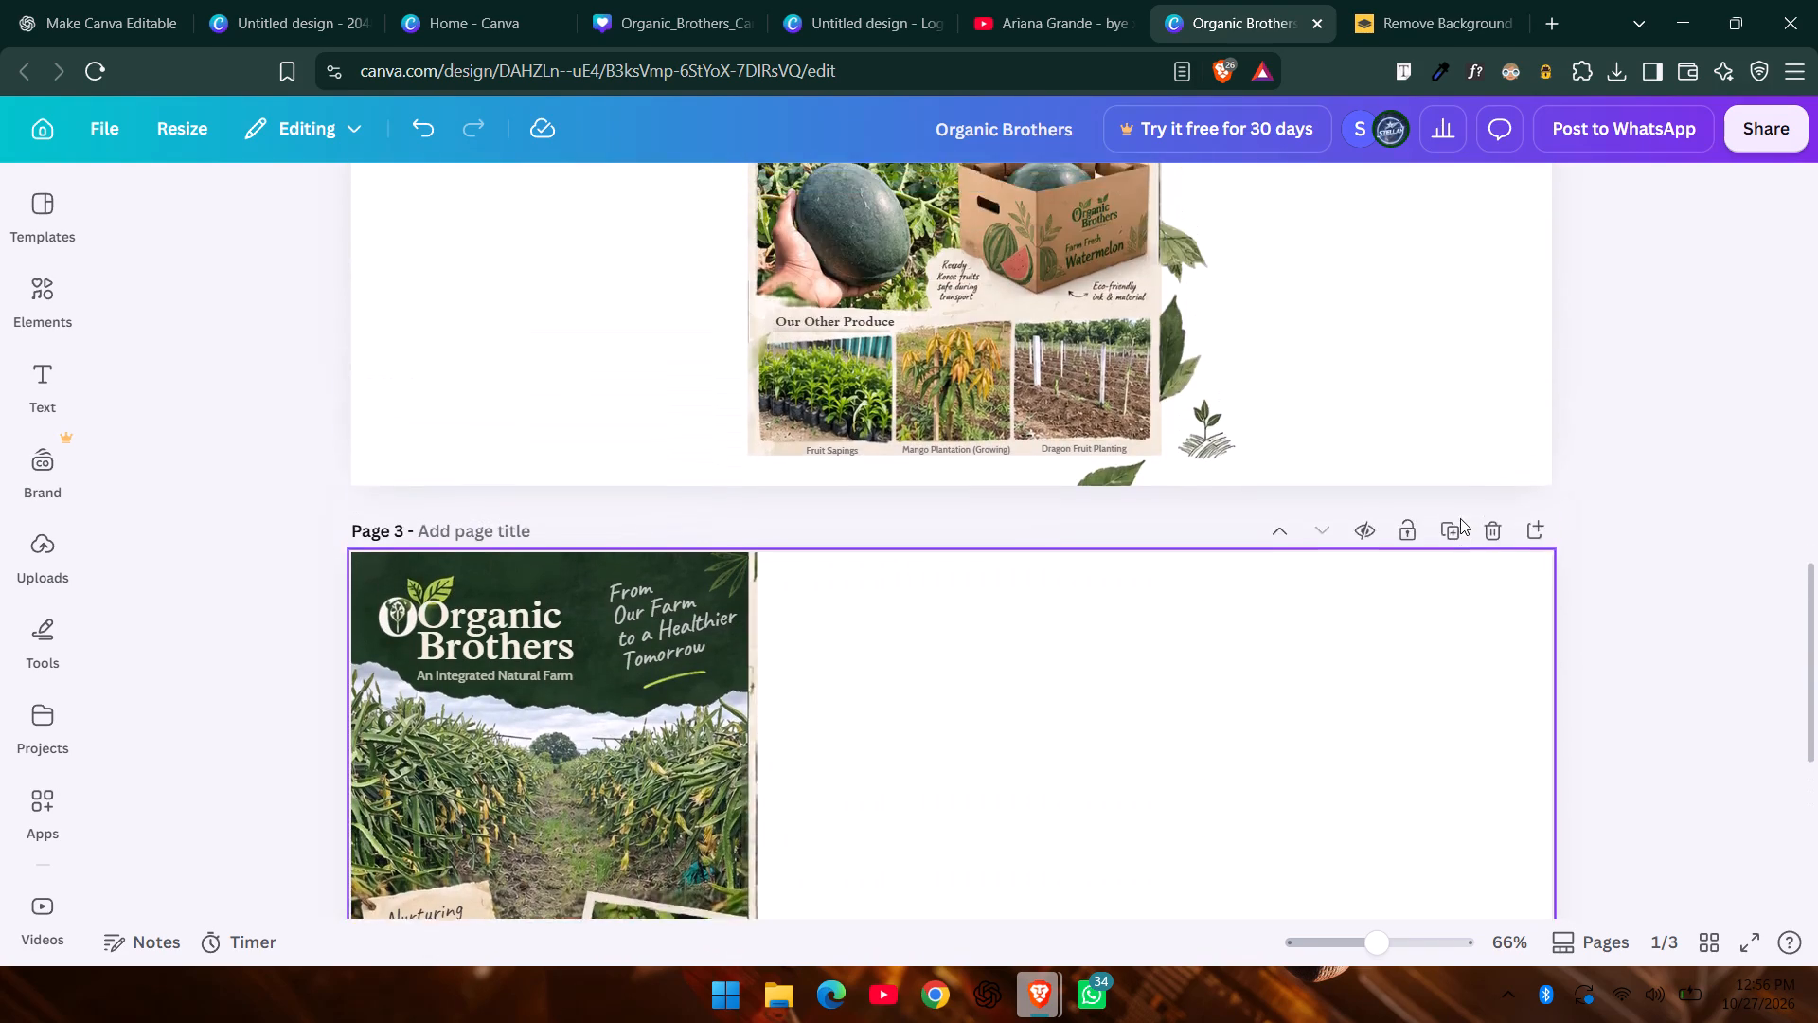
{"action": "scroll", "coordinate": [1460, 518], "scroll_direction": "down", "scroll_amount": 4}
{"action": "scroll", "coordinate": [1460, 518], "scroll_direction": "up", "scroll_amount": 1}
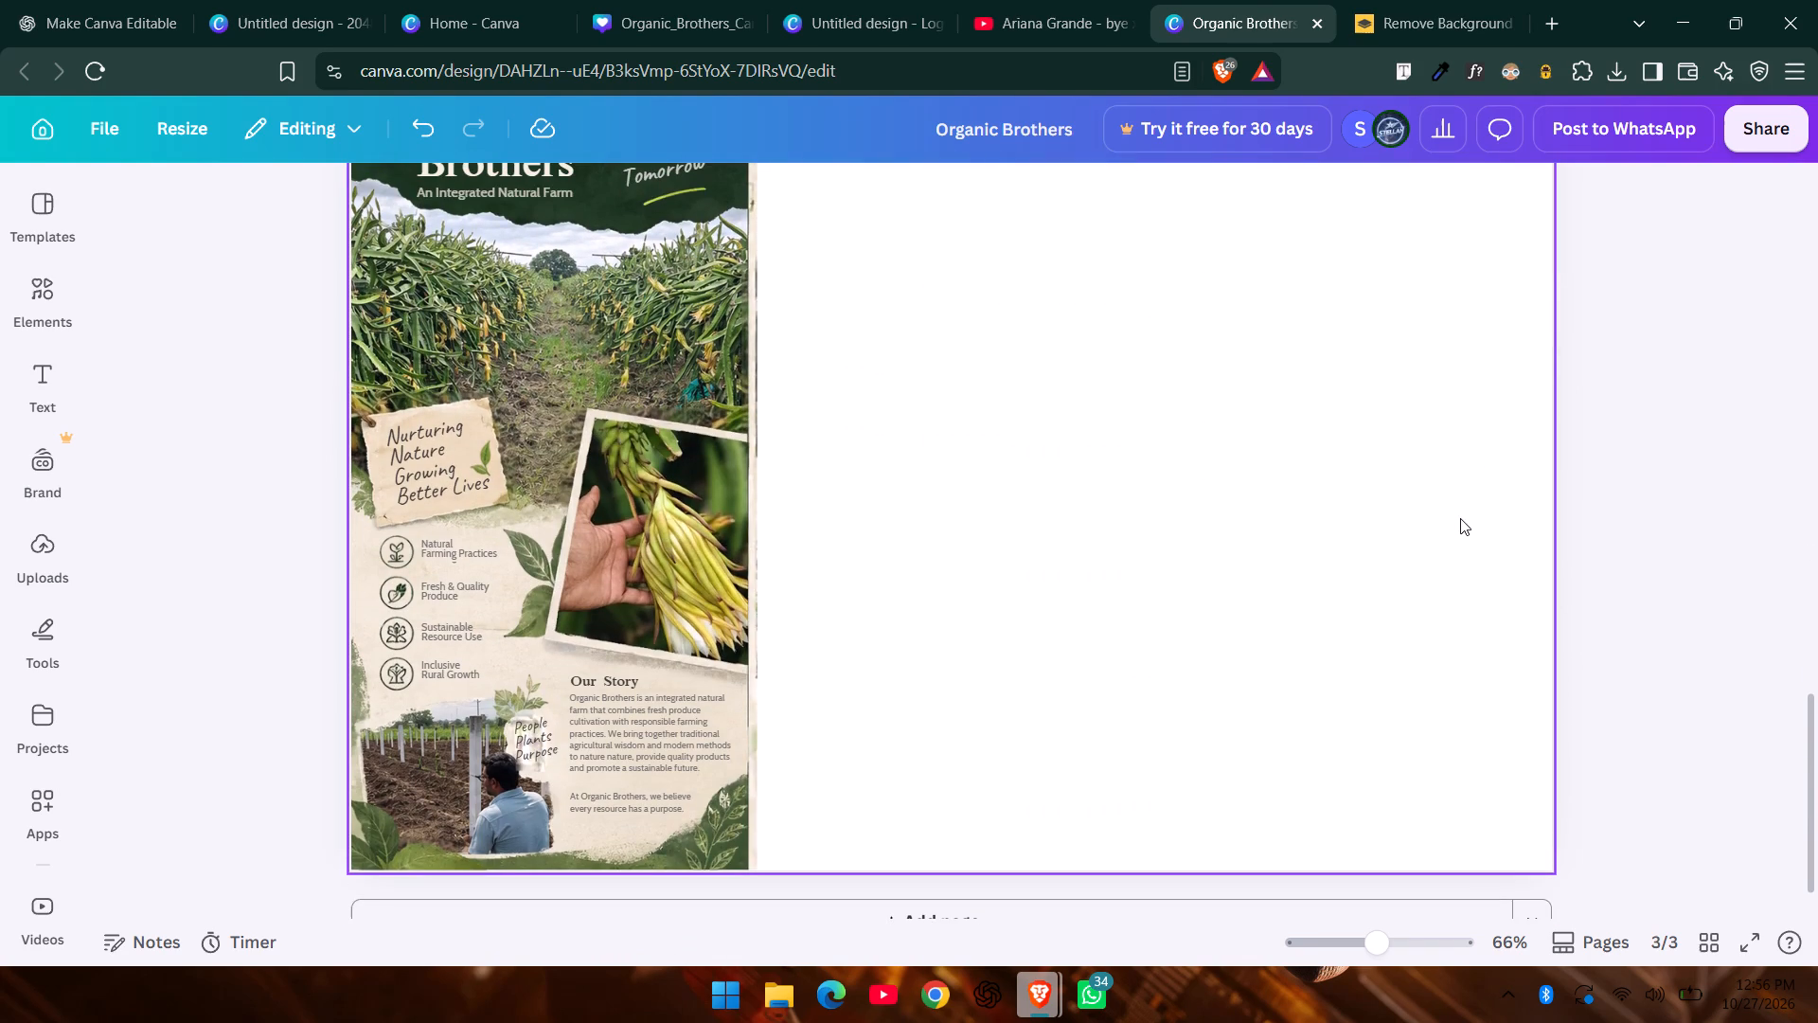
{"action": "scroll", "coordinate": [1460, 518], "scroll_direction": "up", "scroll_amount": 1}
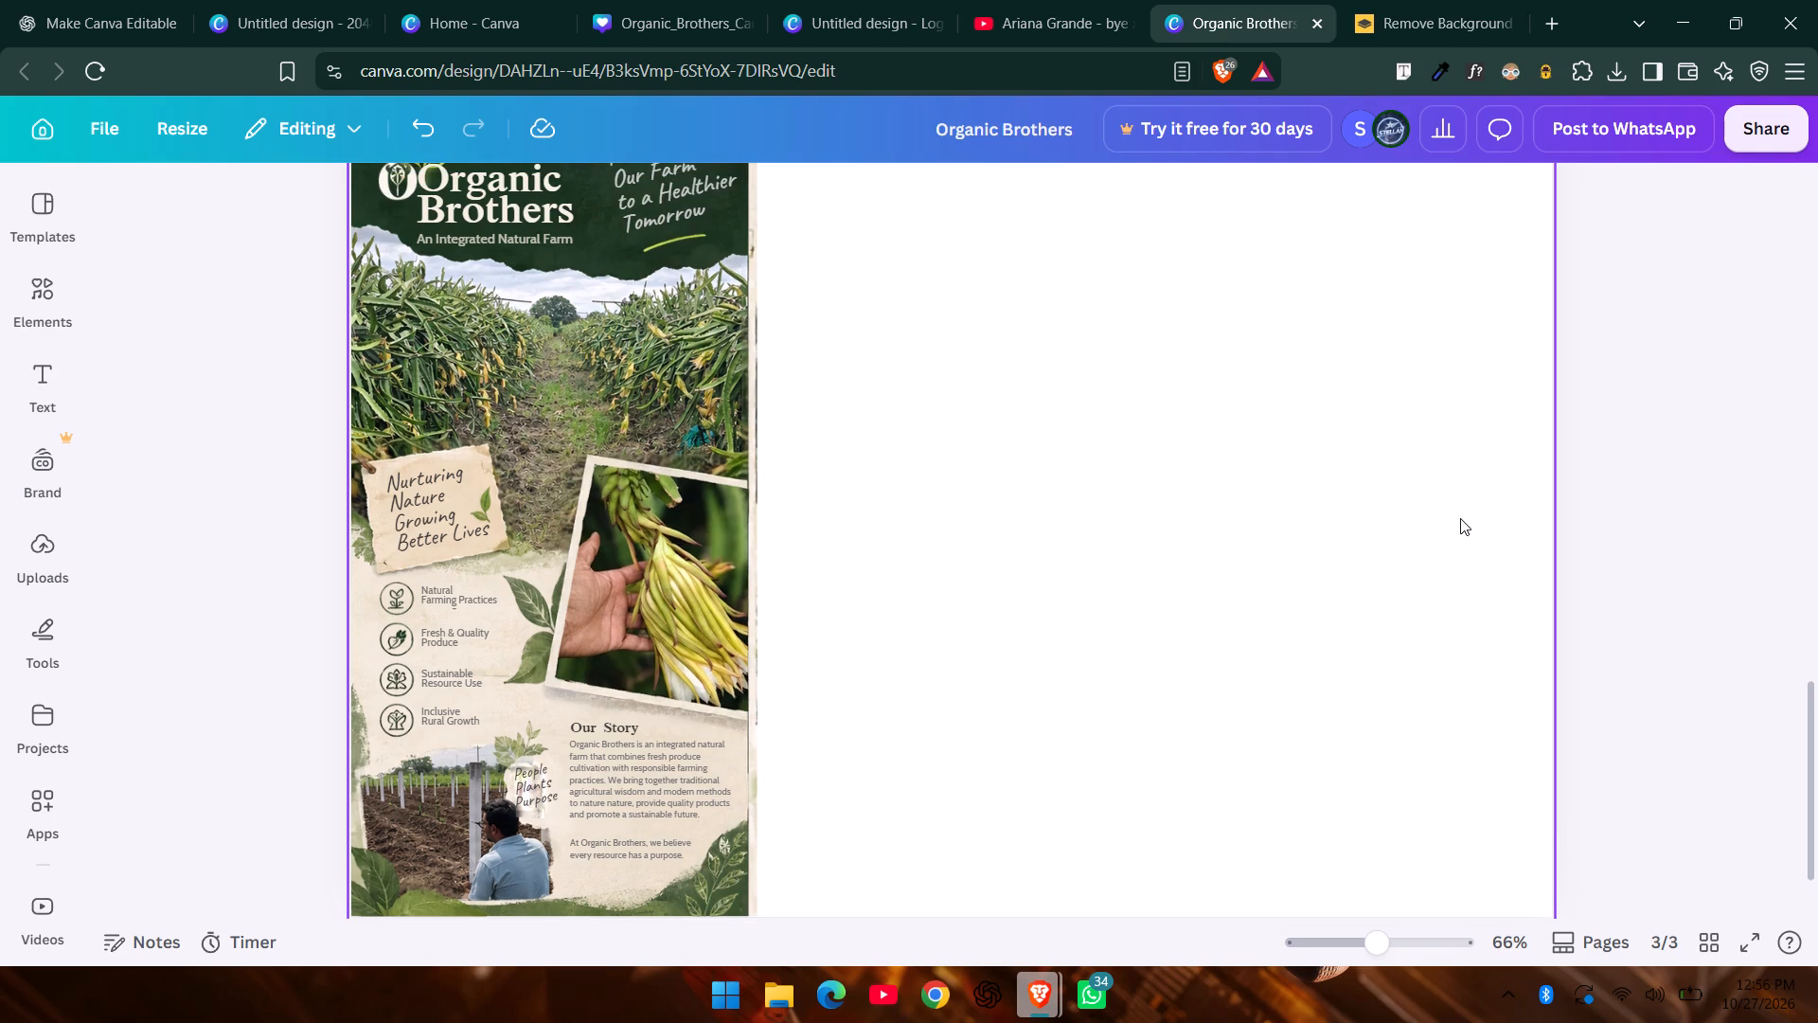
{"action": "scroll", "coordinate": [1460, 518], "scroll_direction": "down", "scroll_amount": 1}
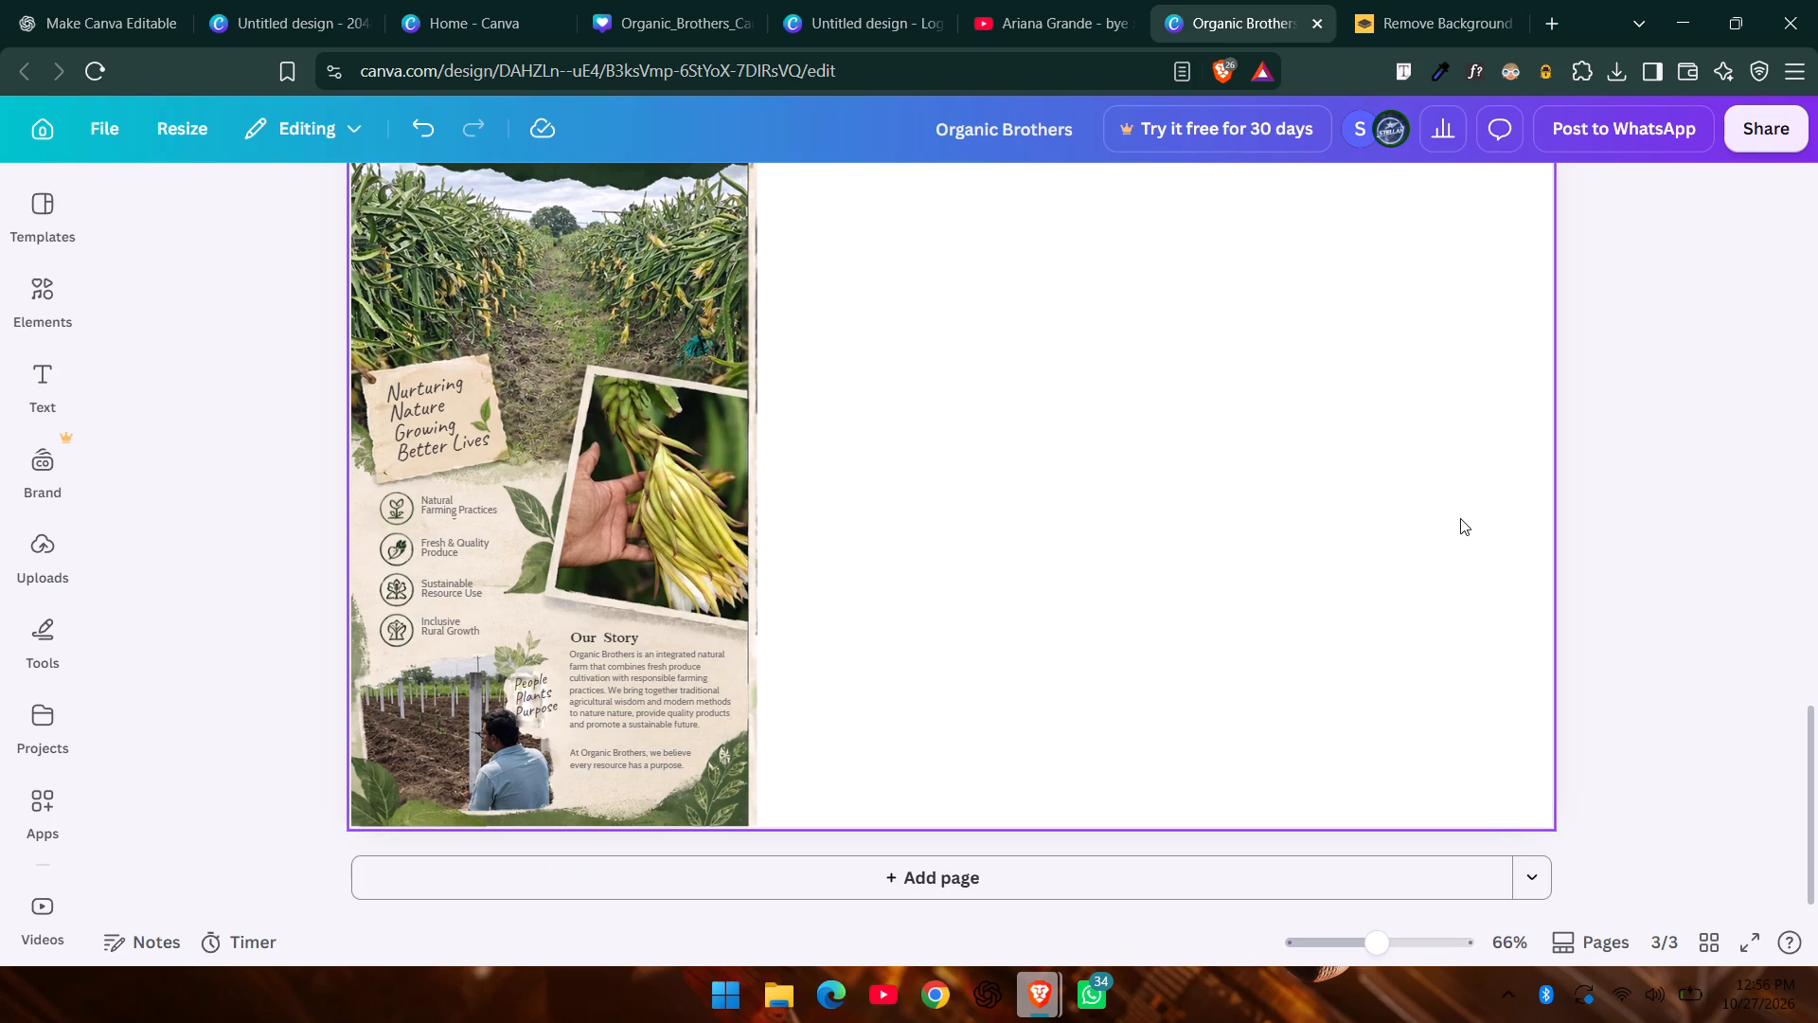
{"action": "scroll", "coordinate": [1460, 518], "scroll_direction": "up", "scroll_amount": 2}
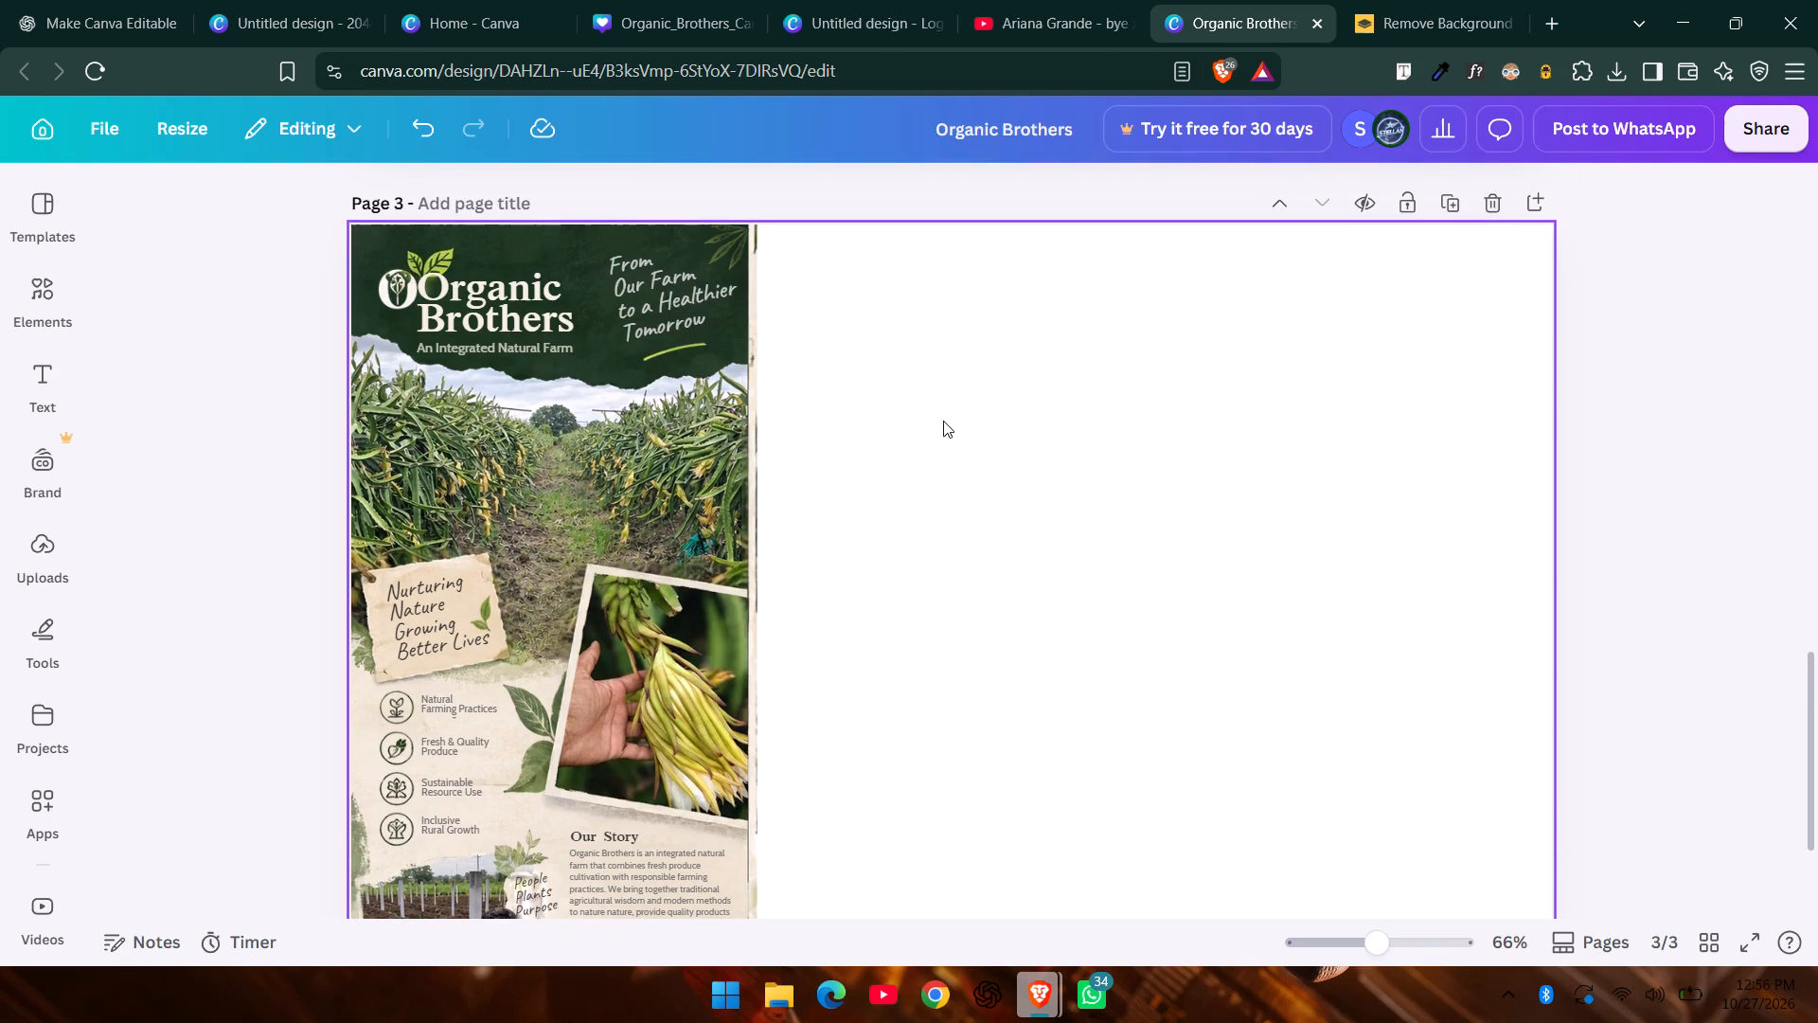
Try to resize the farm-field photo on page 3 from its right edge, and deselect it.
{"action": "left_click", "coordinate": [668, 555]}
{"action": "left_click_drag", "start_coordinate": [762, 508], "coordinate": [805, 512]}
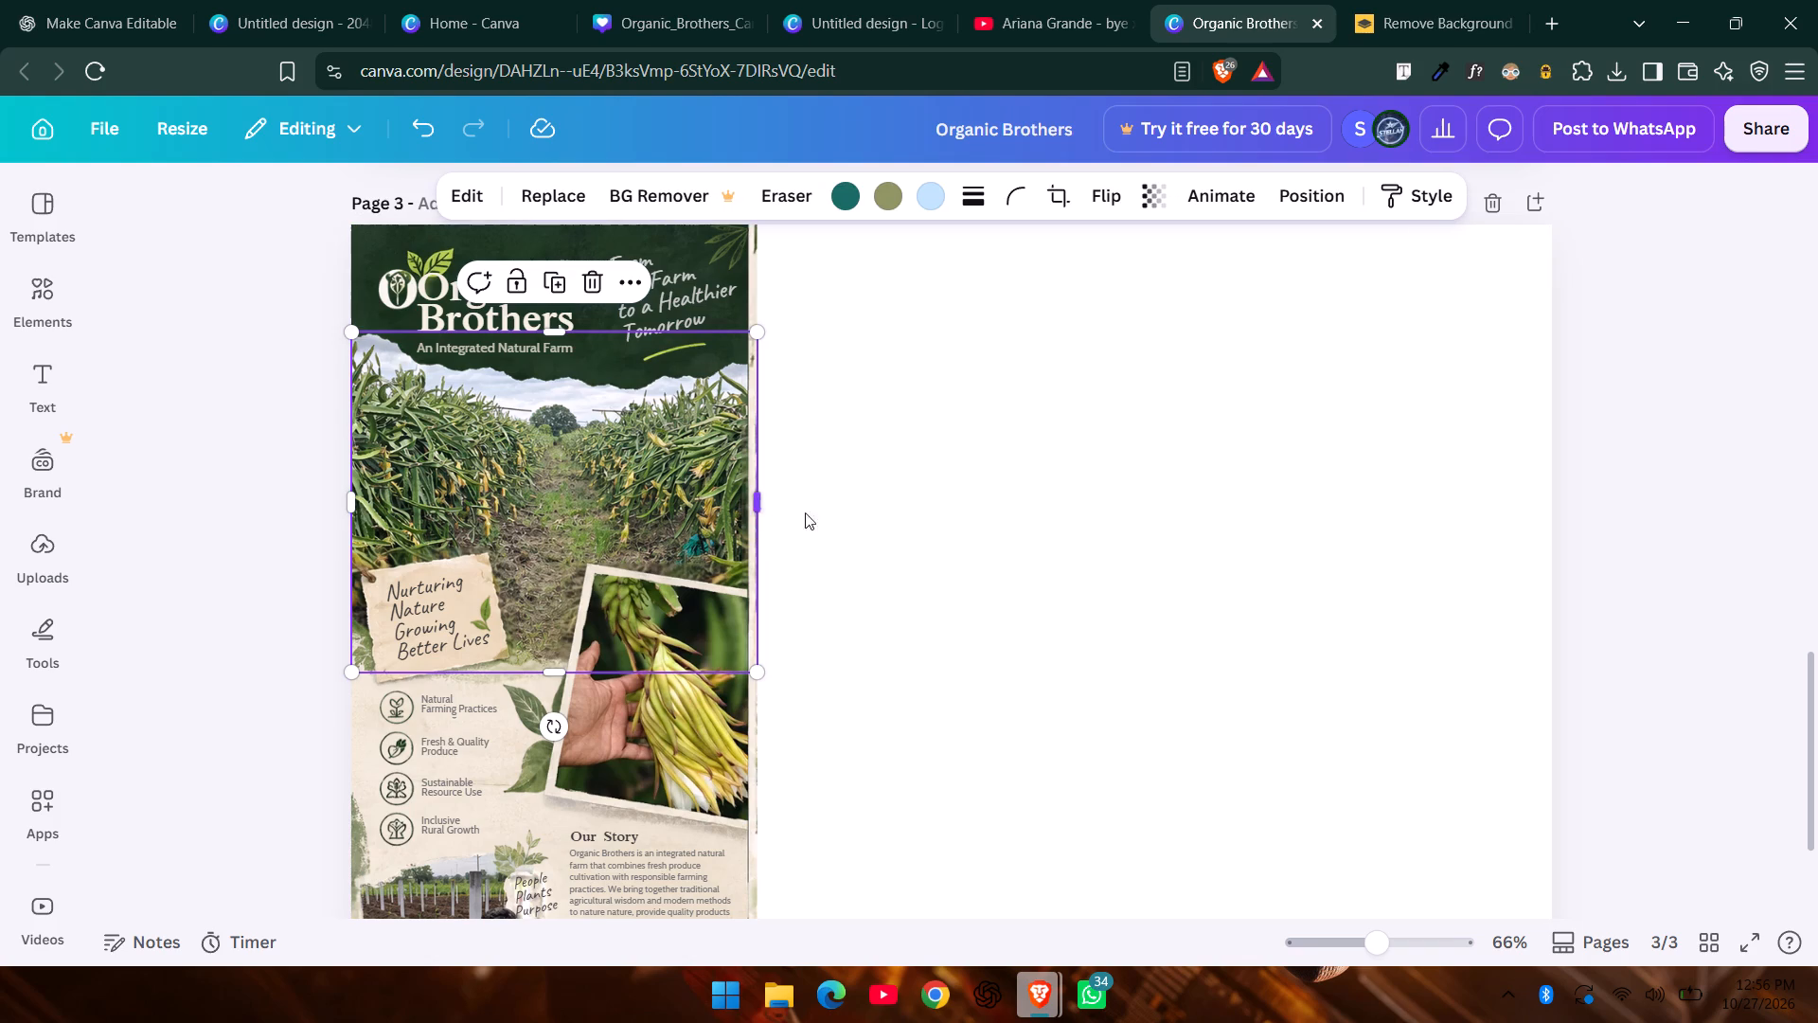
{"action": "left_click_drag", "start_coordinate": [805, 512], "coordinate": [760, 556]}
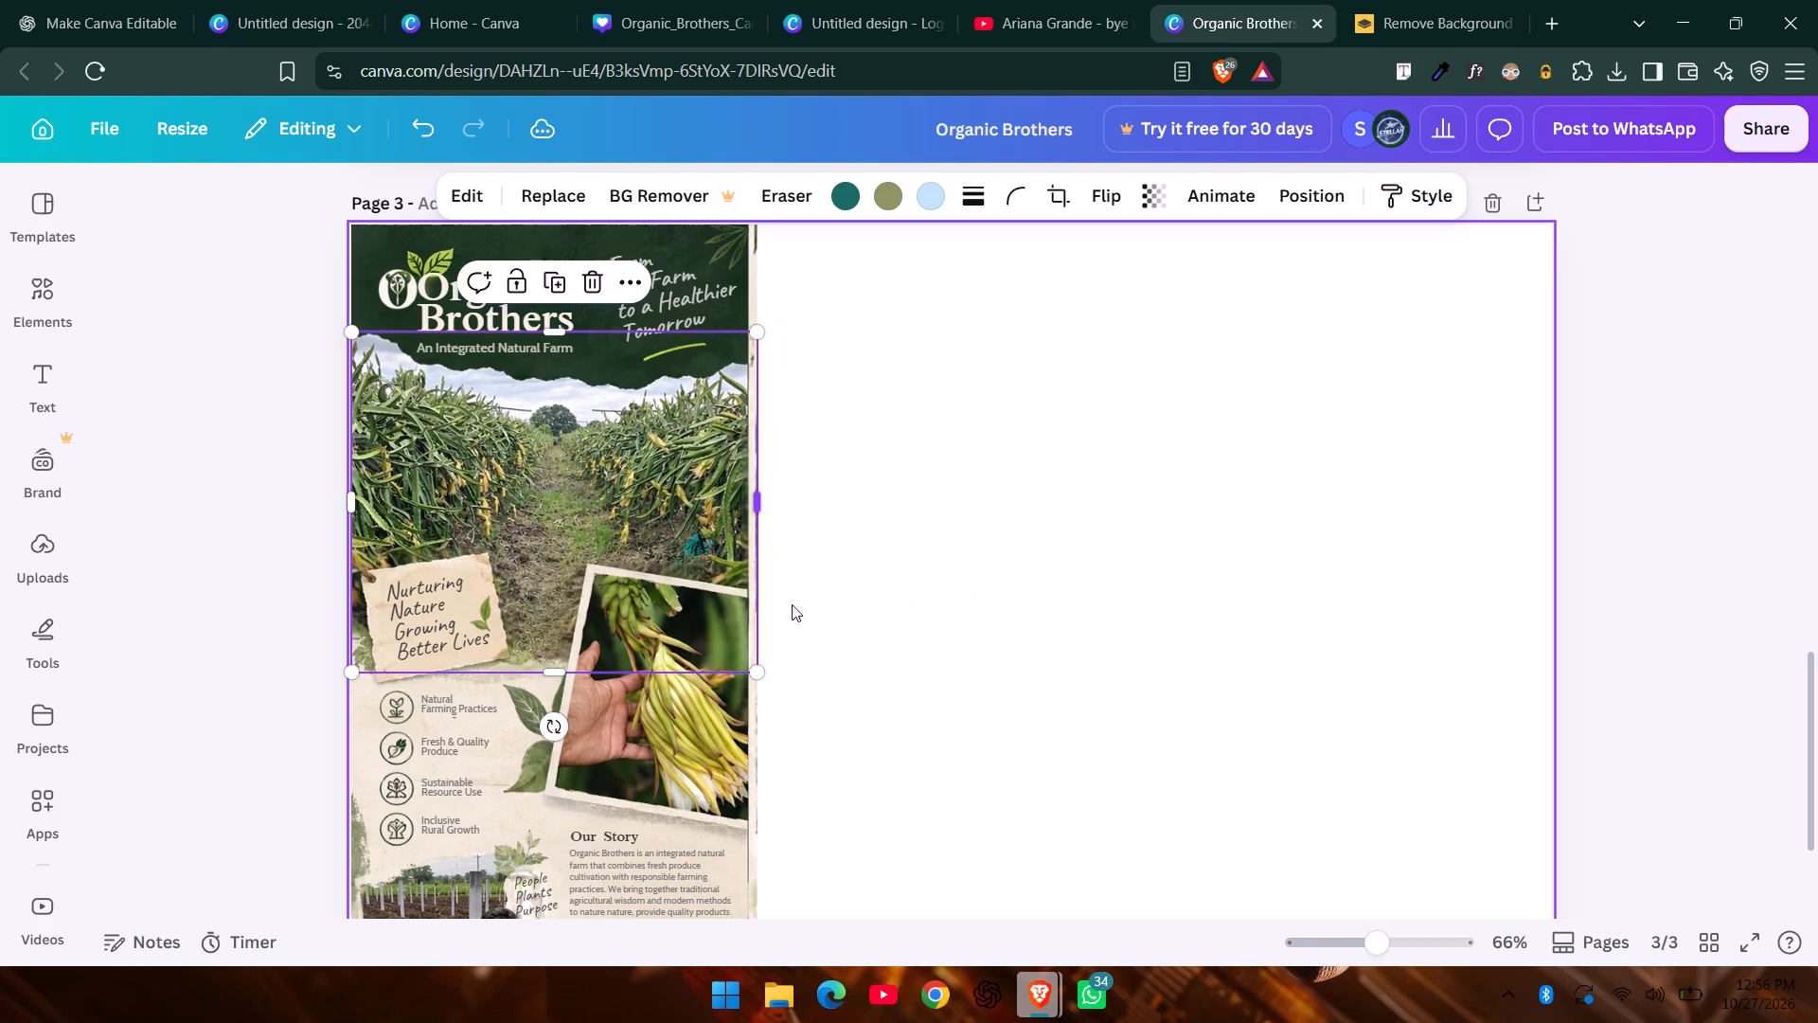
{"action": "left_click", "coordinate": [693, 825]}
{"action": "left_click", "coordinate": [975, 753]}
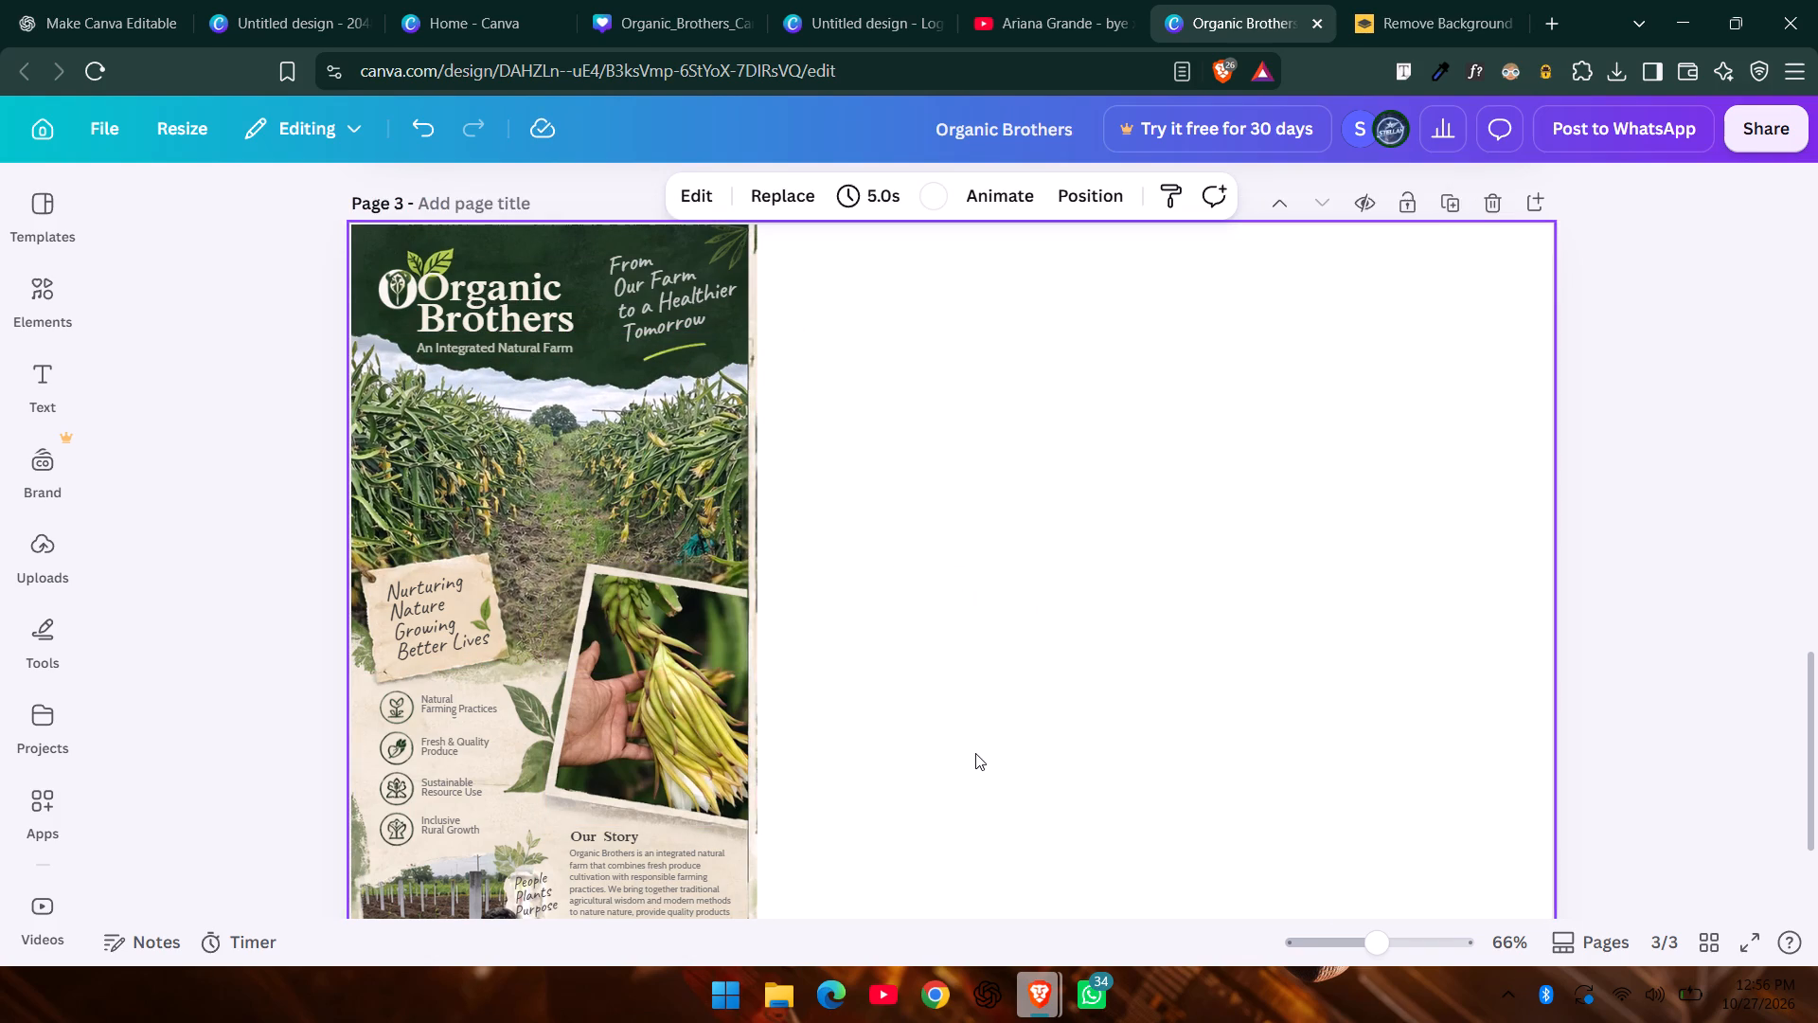
Review pages 1 to 3, checking the front panel on page 1 and the produce panel on page 2.
{"action": "scroll", "coordinate": [975, 753], "scroll_direction": "up", "scroll_amount": 1}
{"action": "left_click", "coordinate": [1117, 655]}
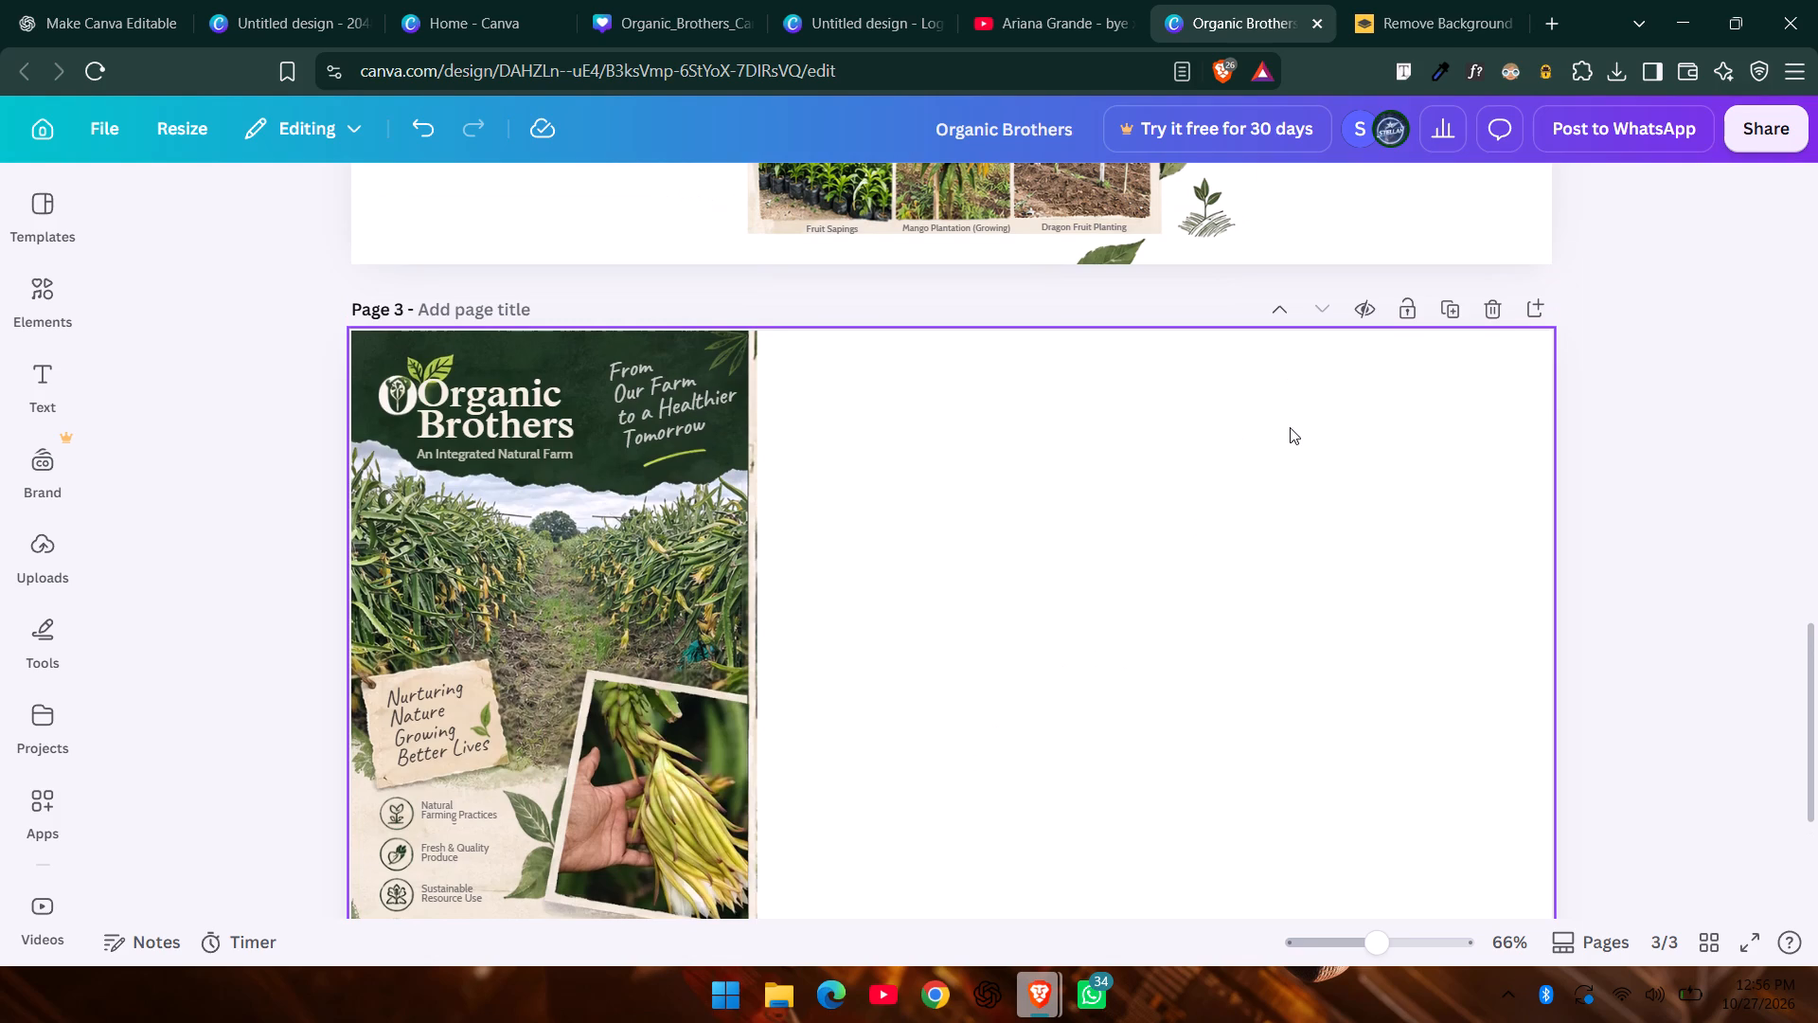
{"action": "scroll", "coordinate": [1290, 427], "scroll_direction": "up", "scroll_amount": 2}
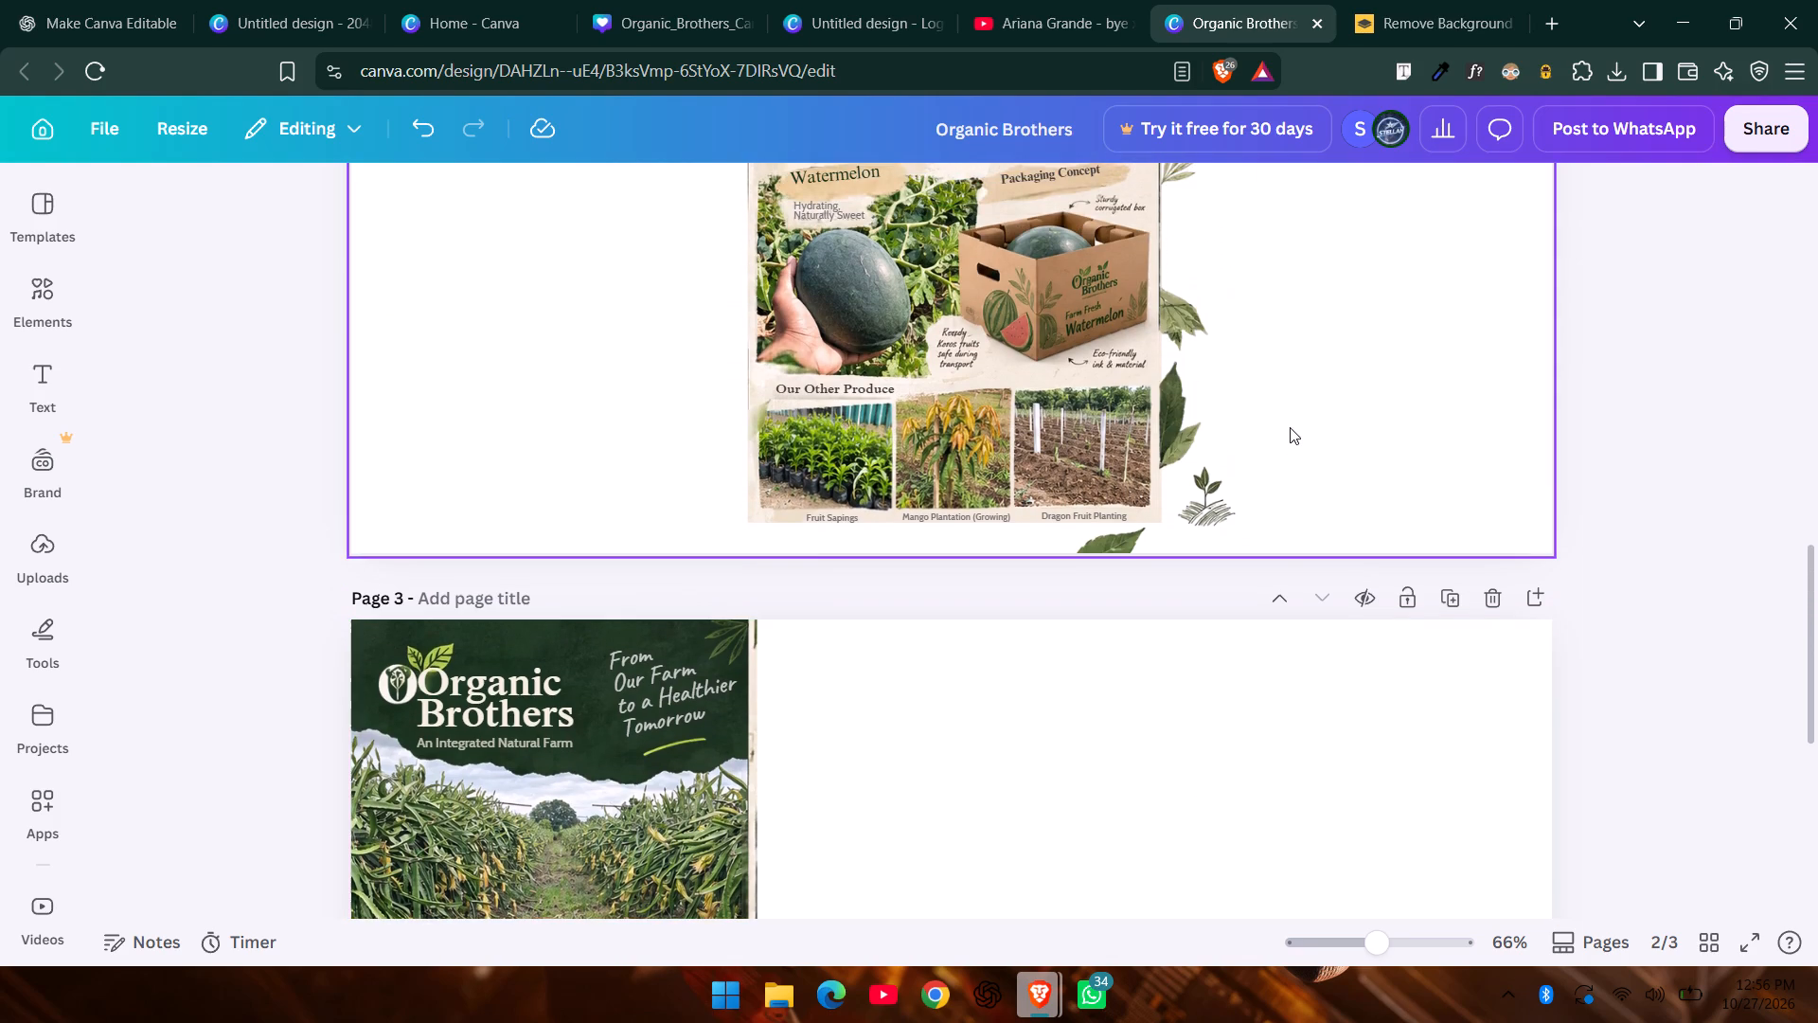
{"action": "scroll", "coordinate": [1290, 427], "scroll_direction": "up", "scroll_amount": 5}
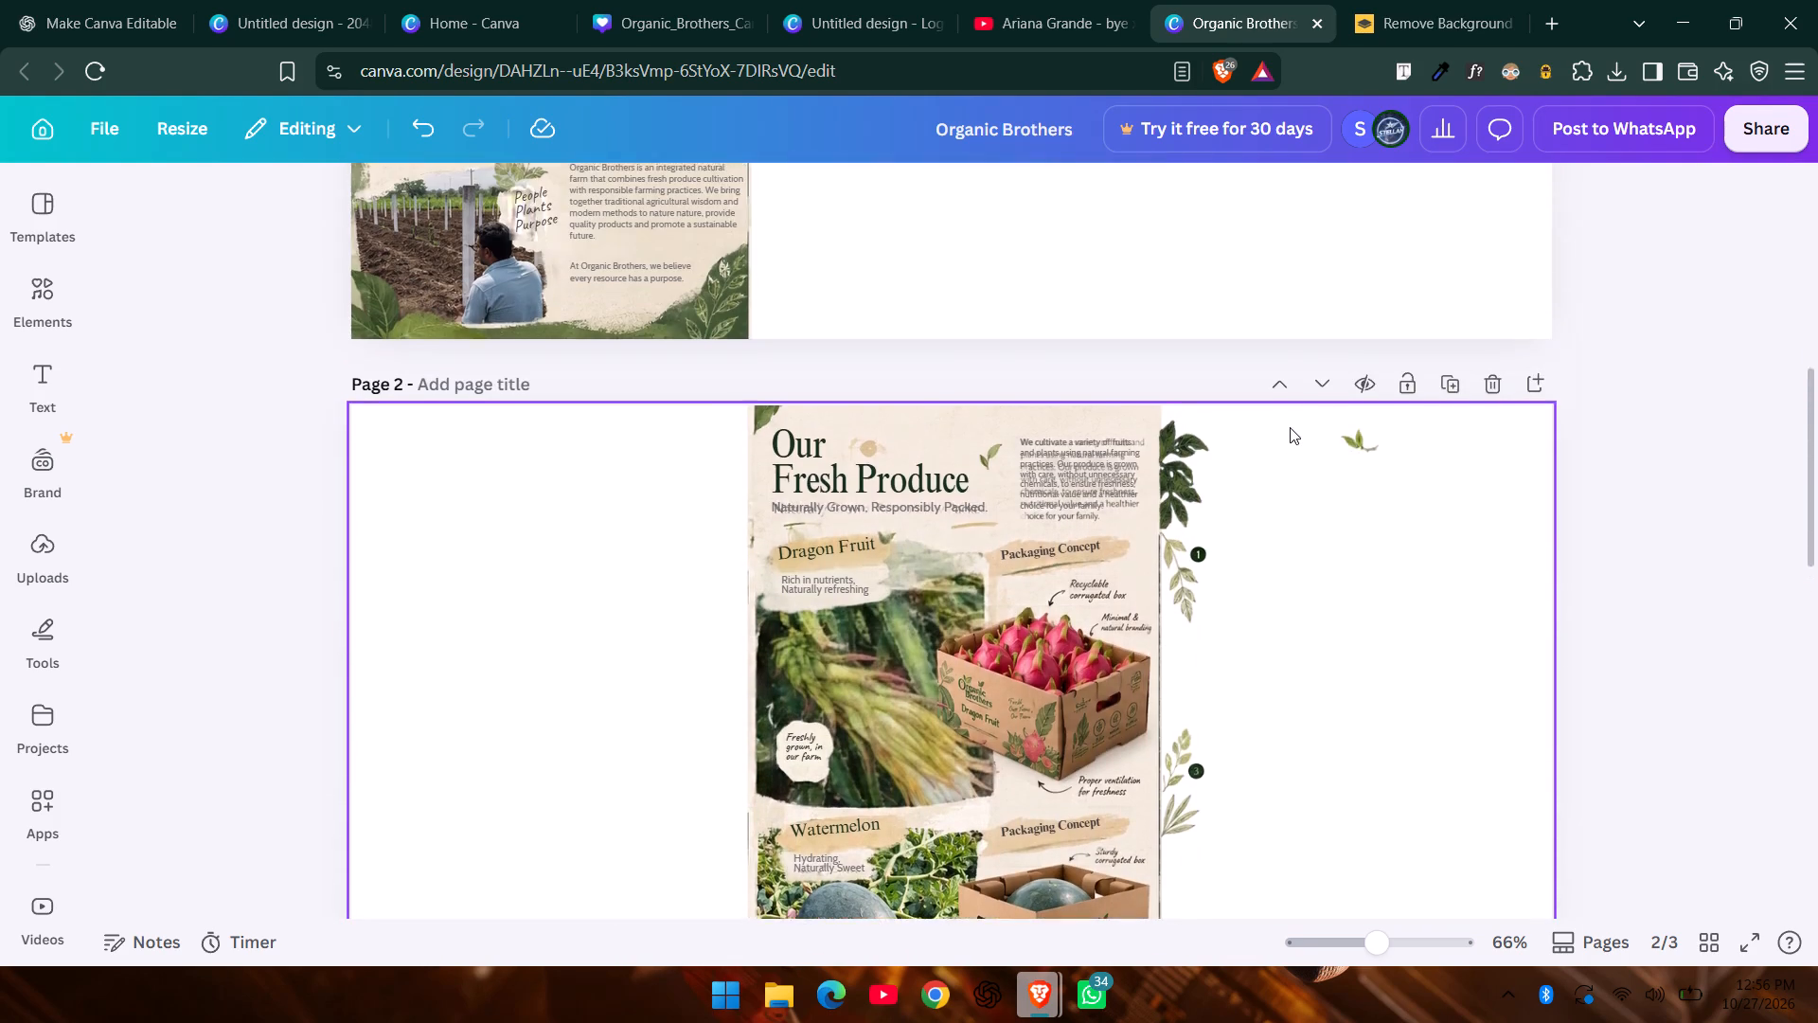
{"action": "scroll", "coordinate": [1290, 427], "scroll_direction": "up", "scroll_amount": 3}
{"action": "scroll", "coordinate": [1290, 427], "scroll_direction": "down", "scroll_amount": 1}
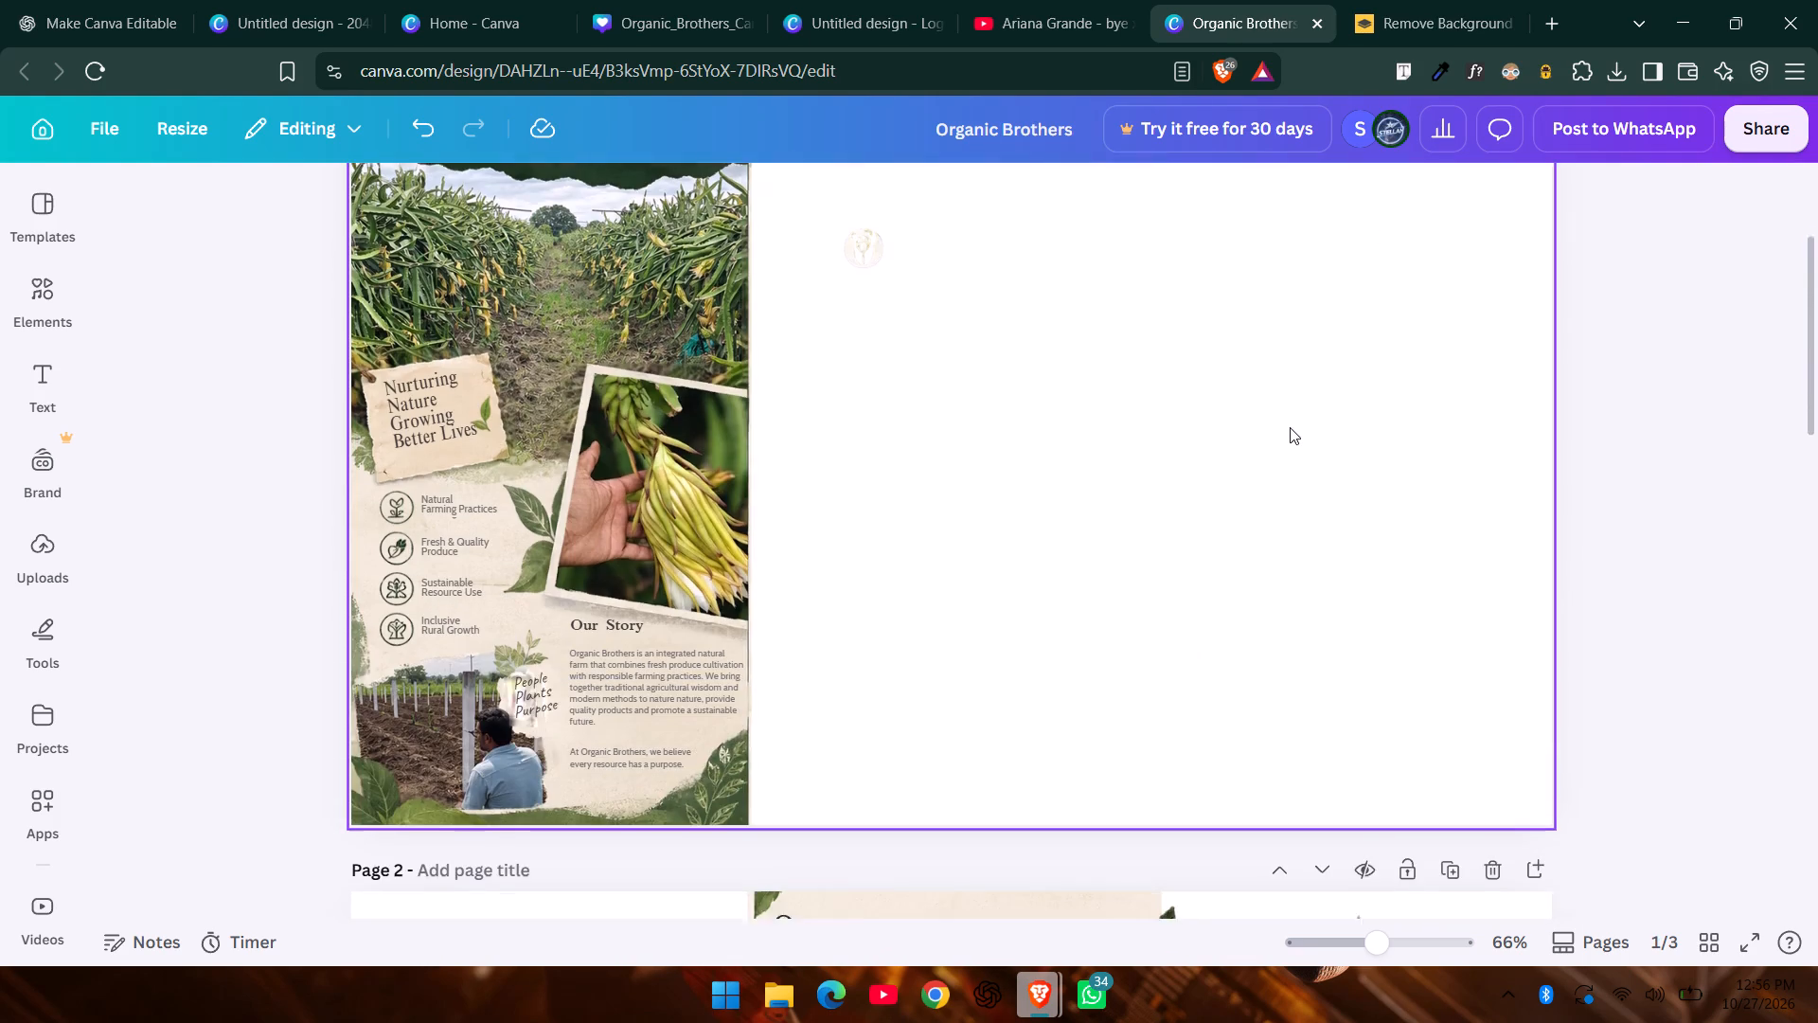
{"action": "scroll", "coordinate": [1290, 427], "scroll_direction": "down", "scroll_amount": 2}
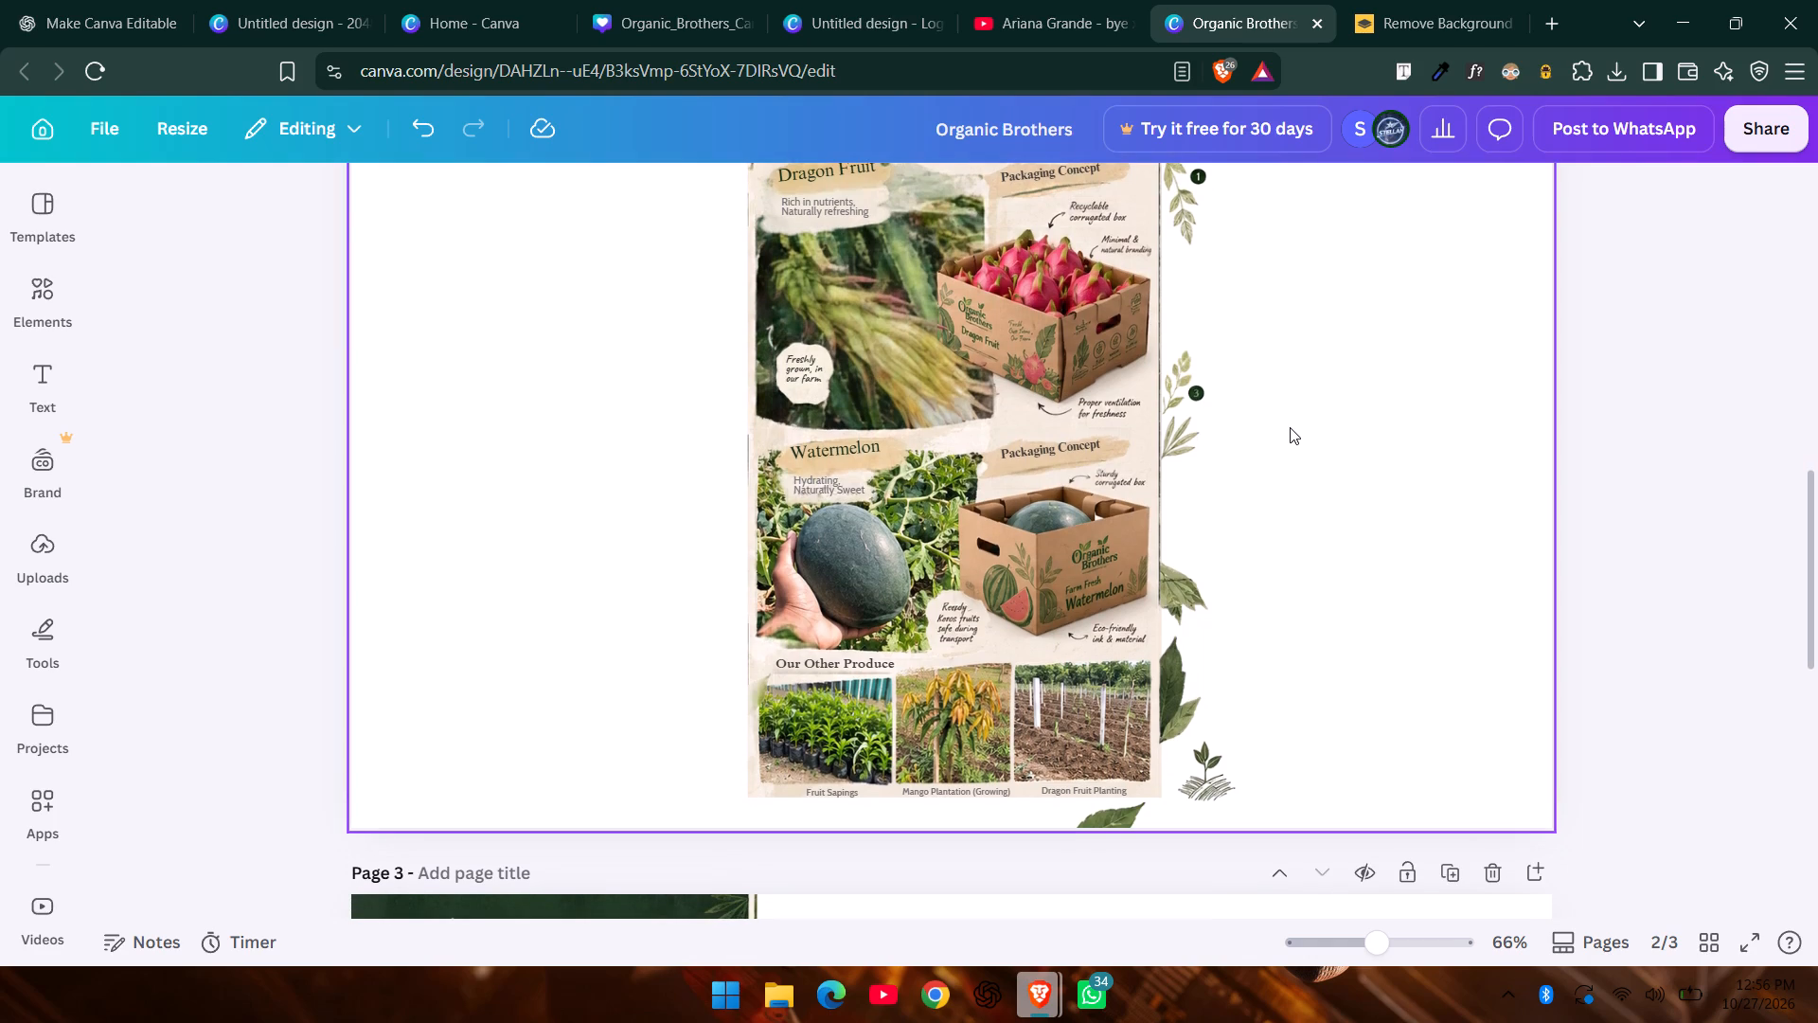
{"action": "scroll", "coordinate": [1290, 427], "scroll_direction": "down", "scroll_amount": 1}
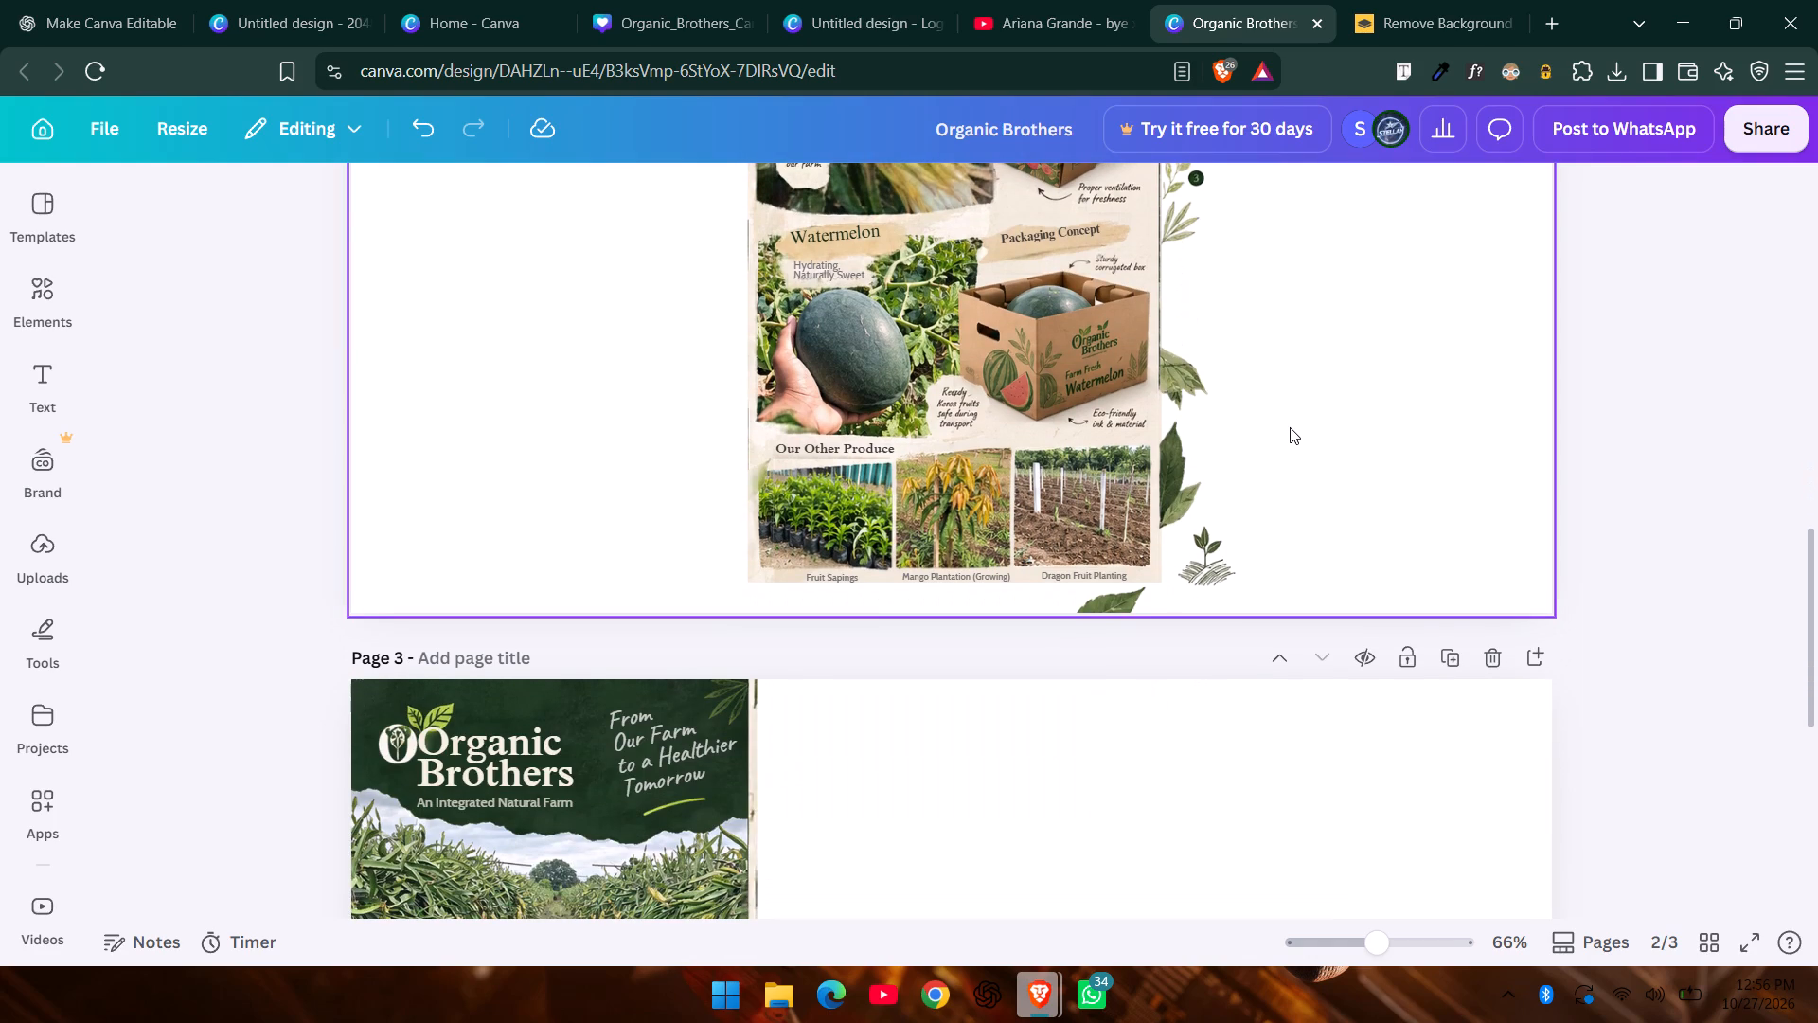
{"action": "scroll", "coordinate": [1290, 427], "scroll_direction": "up", "scroll_amount": 5}
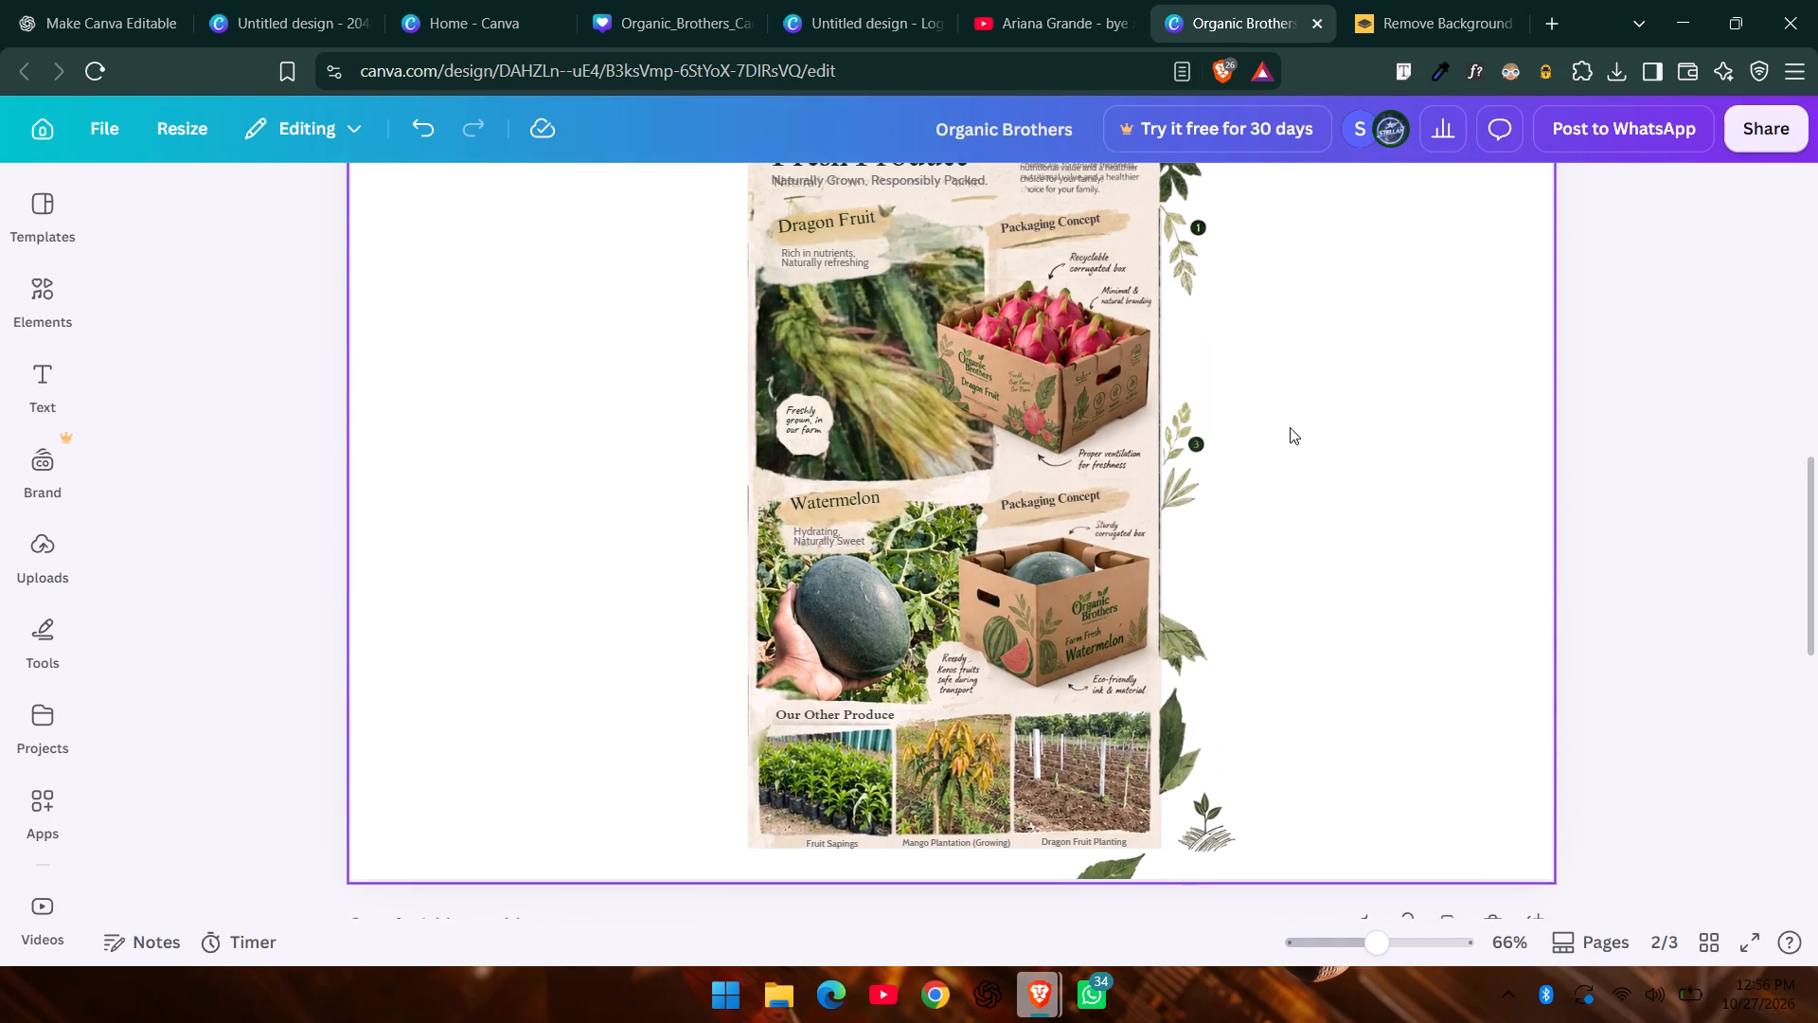
{"action": "scroll", "coordinate": [1290, 427], "scroll_direction": "up", "scroll_amount": 6}
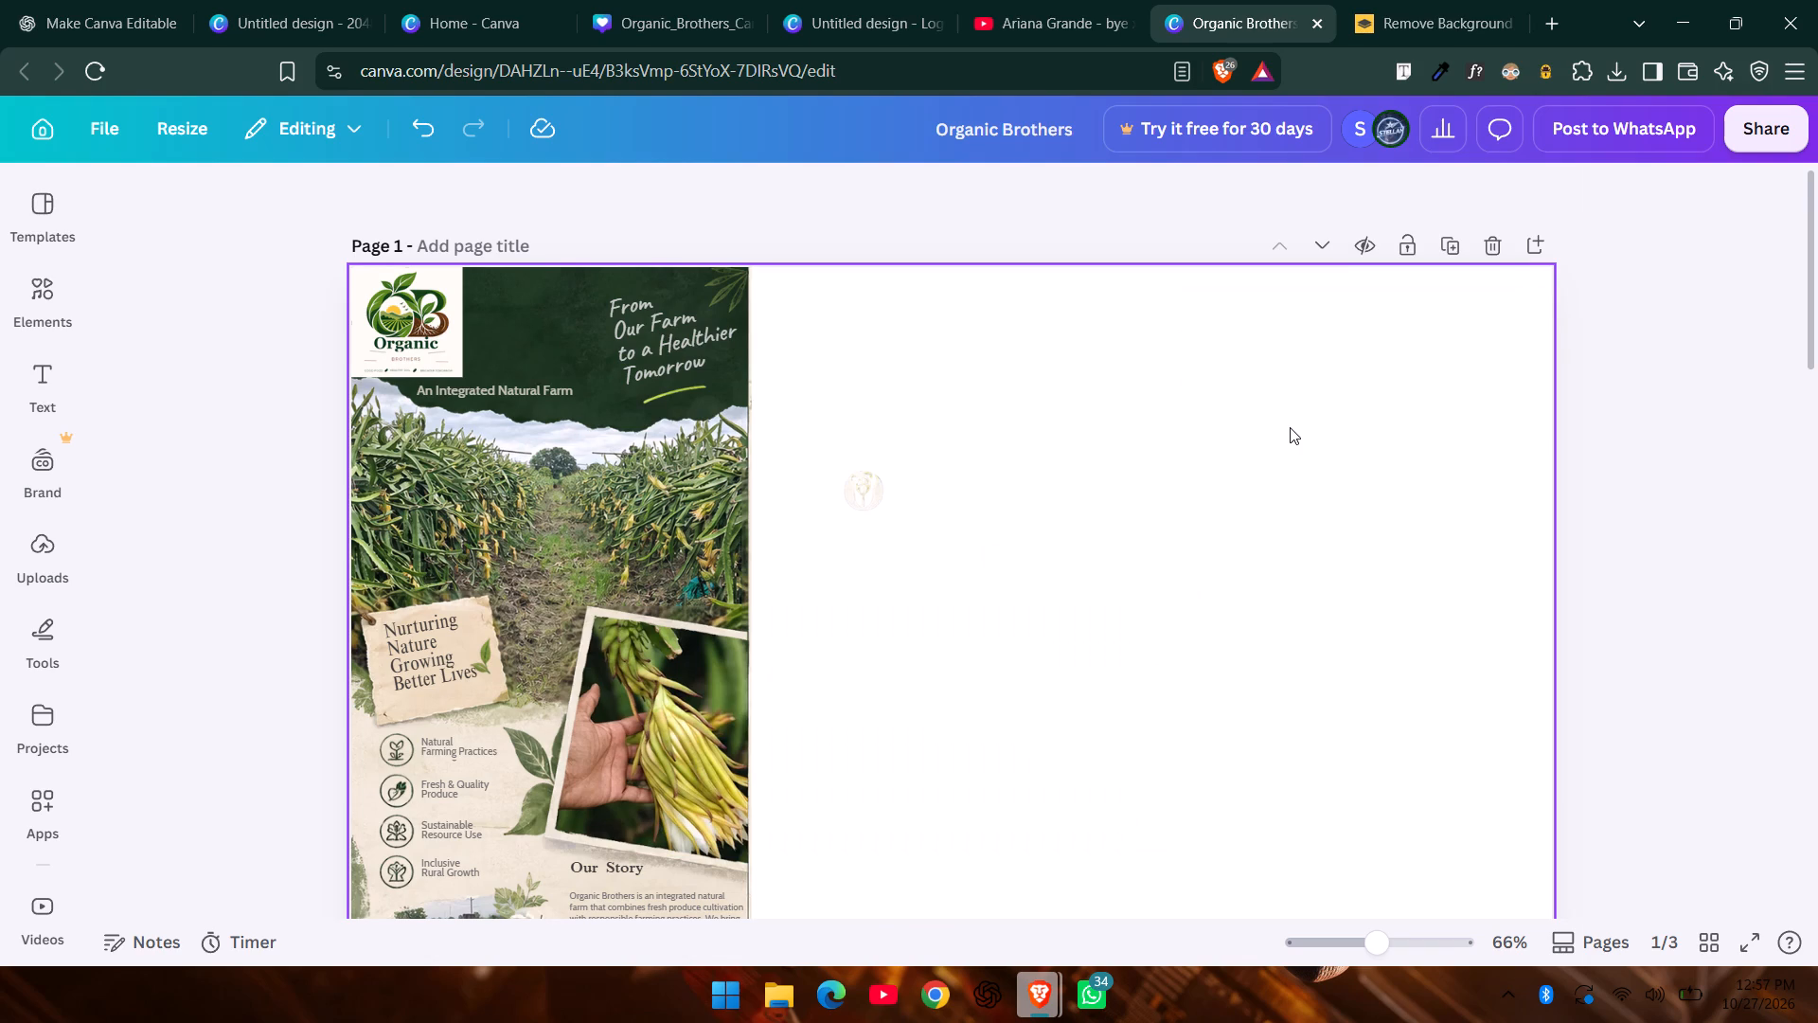
{"action": "scroll", "coordinate": [1290, 427], "scroll_direction": "down", "scroll_amount": 1}
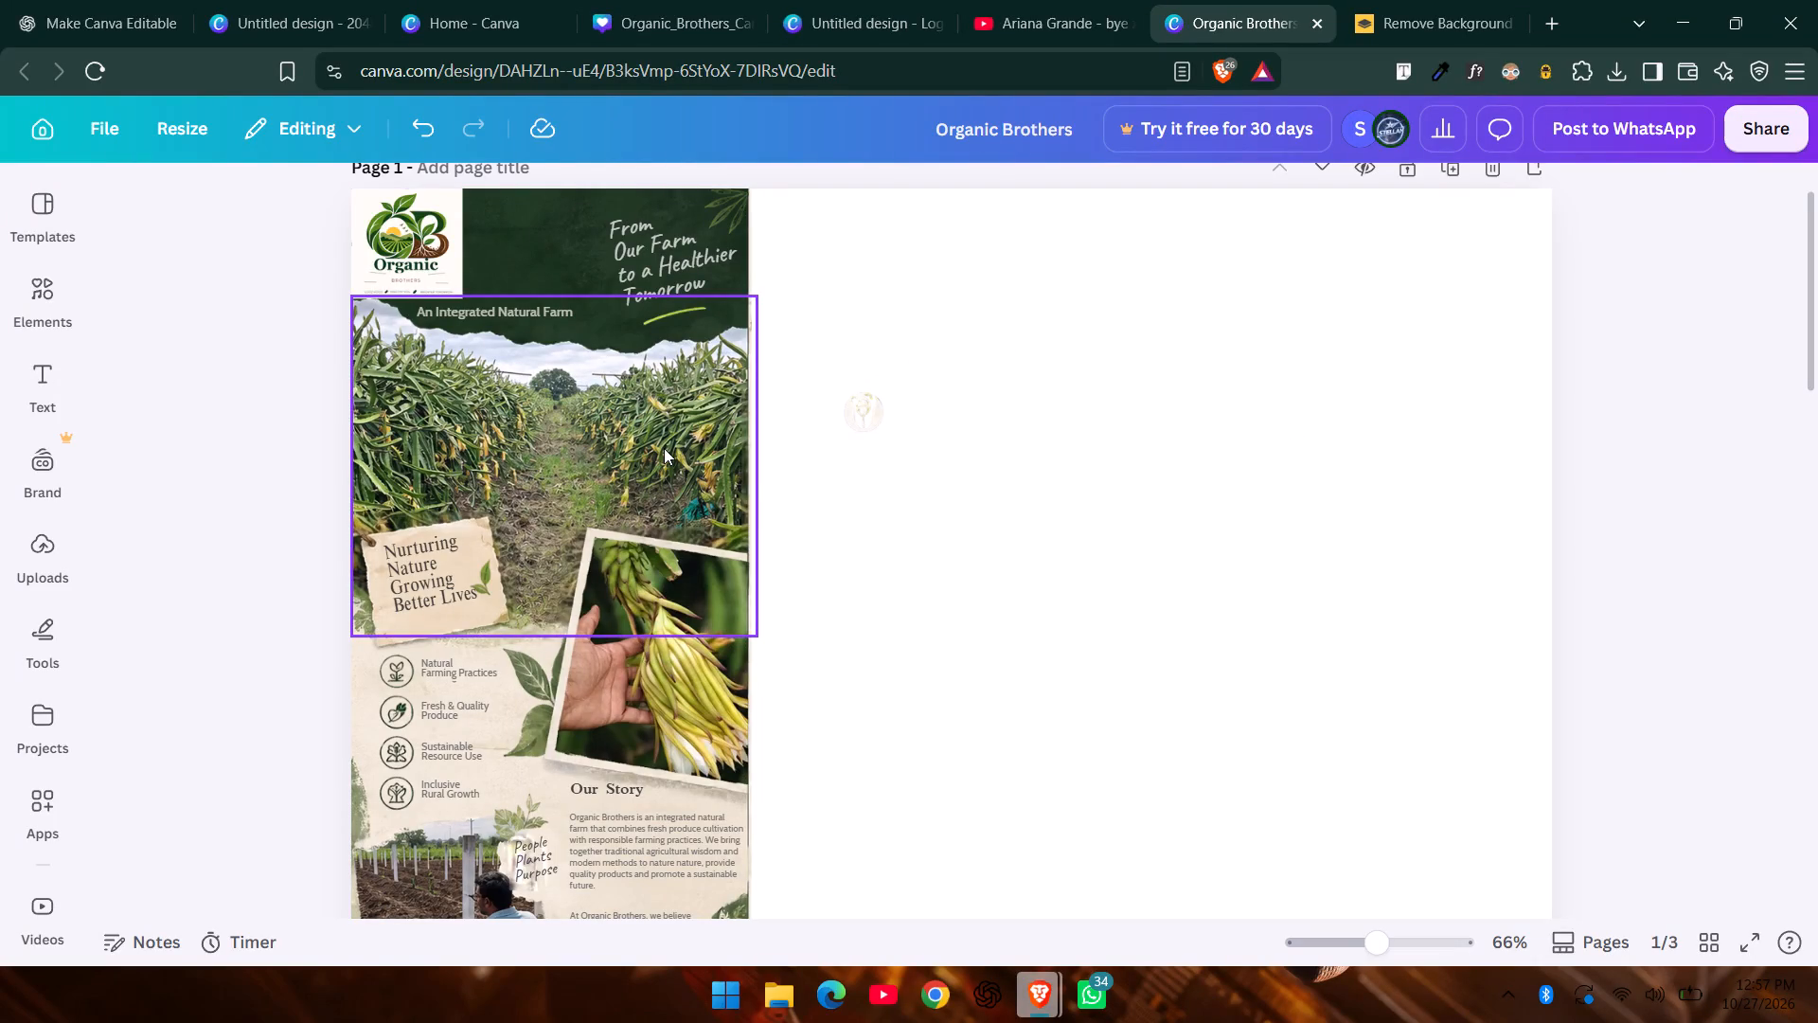
{"action": "left_click", "coordinate": [1145, 620]}
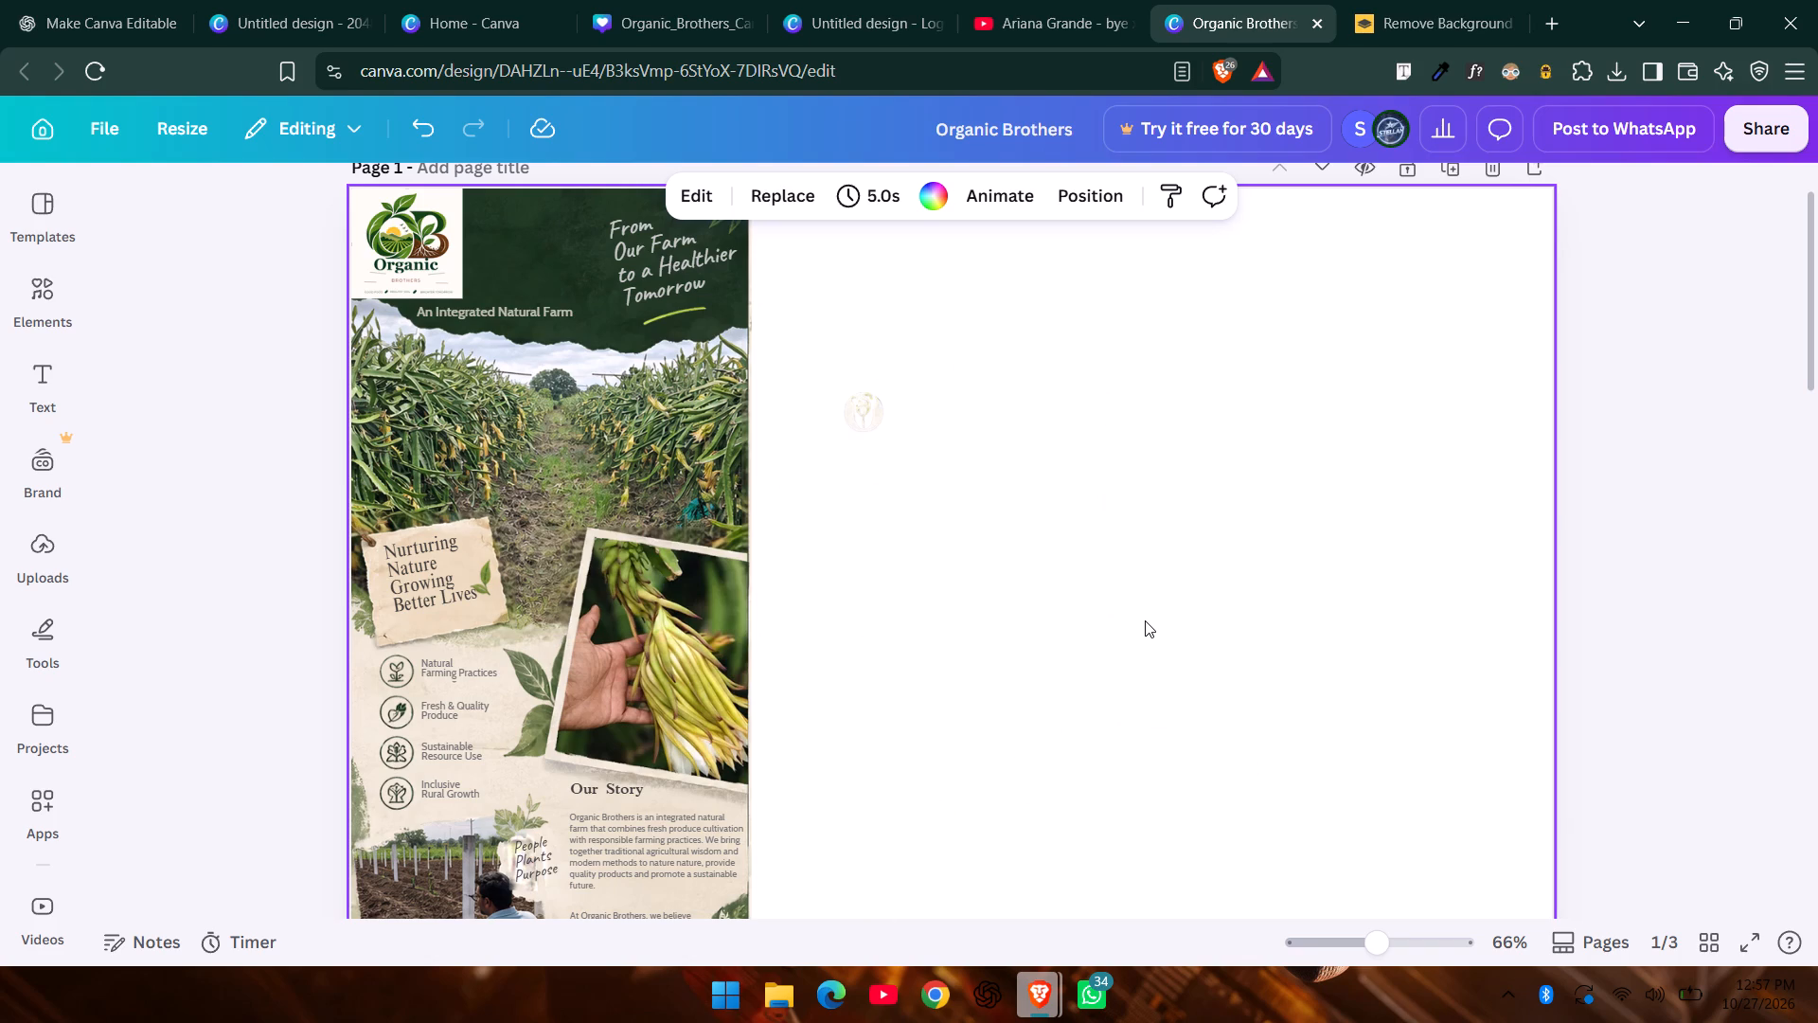
{"action": "left_click", "coordinate": [1145, 620]}
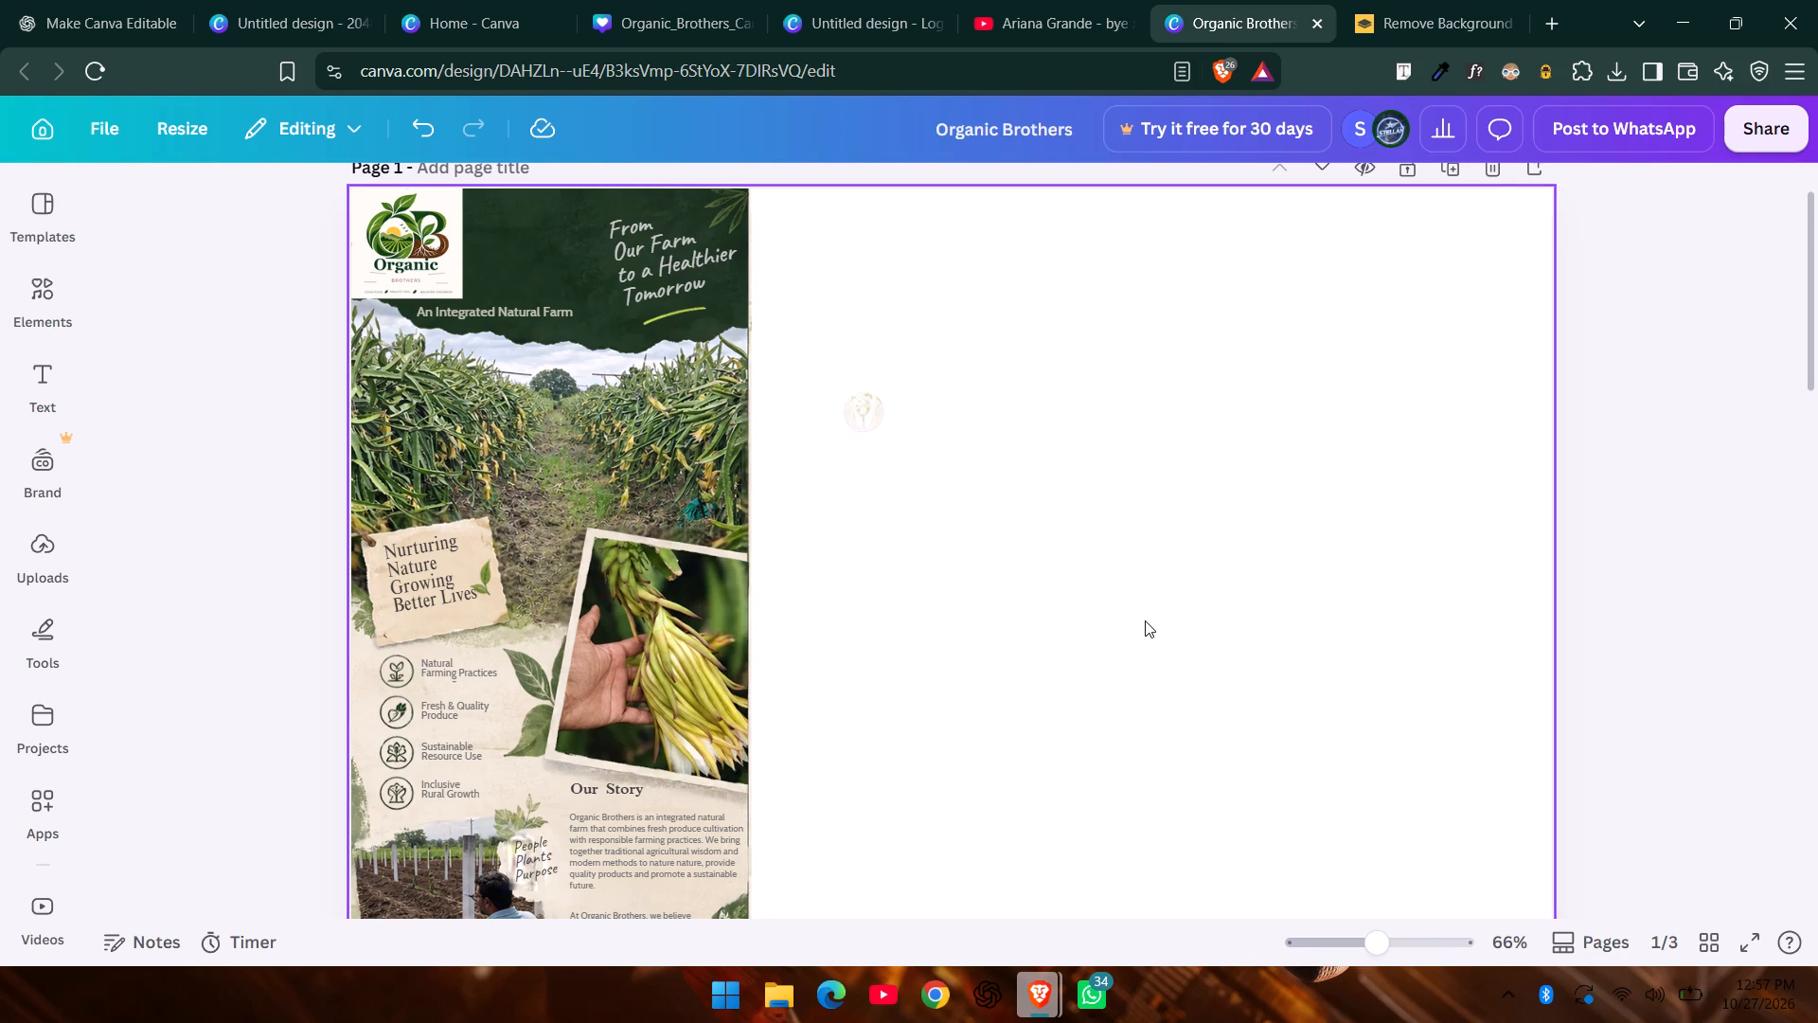
{"action": "scroll", "coordinate": [1145, 620], "scroll_direction": "up", "scroll_amount": 1}
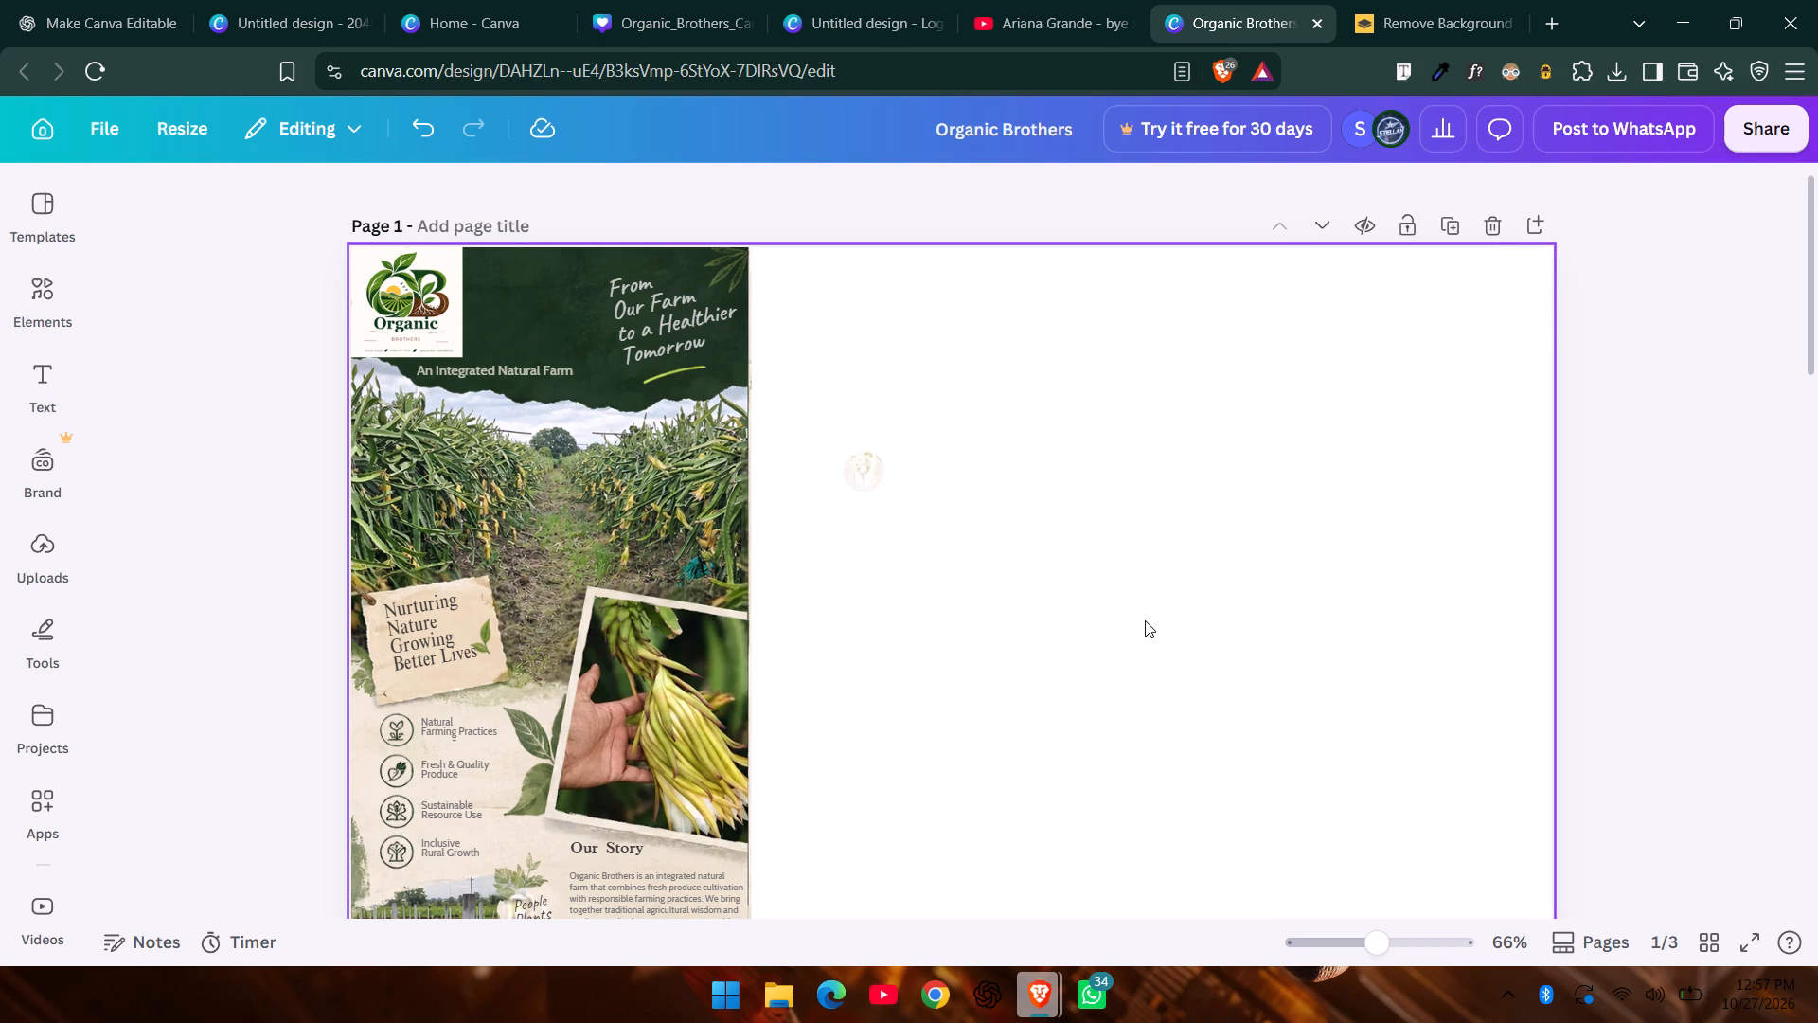
{"action": "scroll", "coordinate": [1145, 620], "scroll_direction": "up", "scroll_amount": 5}
{"action": "scroll", "coordinate": [1145, 620], "scroll_direction": "down", "scroll_amount": 1}
{"action": "scroll", "coordinate": [1145, 620], "scroll_direction": "up", "scroll_amount": 2}
{"action": "scroll", "coordinate": [1145, 620], "scroll_direction": "down", "scroll_amount": 2}
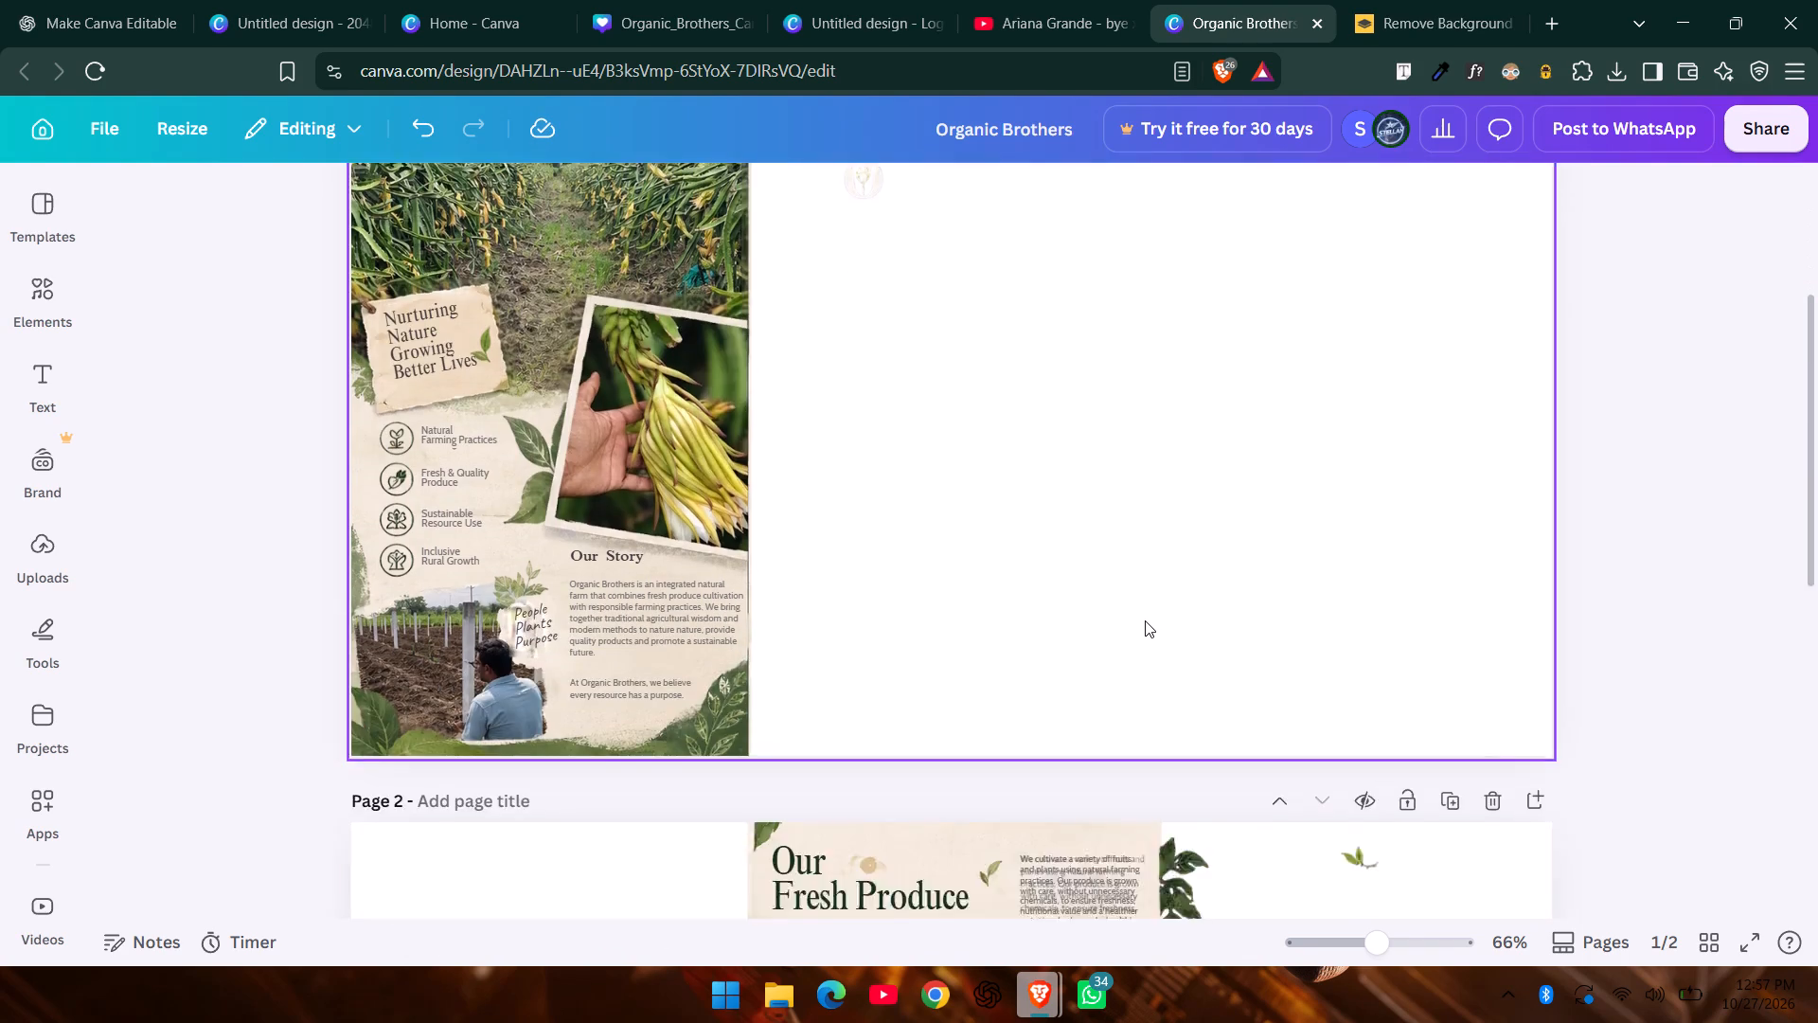
Delete the text, photos and graphics of the front panel and the "Our Fresh Produce" panel from page 3's full brochure copy.
{"action": "scroll", "coordinate": [1145, 620], "scroll_direction": "down", "scroll_amount": 6}
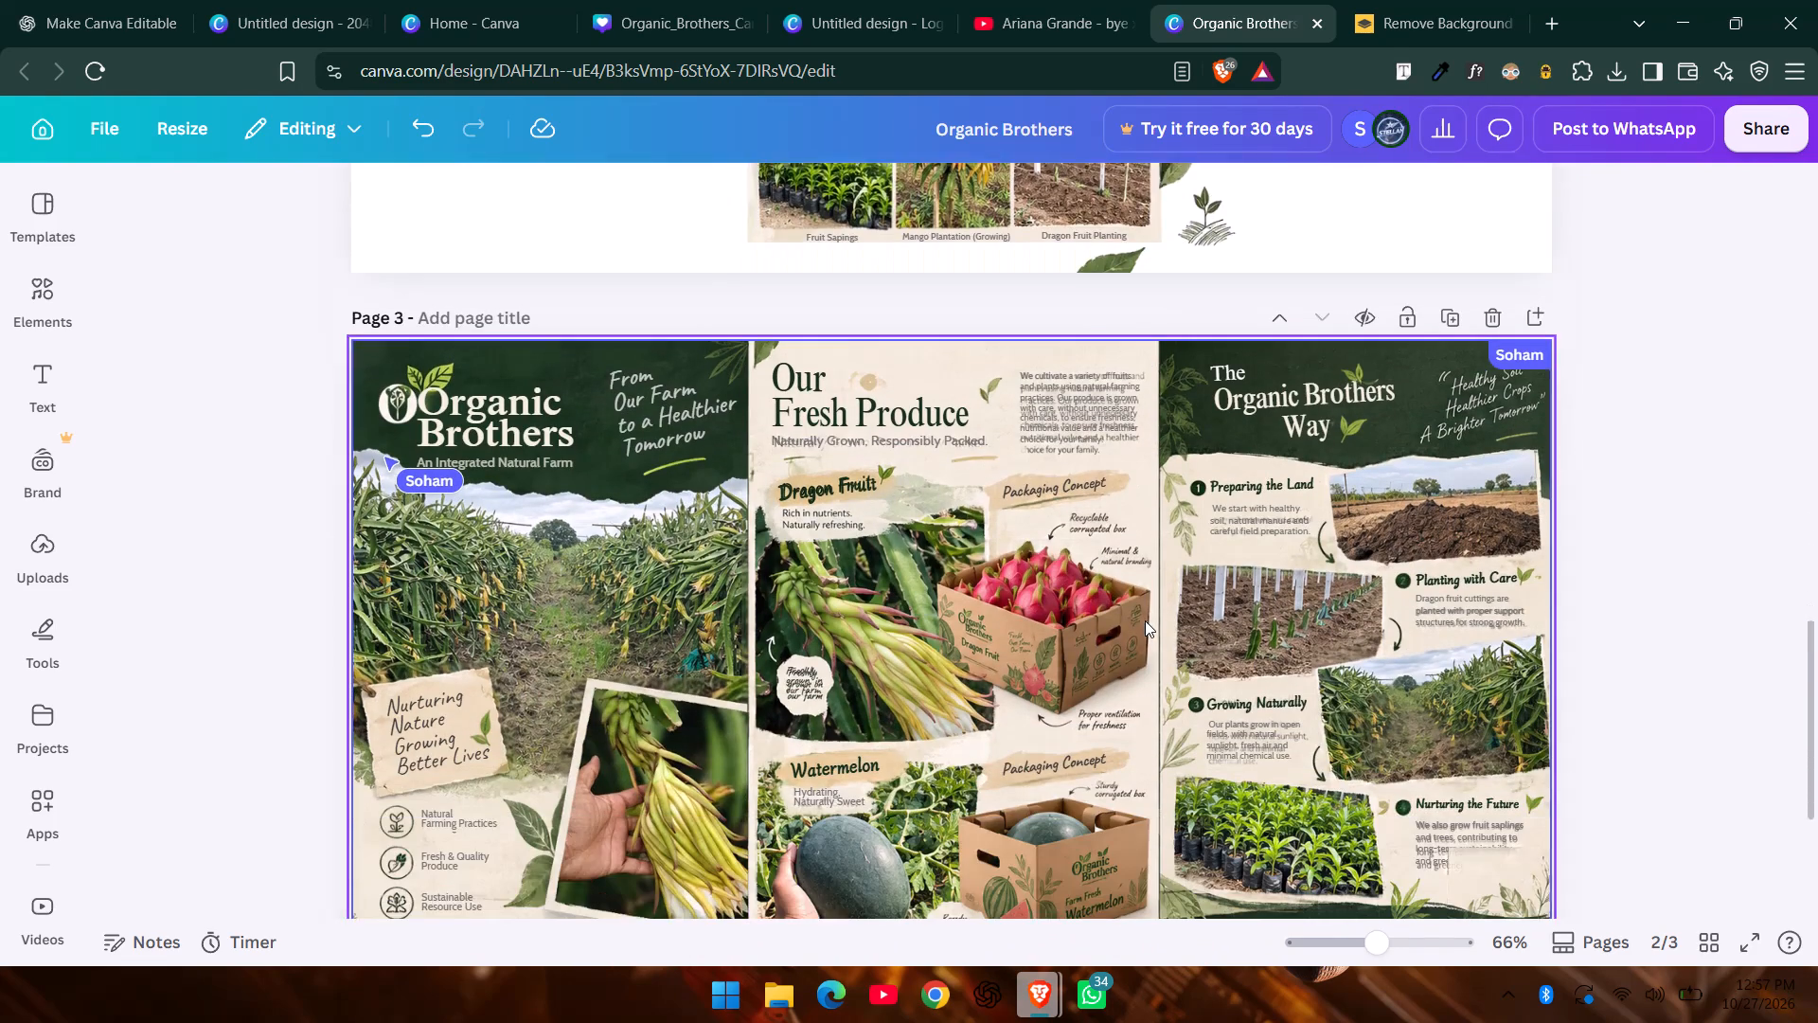
{"action": "scroll", "coordinate": [1145, 620], "scroll_direction": "down", "scroll_amount": 1}
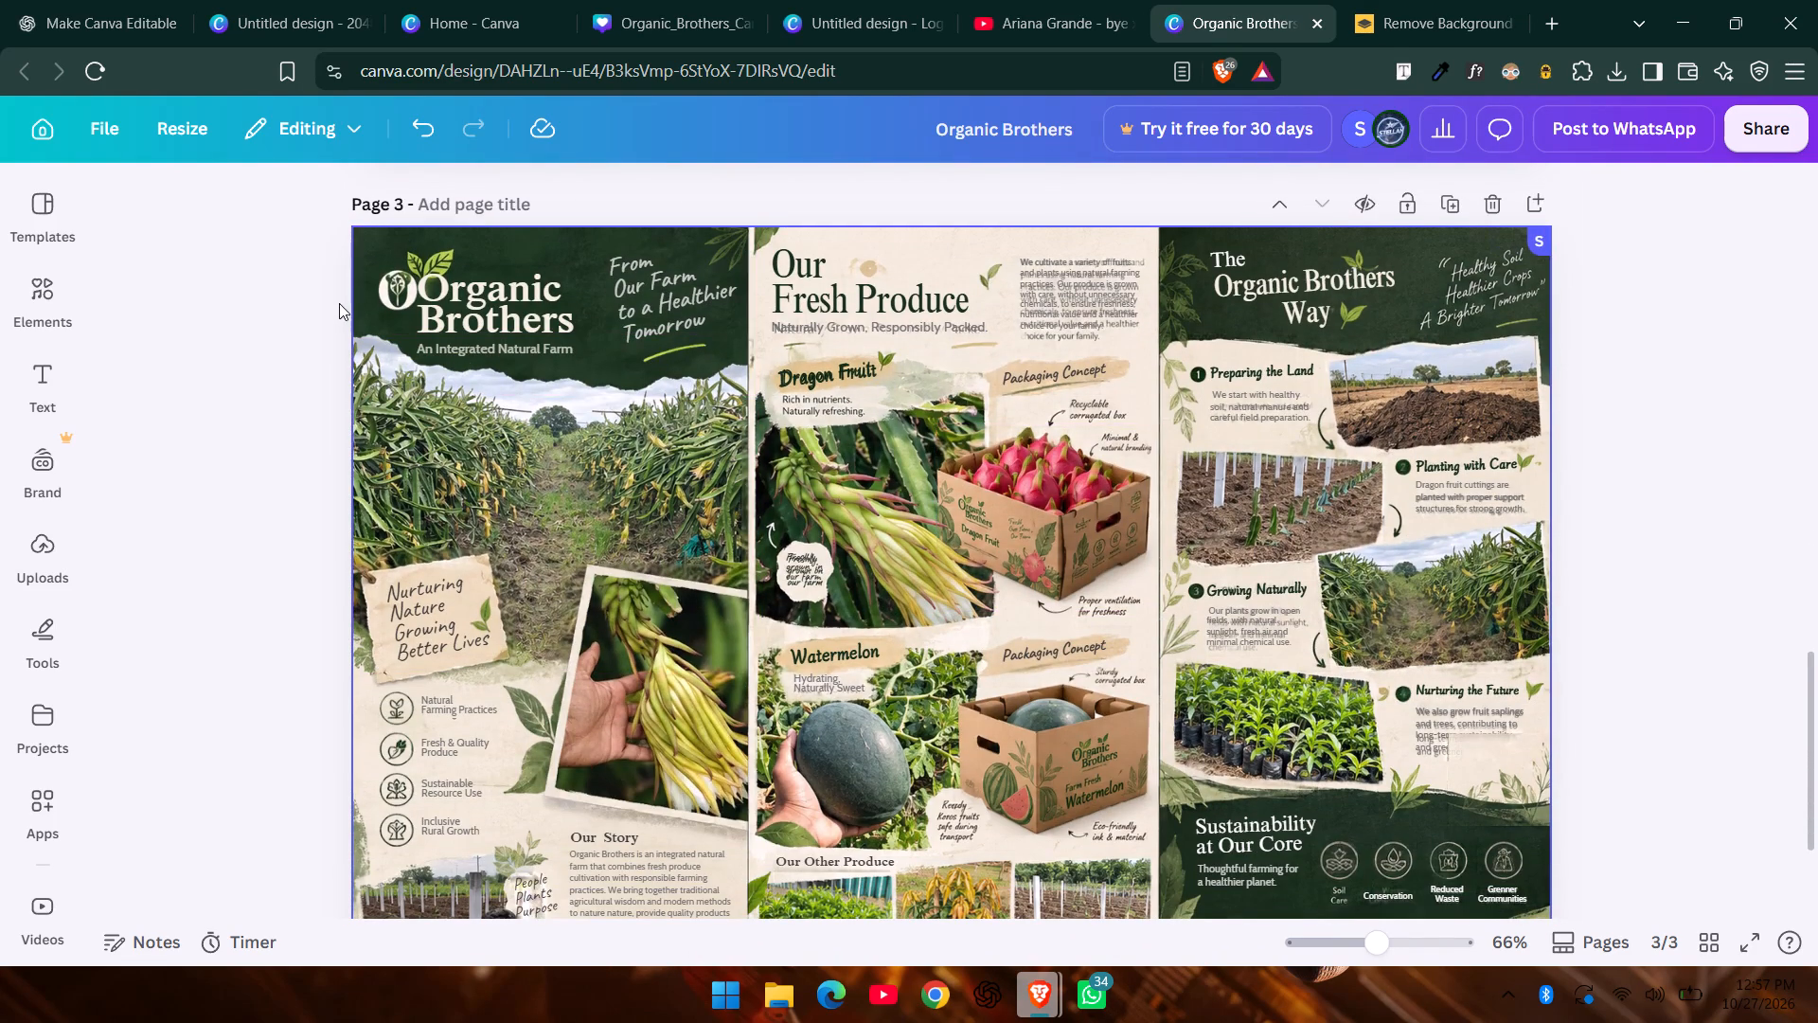
{"action": "left_click_drag", "start_coordinate": [292, 212], "coordinate": [715, 617]}
{"action": "scroll", "coordinate": [507, 500], "scroll_direction": "right", "scroll_amount": 1}
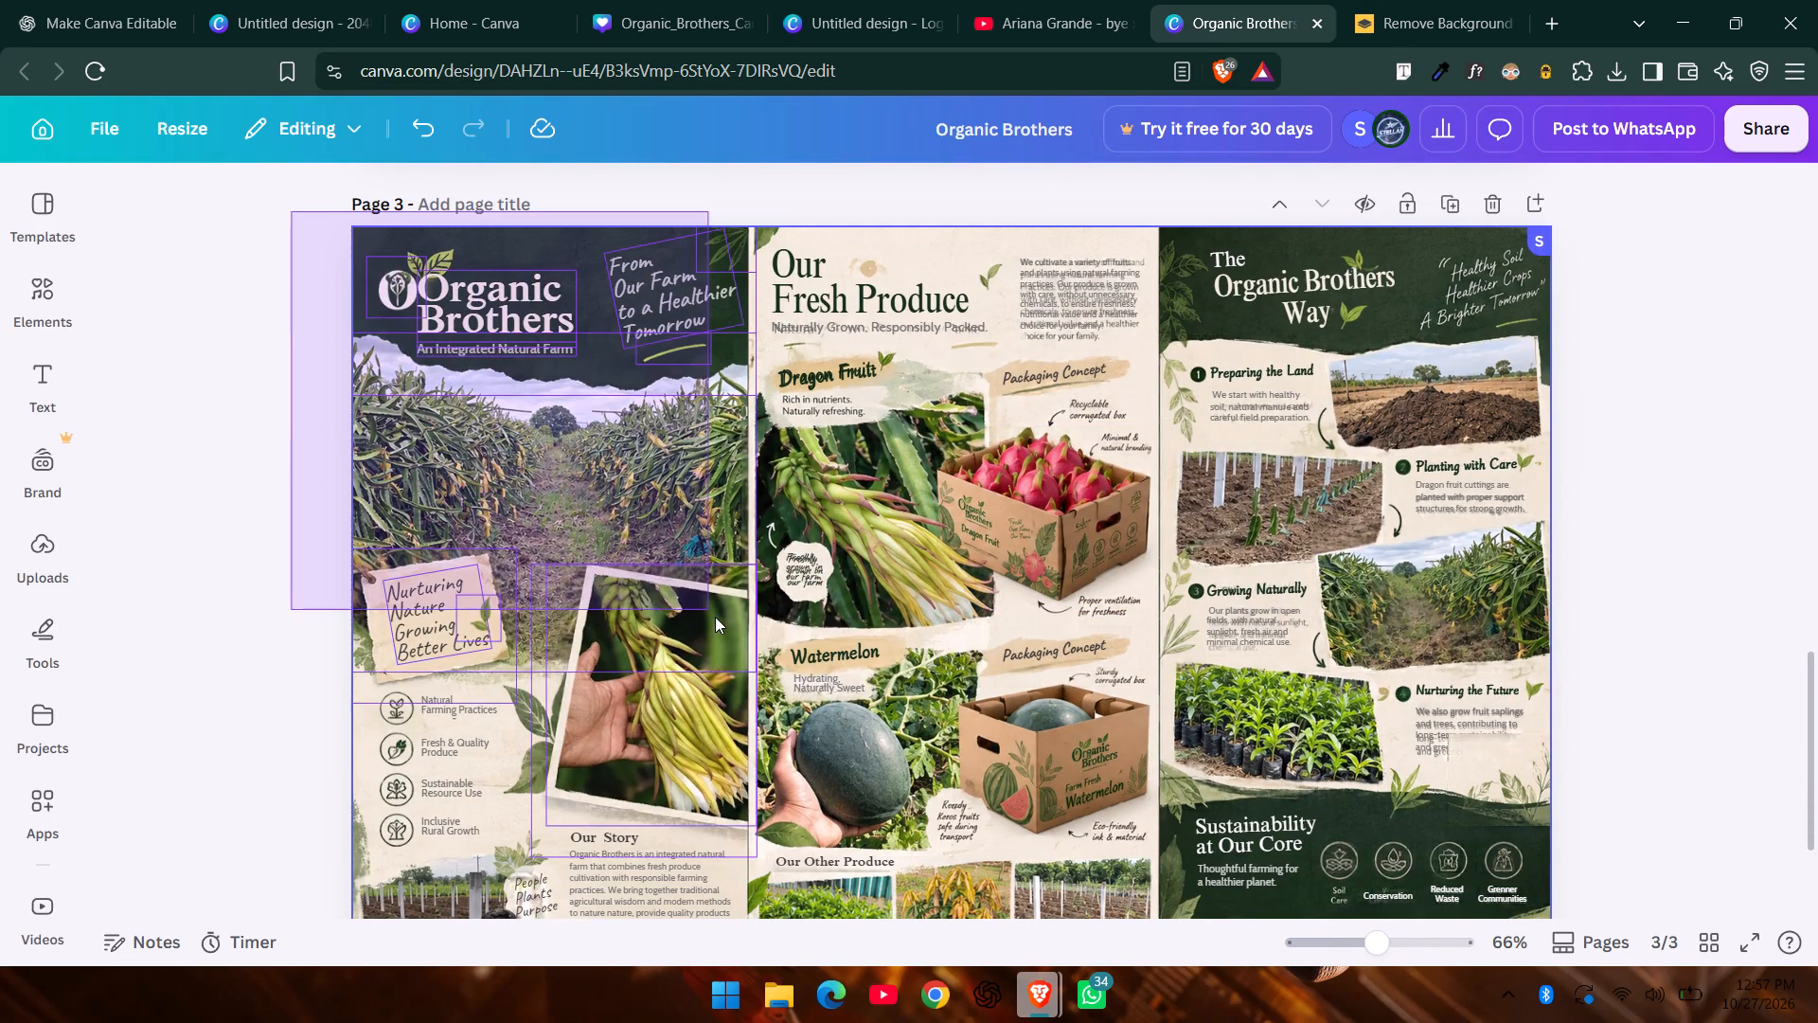
{"action": "scroll", "coordinate": [715, 617], "scroll_direction": "right", "scroll_amount": 1}
{"action": "left_click_drag", "start_coordinate": [715, 617], "coordinate": [1066, 983]}
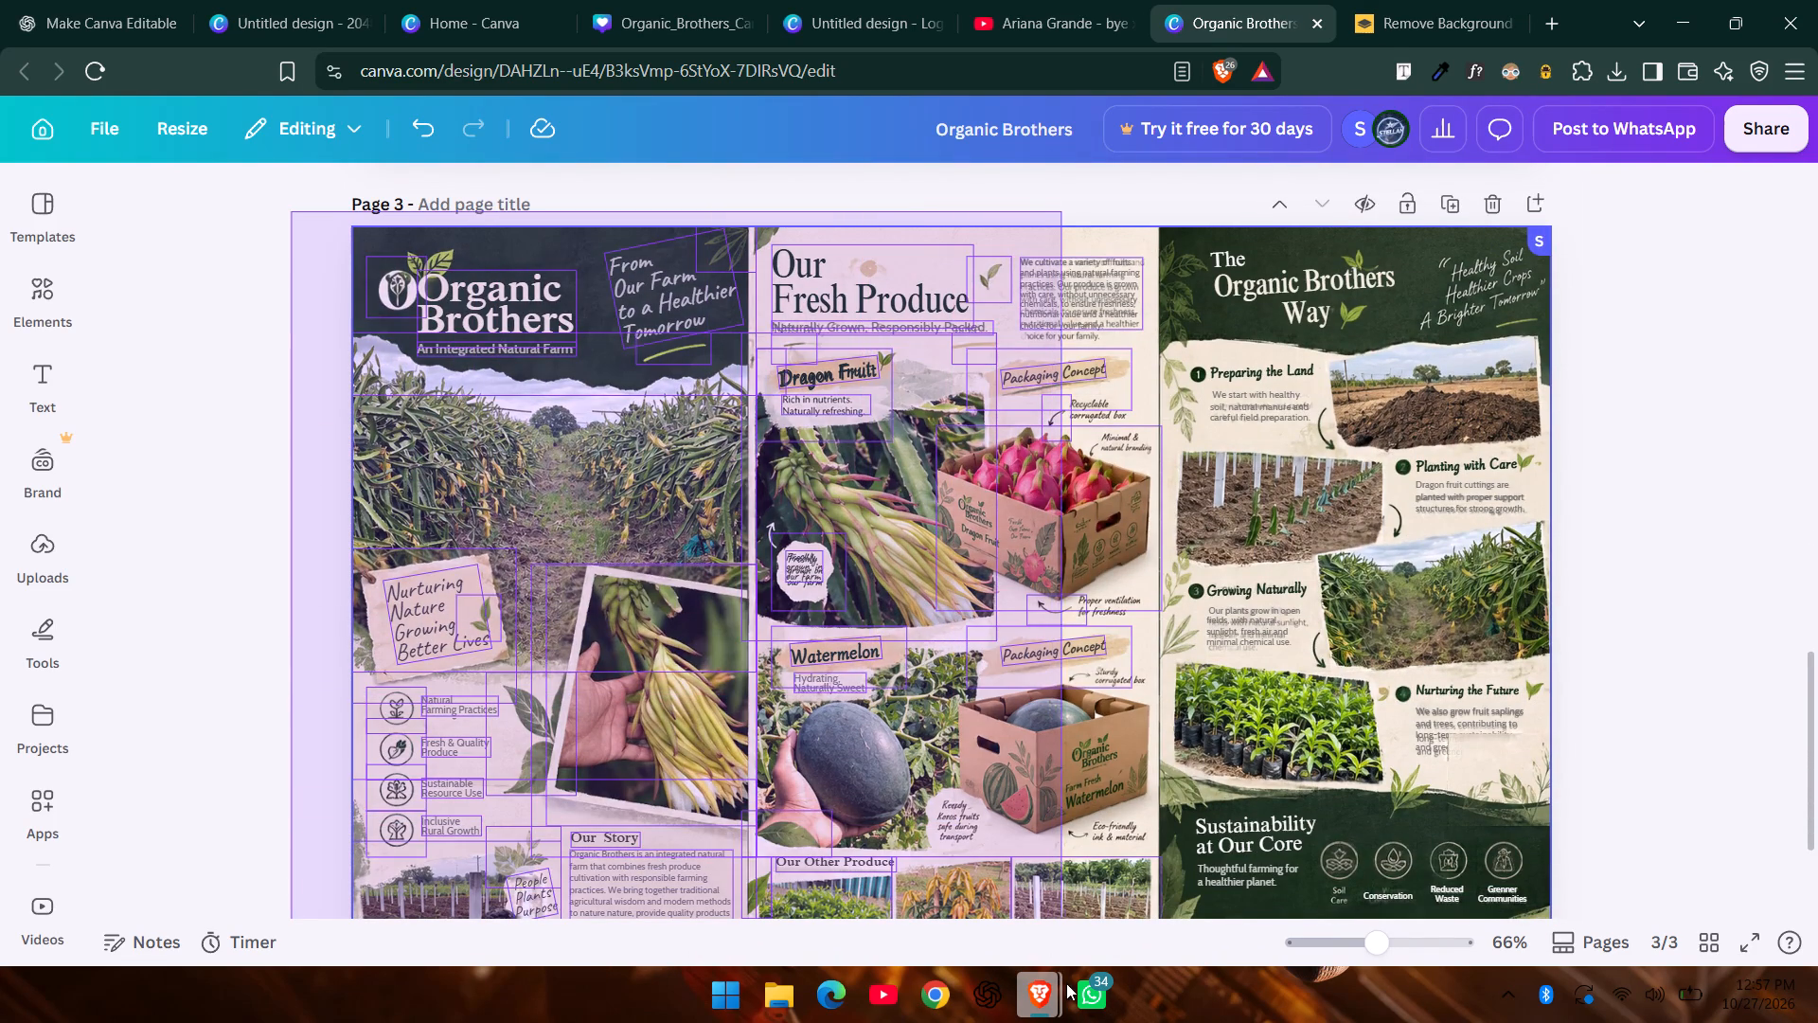
{"action": "left_click_drag", "start_coordinate": [1066, 983], "coordinate": [1104, 985]}
{"action": "key", "text": "Delete"}
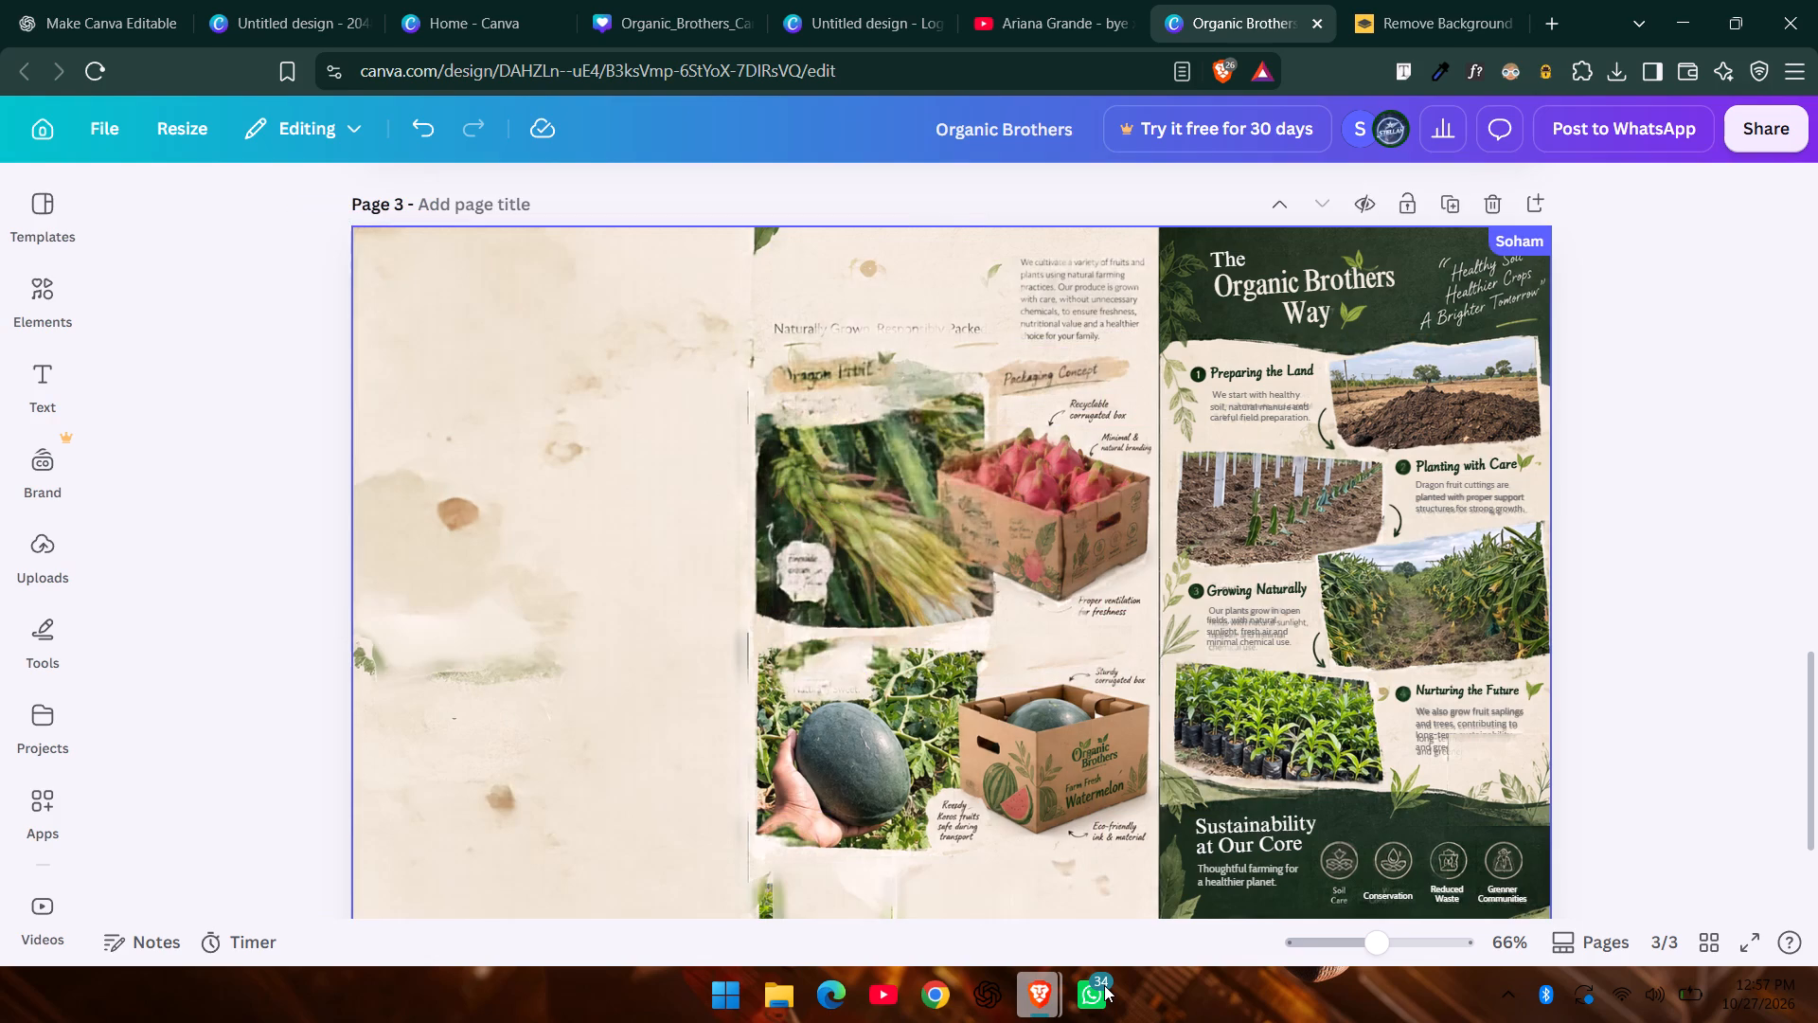
Trim page 3's background image from its left edge to about 519 wide, keeping only the part behind "The Organic Brothers Way" panel.
{"action": "left_click", "coordinate": [356, 629]}
{"action": "left_click_drag", "start_coordinate": [356, 629], "coordinate": [713, 644]}
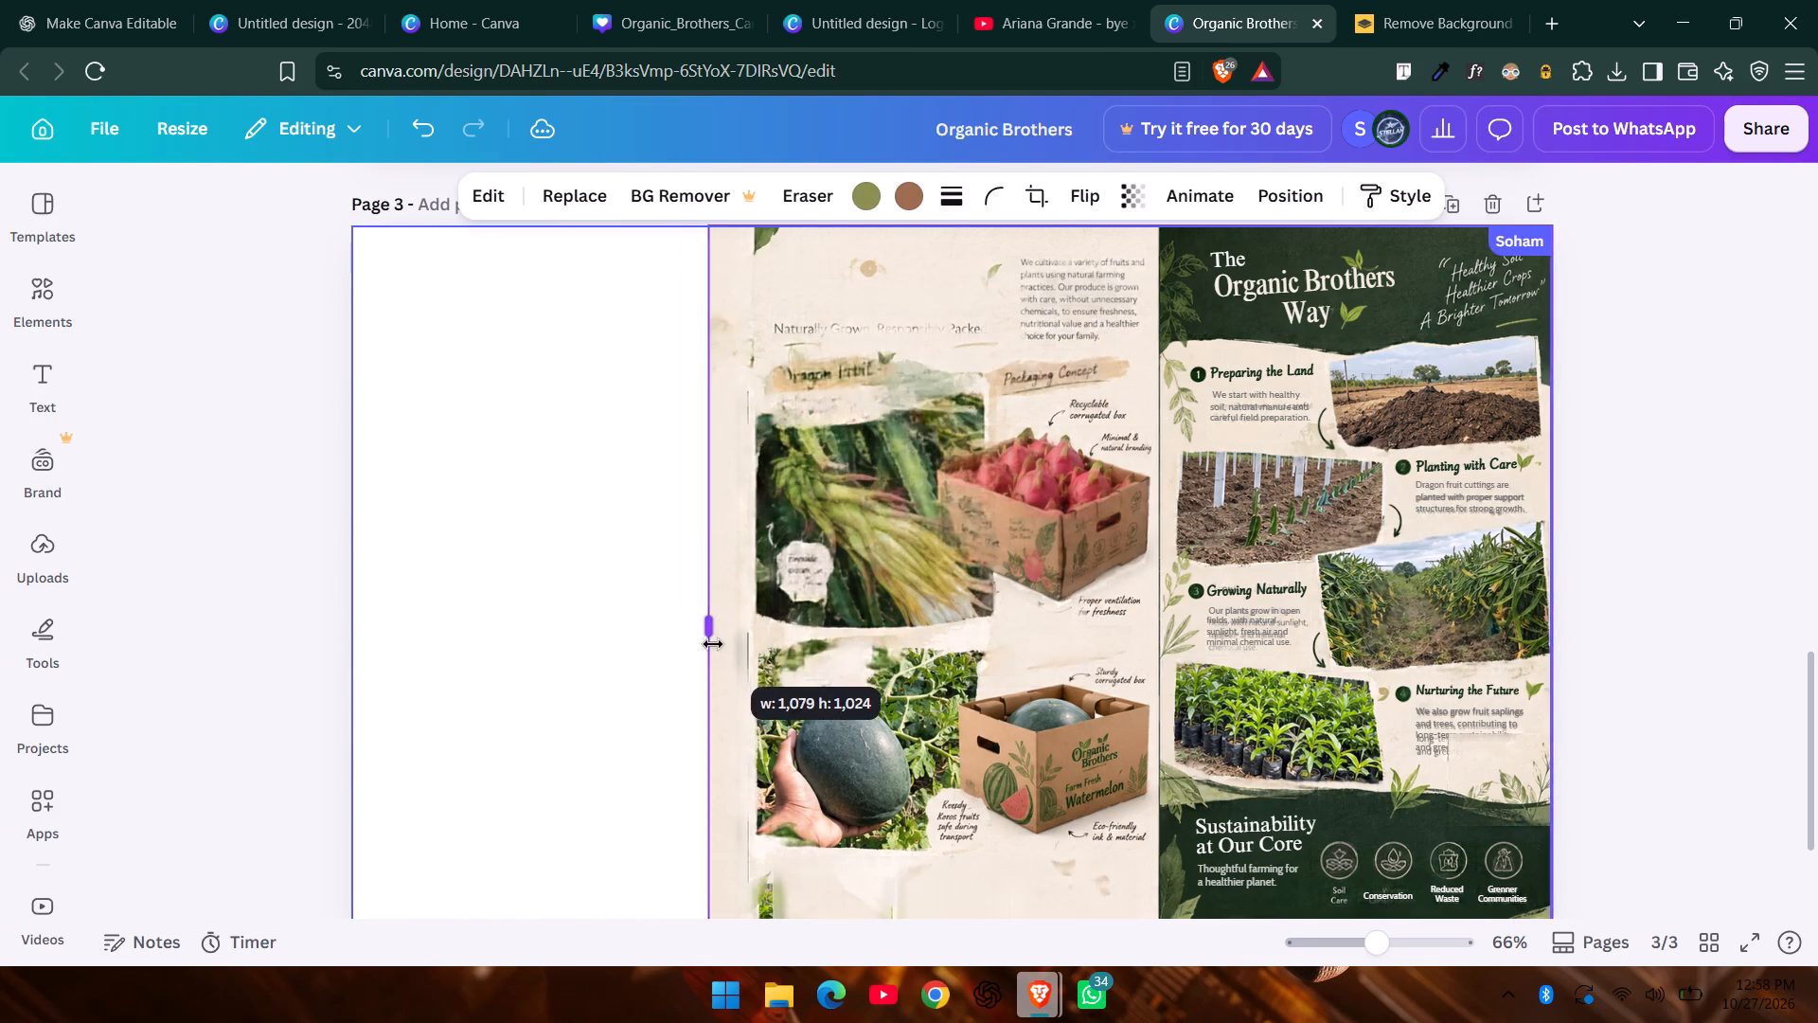
{"action": "left_click_drag", "start_coordinate": [713, 644], "coordinate": [1156, 644]}
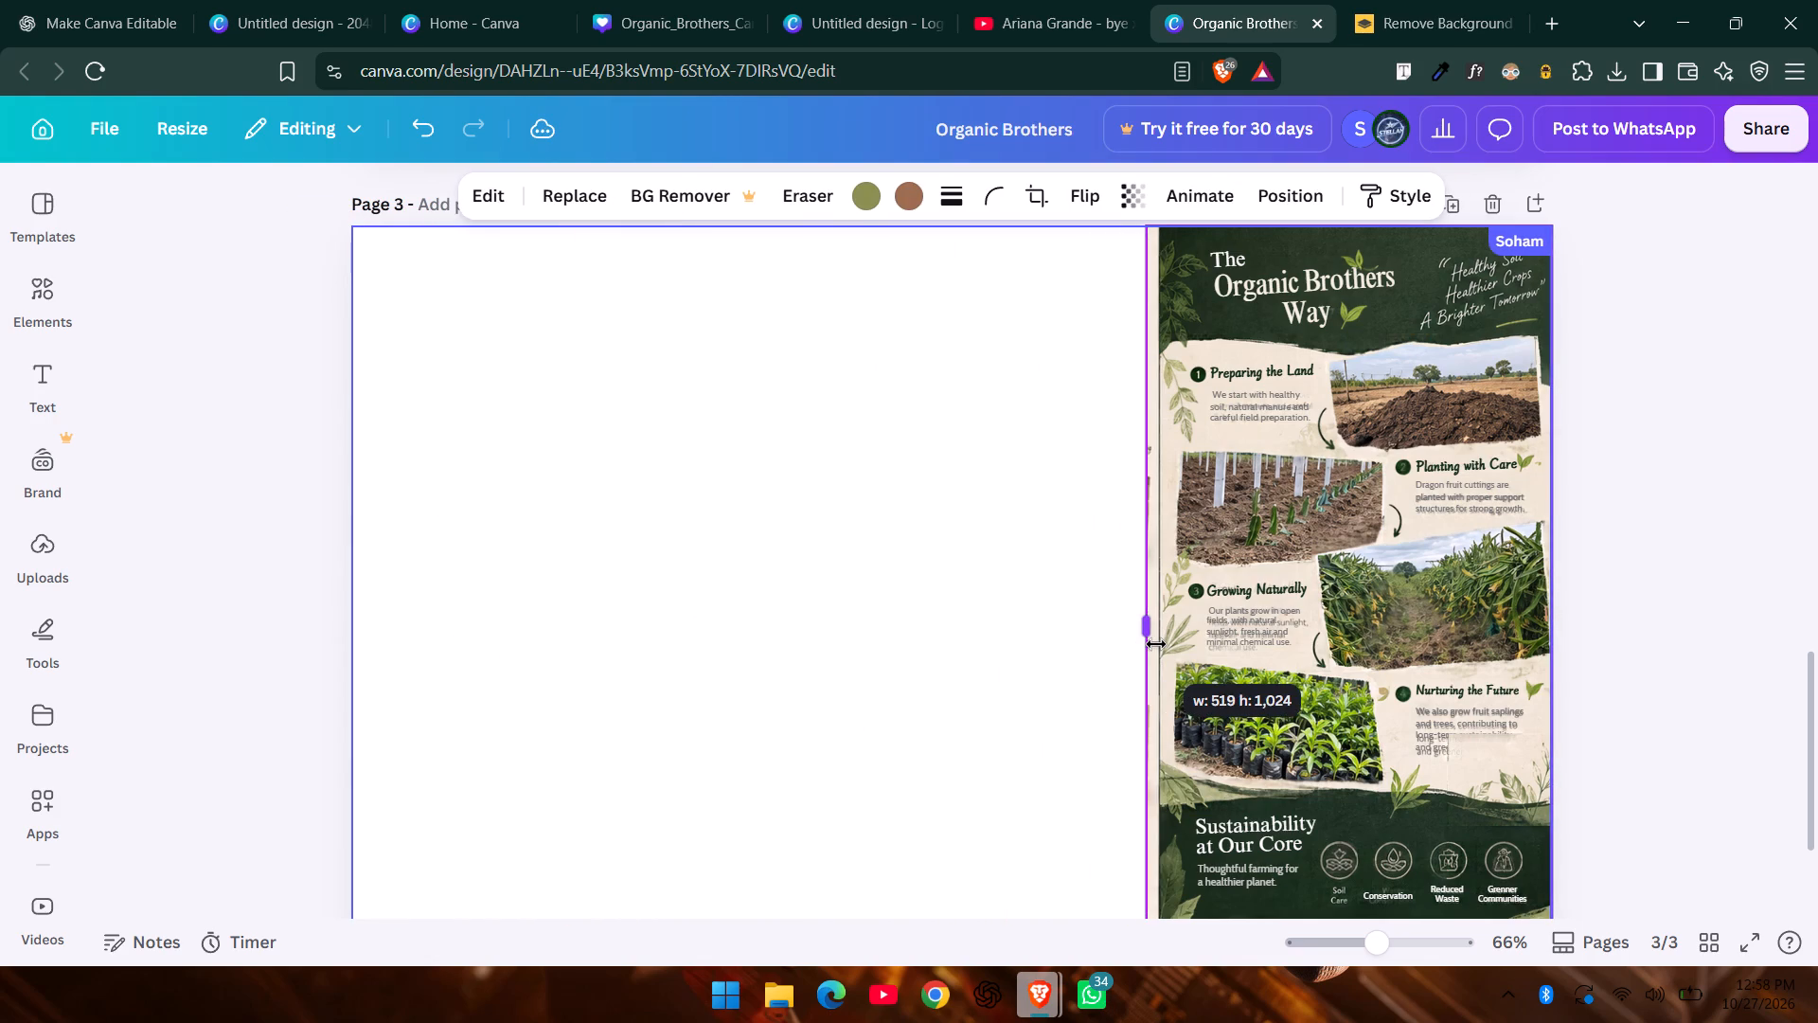
{"action": "left_click_drag", "start_coordinate": [1156, 644], "coordinate": [1156, 639]}
{"action": "left_click", "coordinate": [1710, 519]}
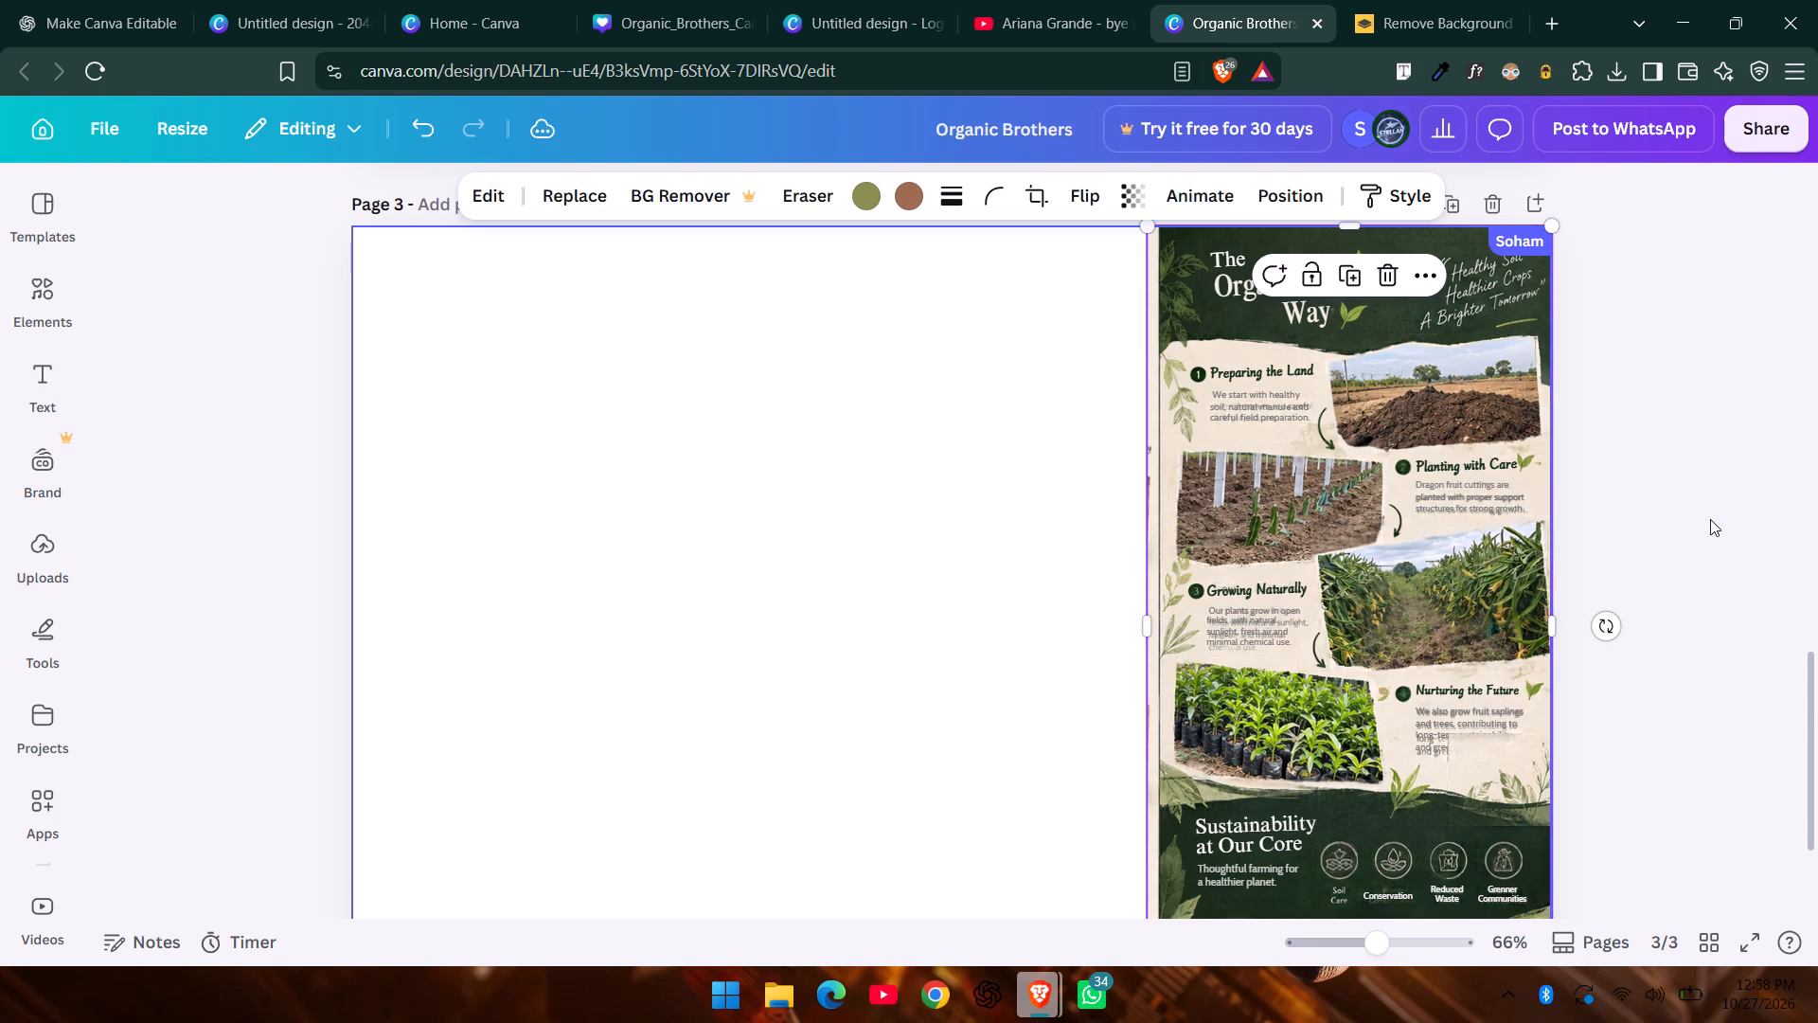
Inspect page 3's "The Organic Brothers Way" panel, its left edge and the cleared area for leftover elements.
{"action": "scroll", "coordinate": [1664, 519], "scroll_direction": "left", "scroll_amount": 1}
{"action": "scroll", "coordinate": [1664, 519], "scroll_direction": "down", "scroll_amount": 1}
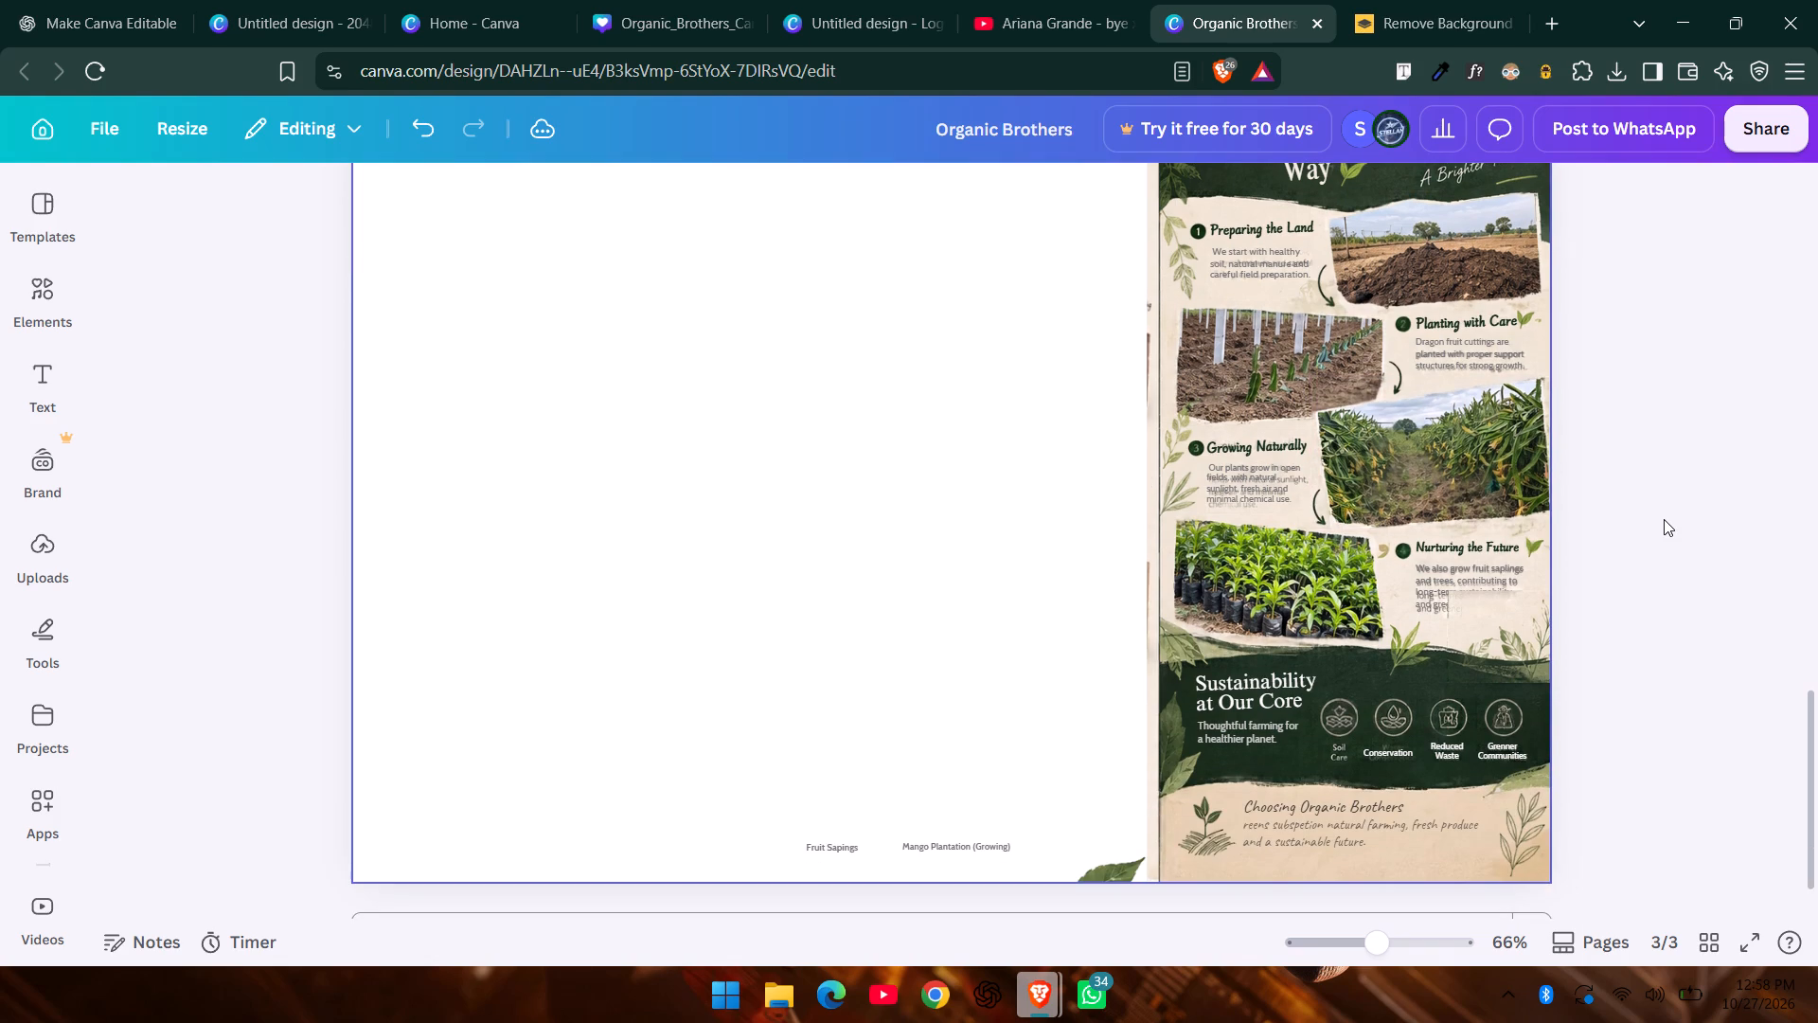
{"action": "left_click", "coordinate": [1324, 816]}
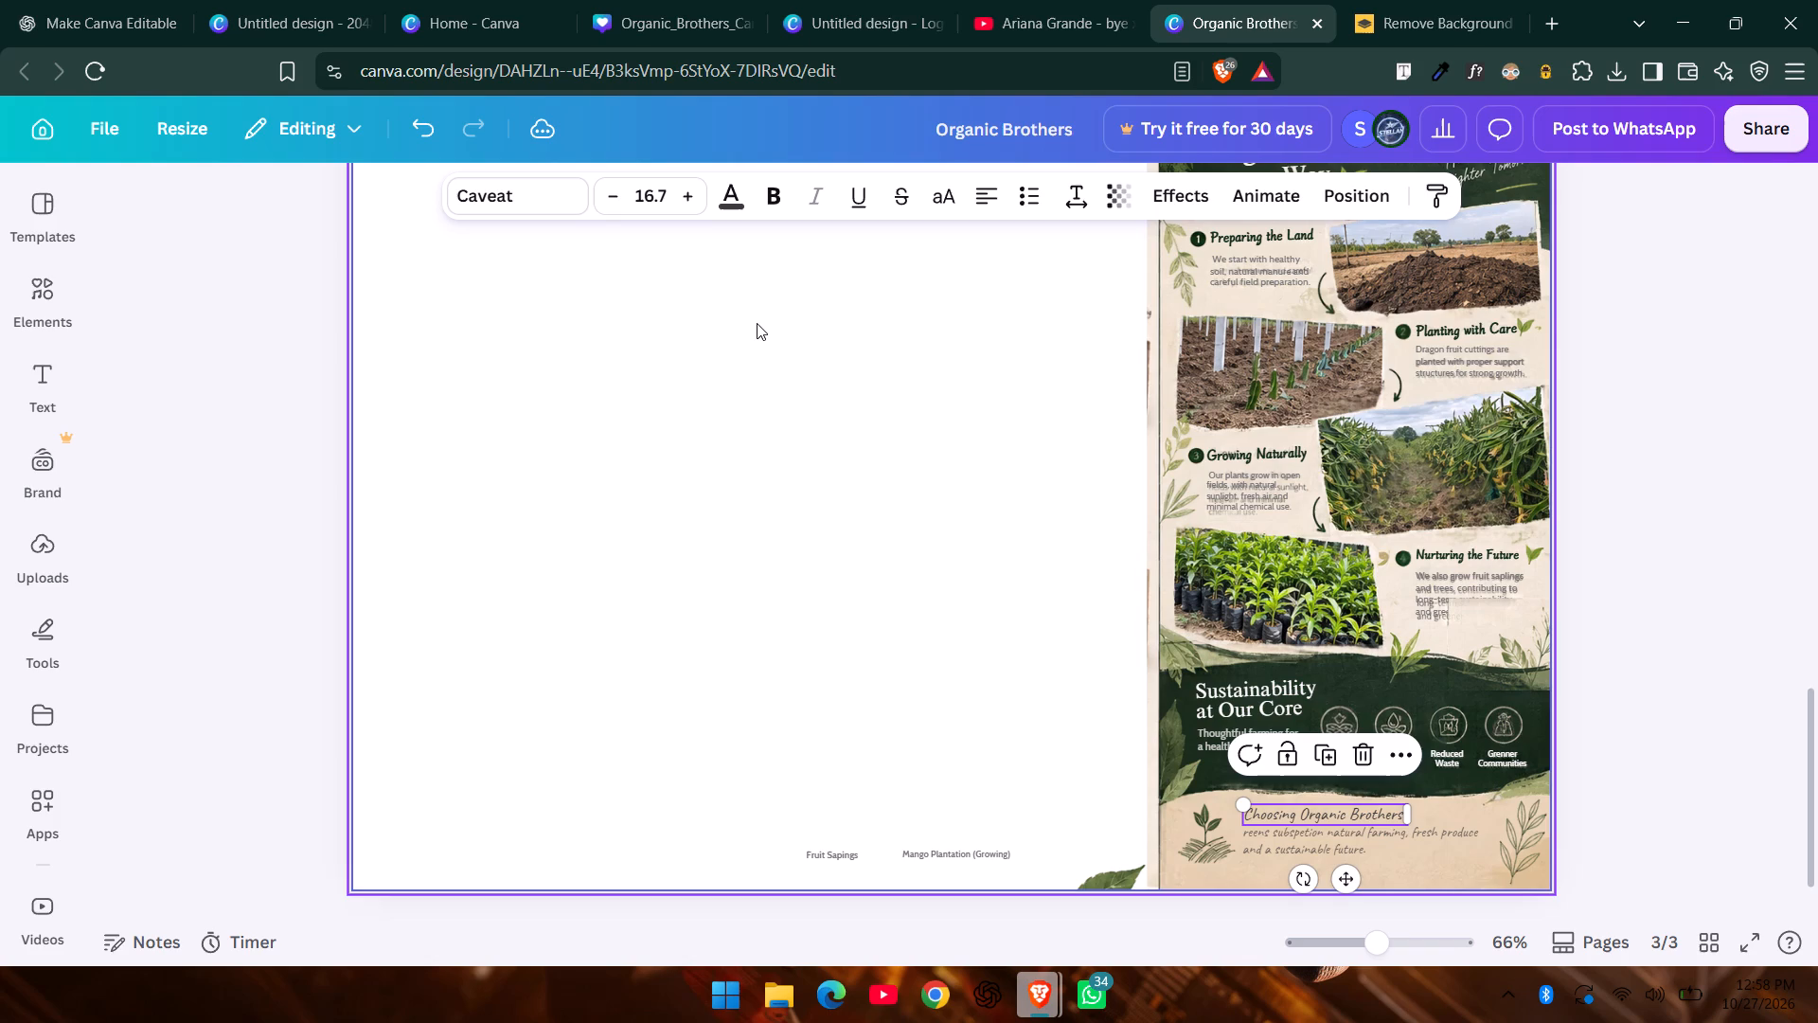
{"action": "left_click", "coordinate": [1640, 511]}
{"action": "scroll", "coordinate": [1618, 617], "scroll_direction": "up", "scroll_amount": 1}
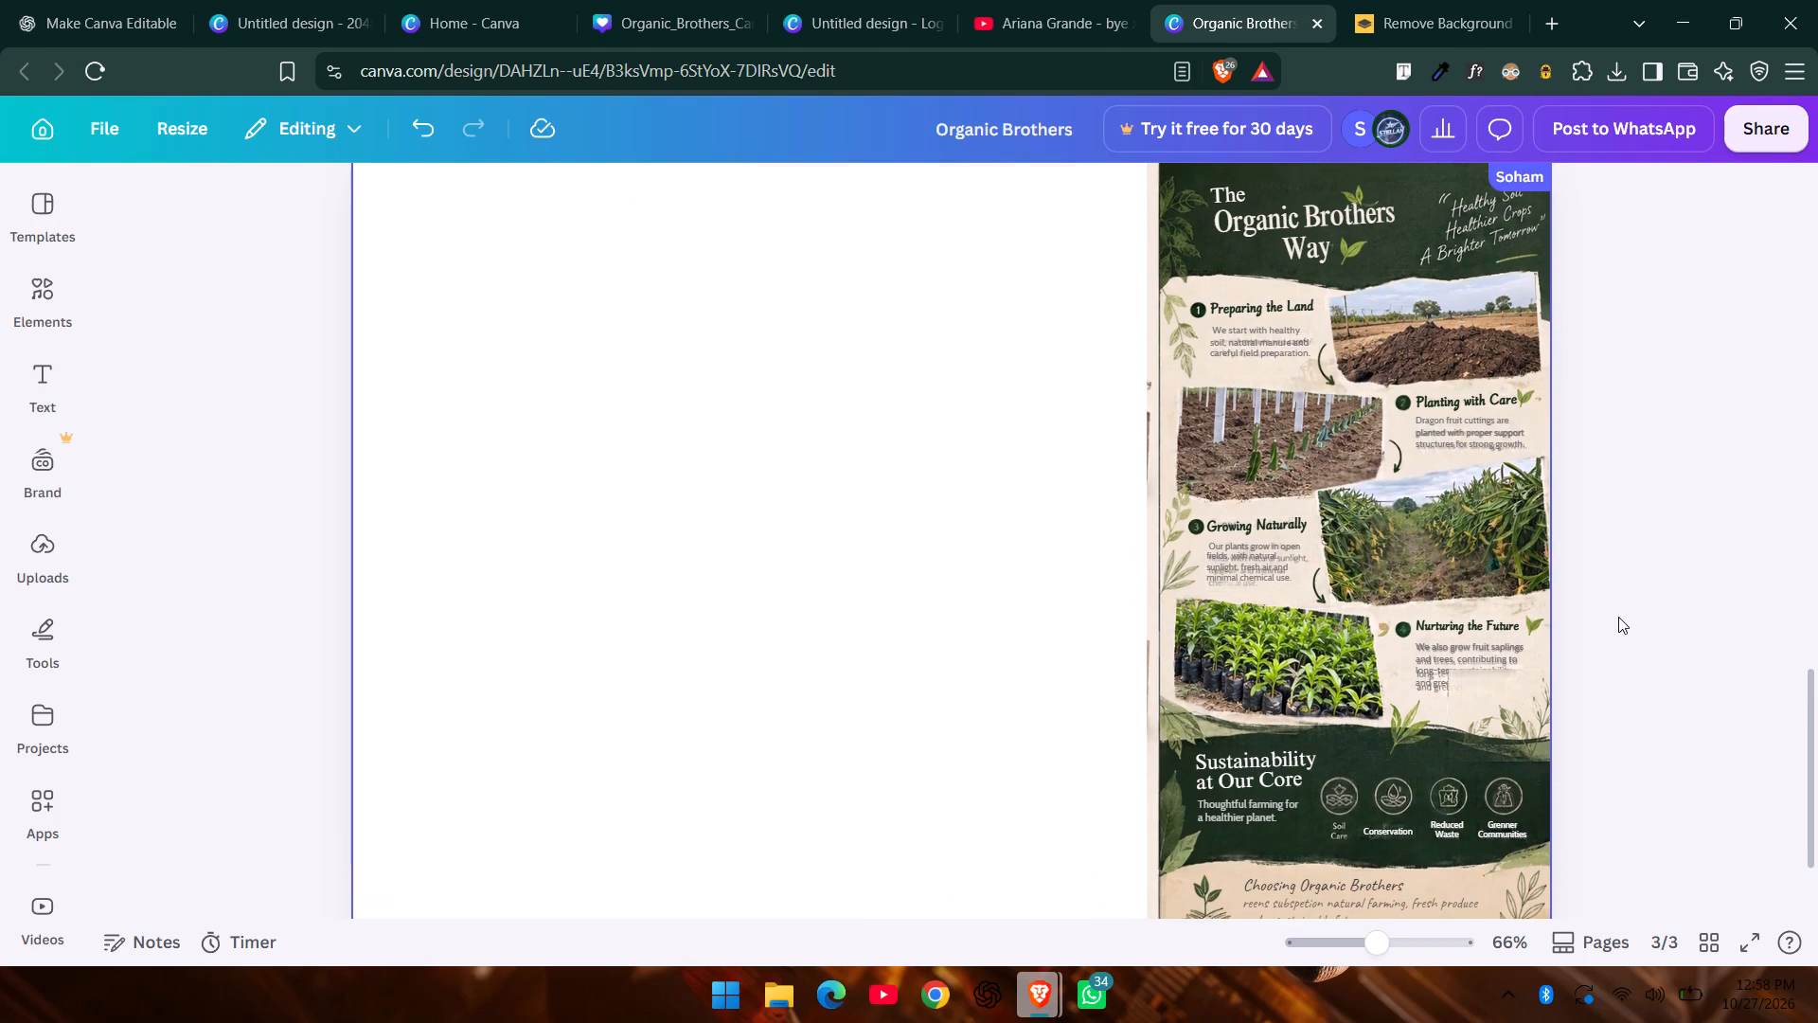
{"action": "scroll", "coordinate": [1618, 617], "scroll_direction": "up", "scroll_amount": 2}
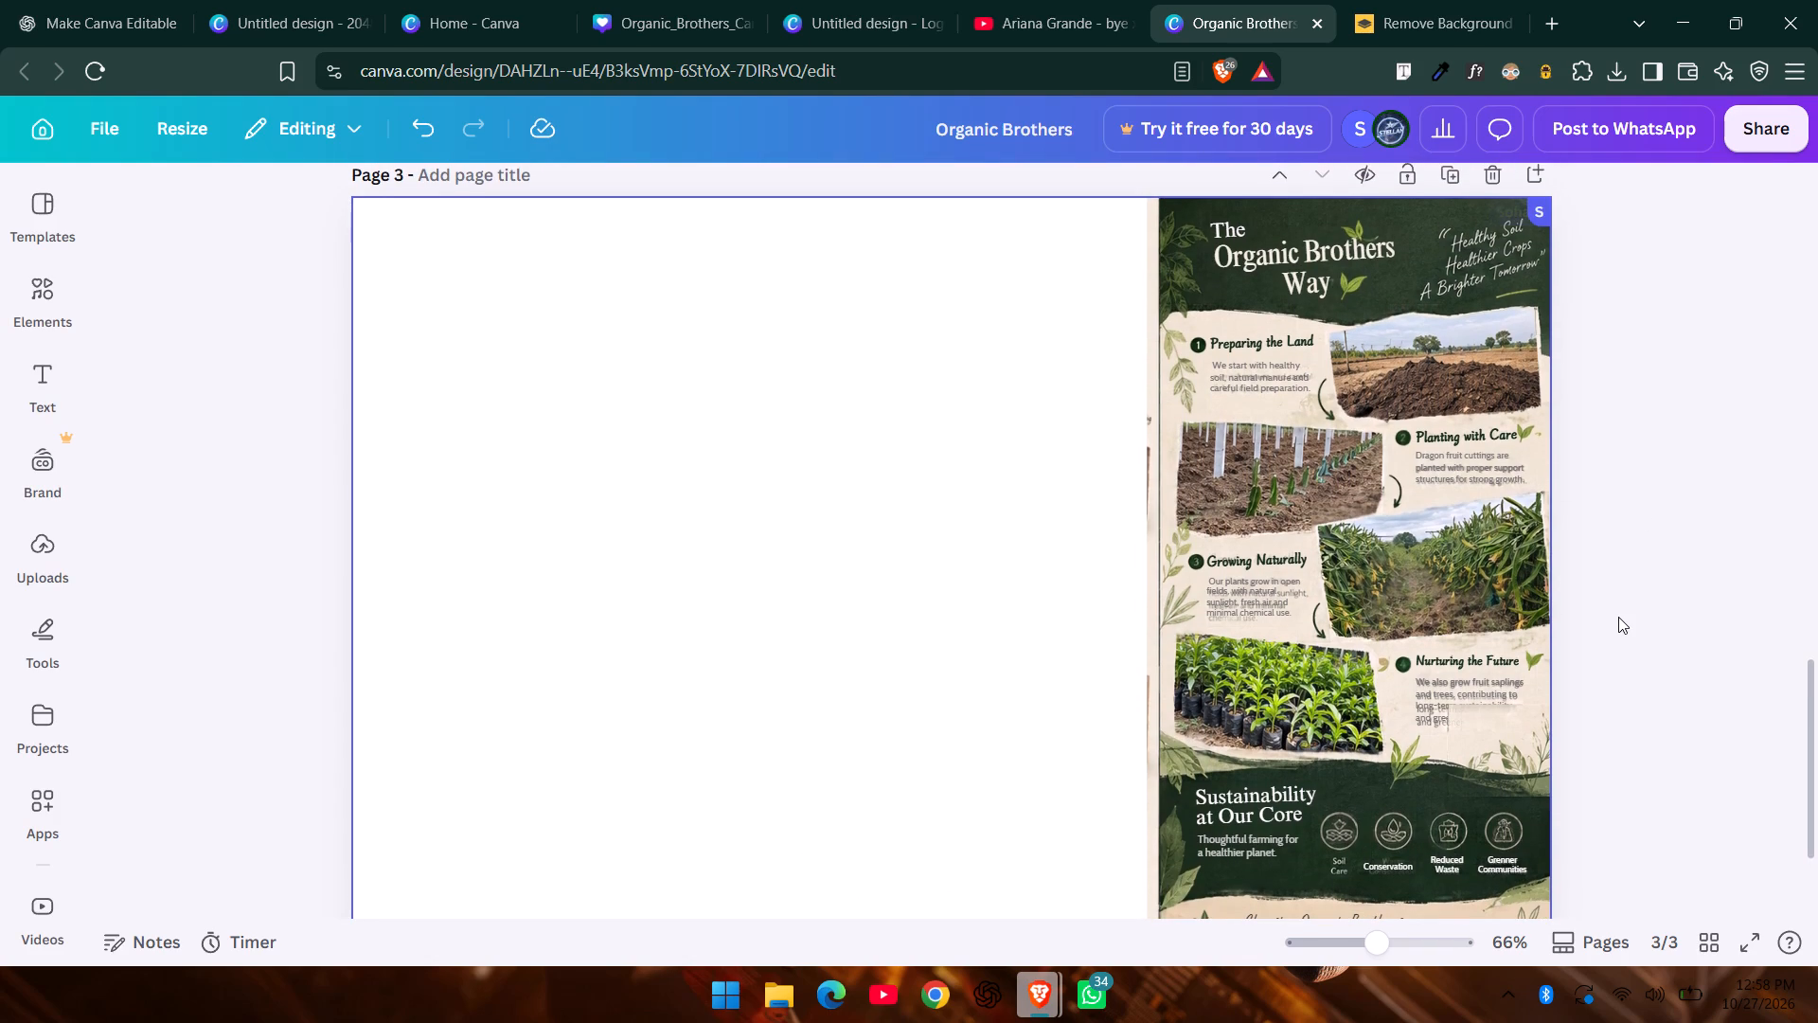
{"action": "left_click", "coordinate": [1146, 541]}
{"action": "left_click", "coordinate": [1129, 386]}
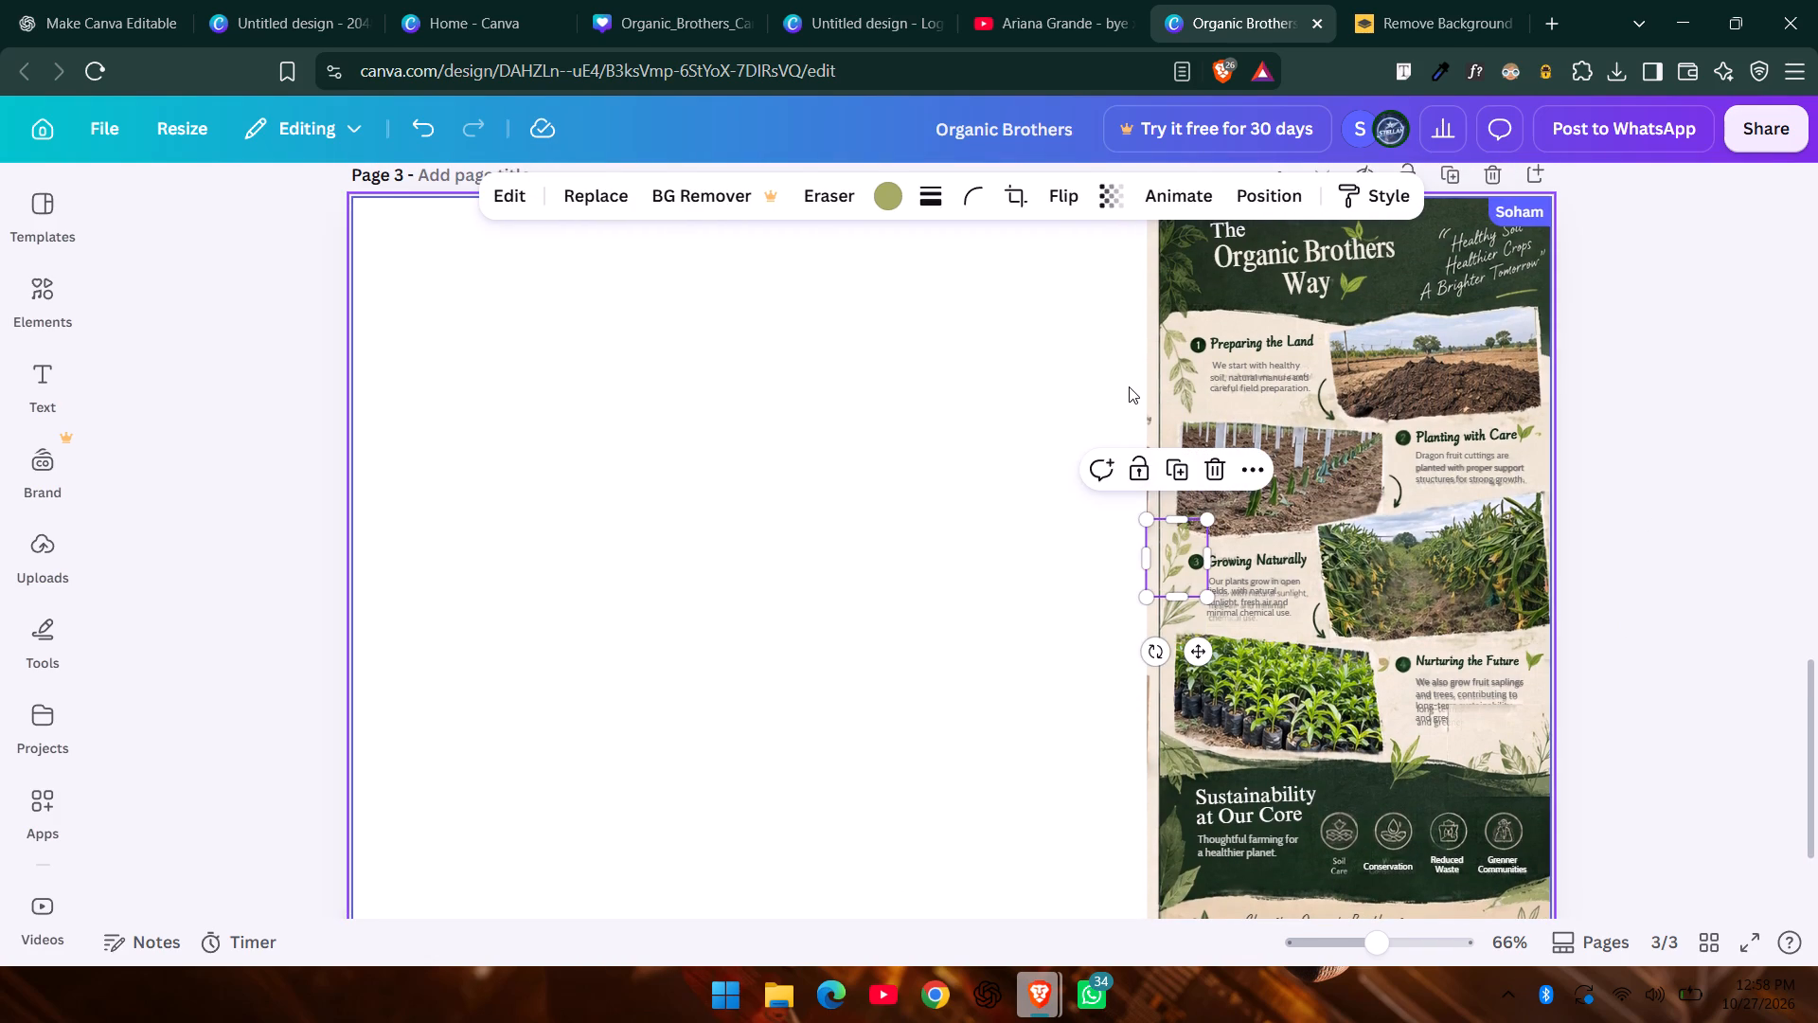
{"action": "left_click", "coordinate": [1061, 440]}
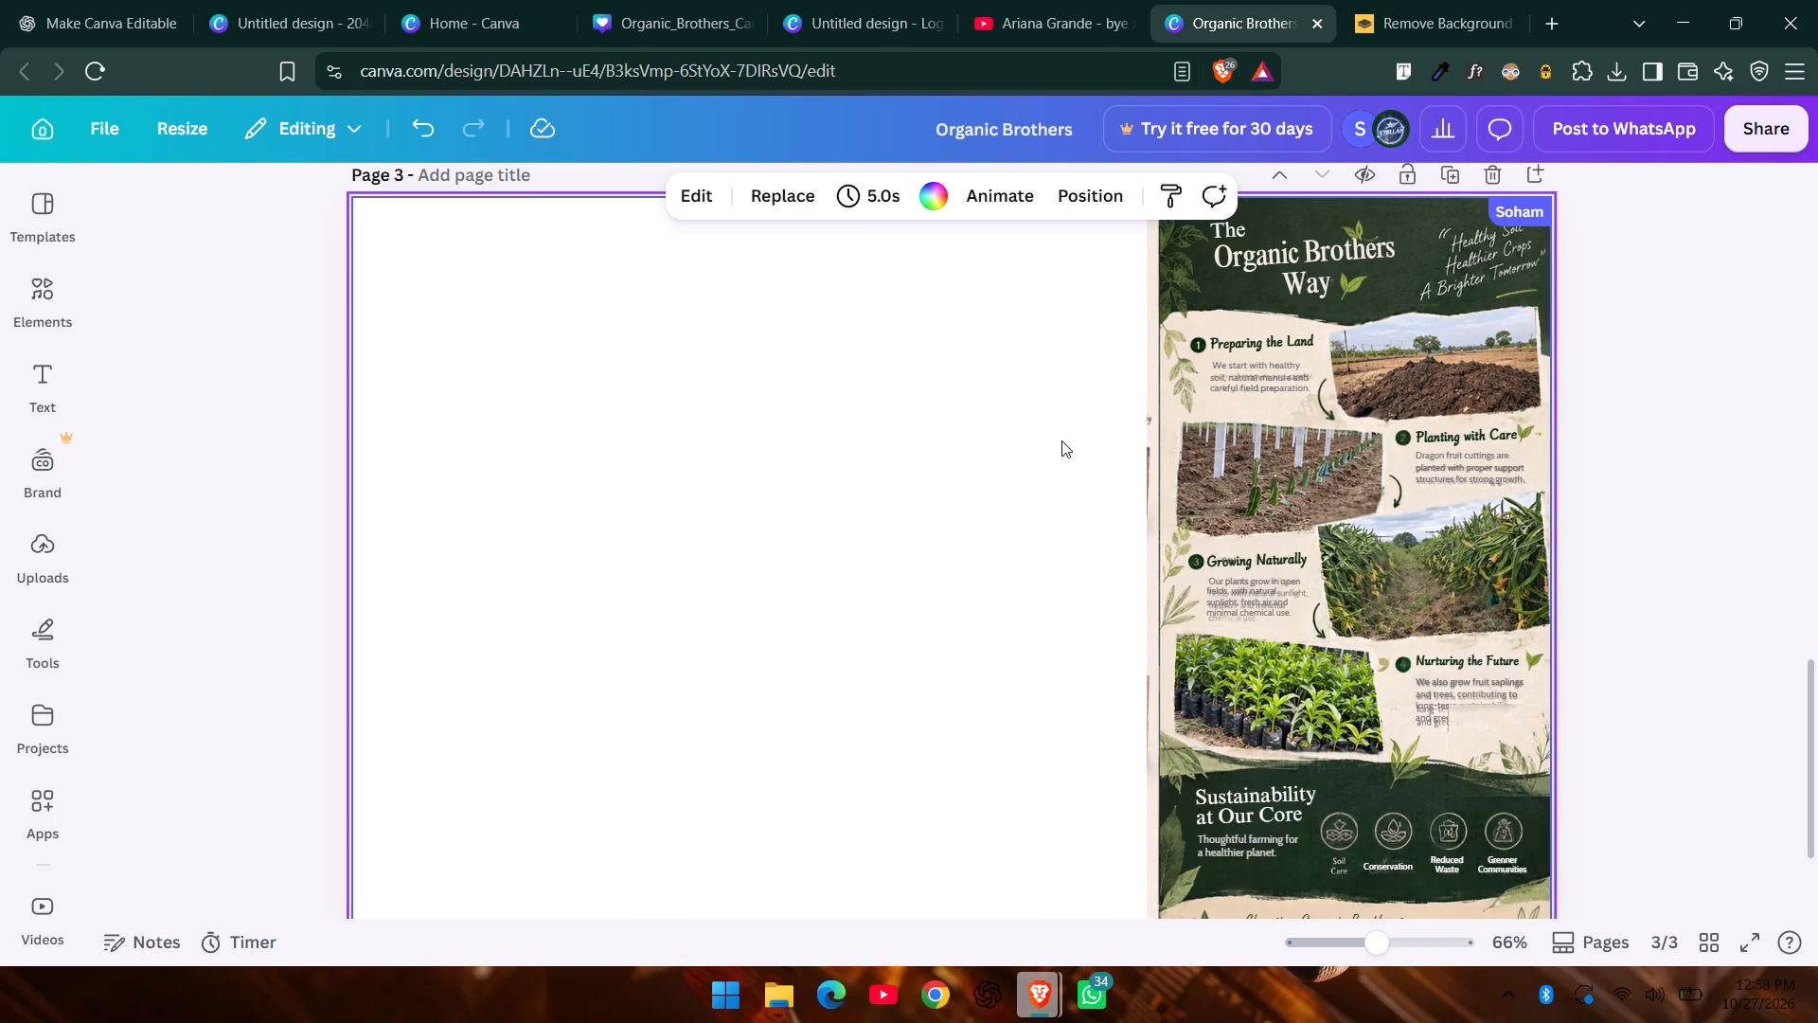
{"action": "scroll", "coordinate": [1061, 440], "scroll_direction": "up", "scroll_amount": 2}
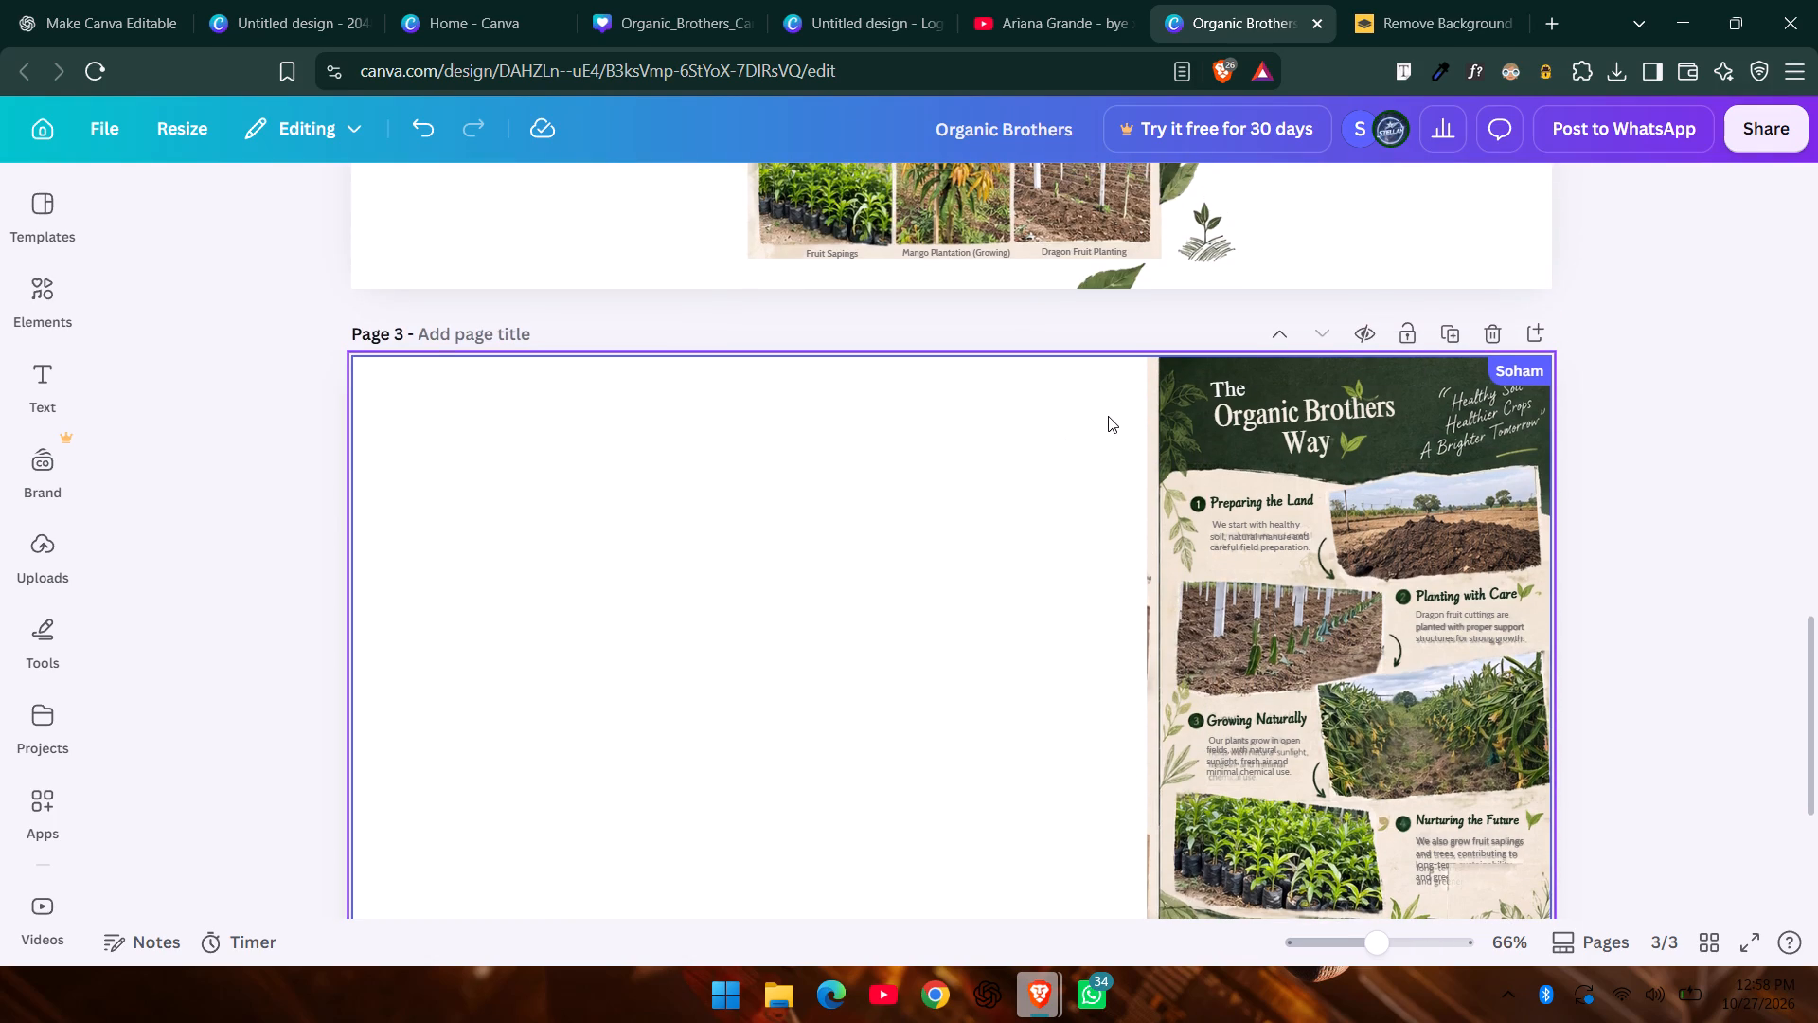
{"action": "left_click", "coordinate": [355, 488]}
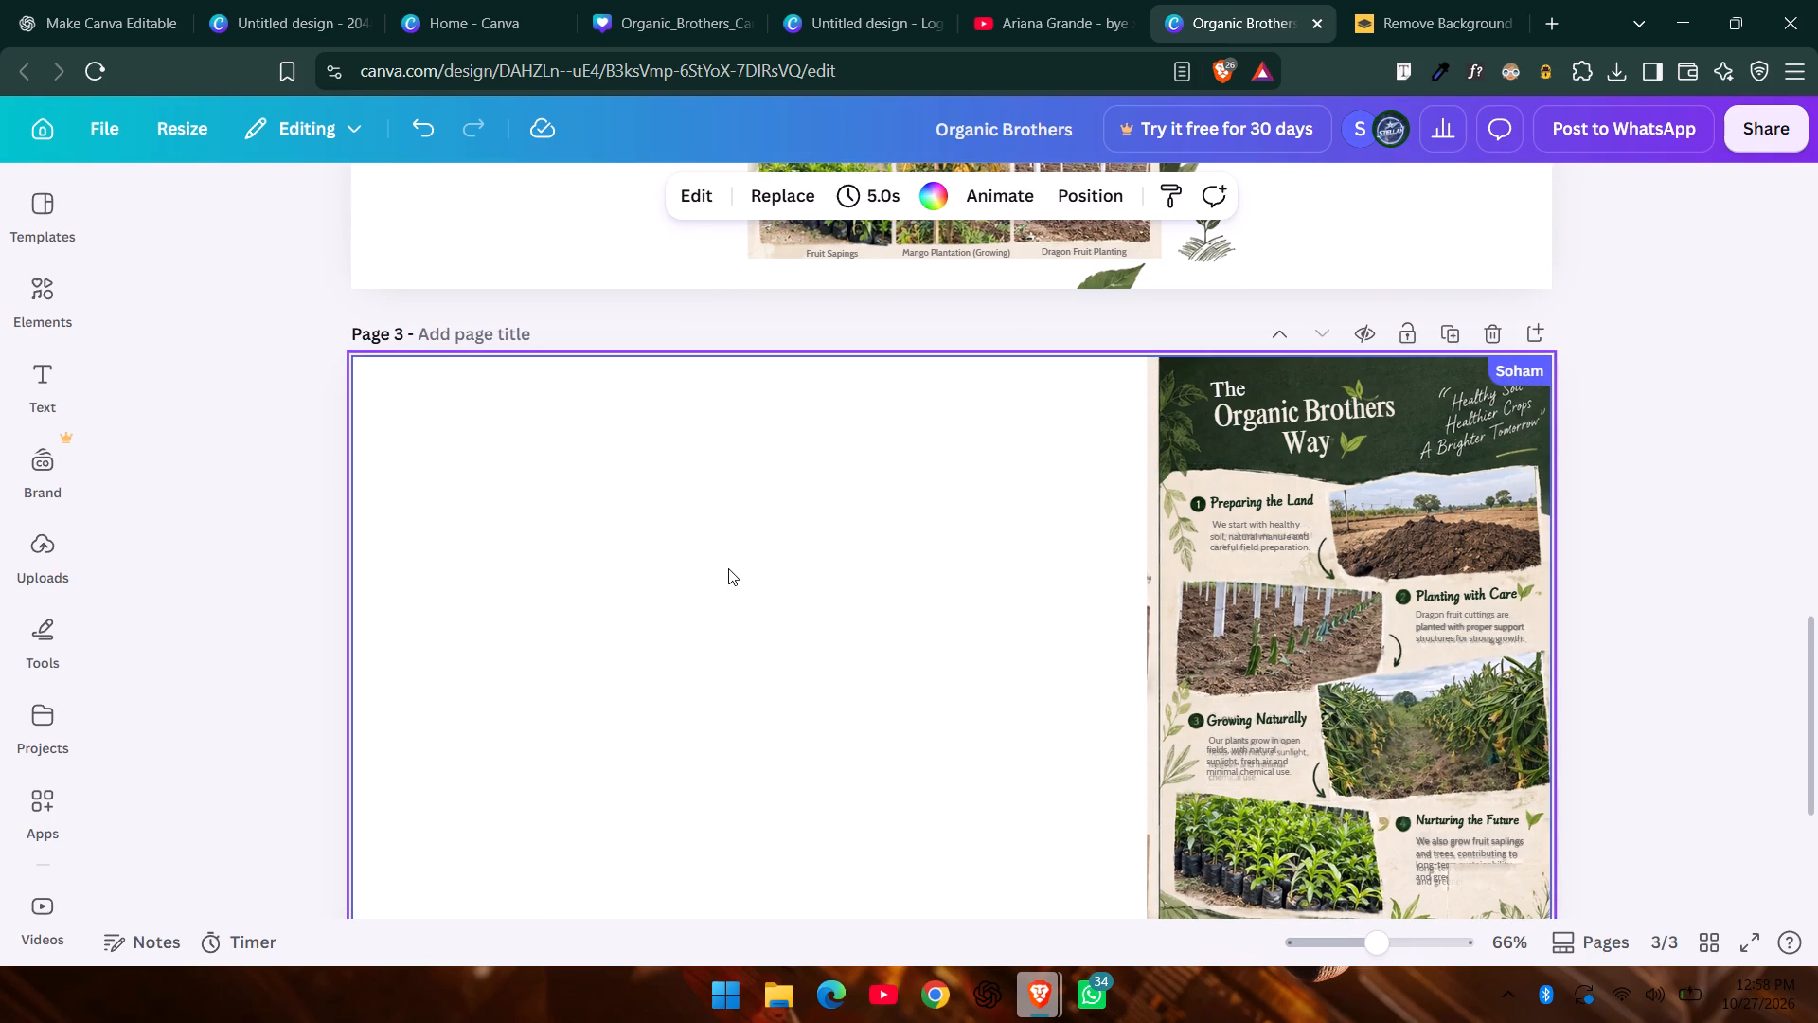
{"action": "scroll", "coordinate": [728, 568], "scroll_direction": "down", "scroll_amount": 2}
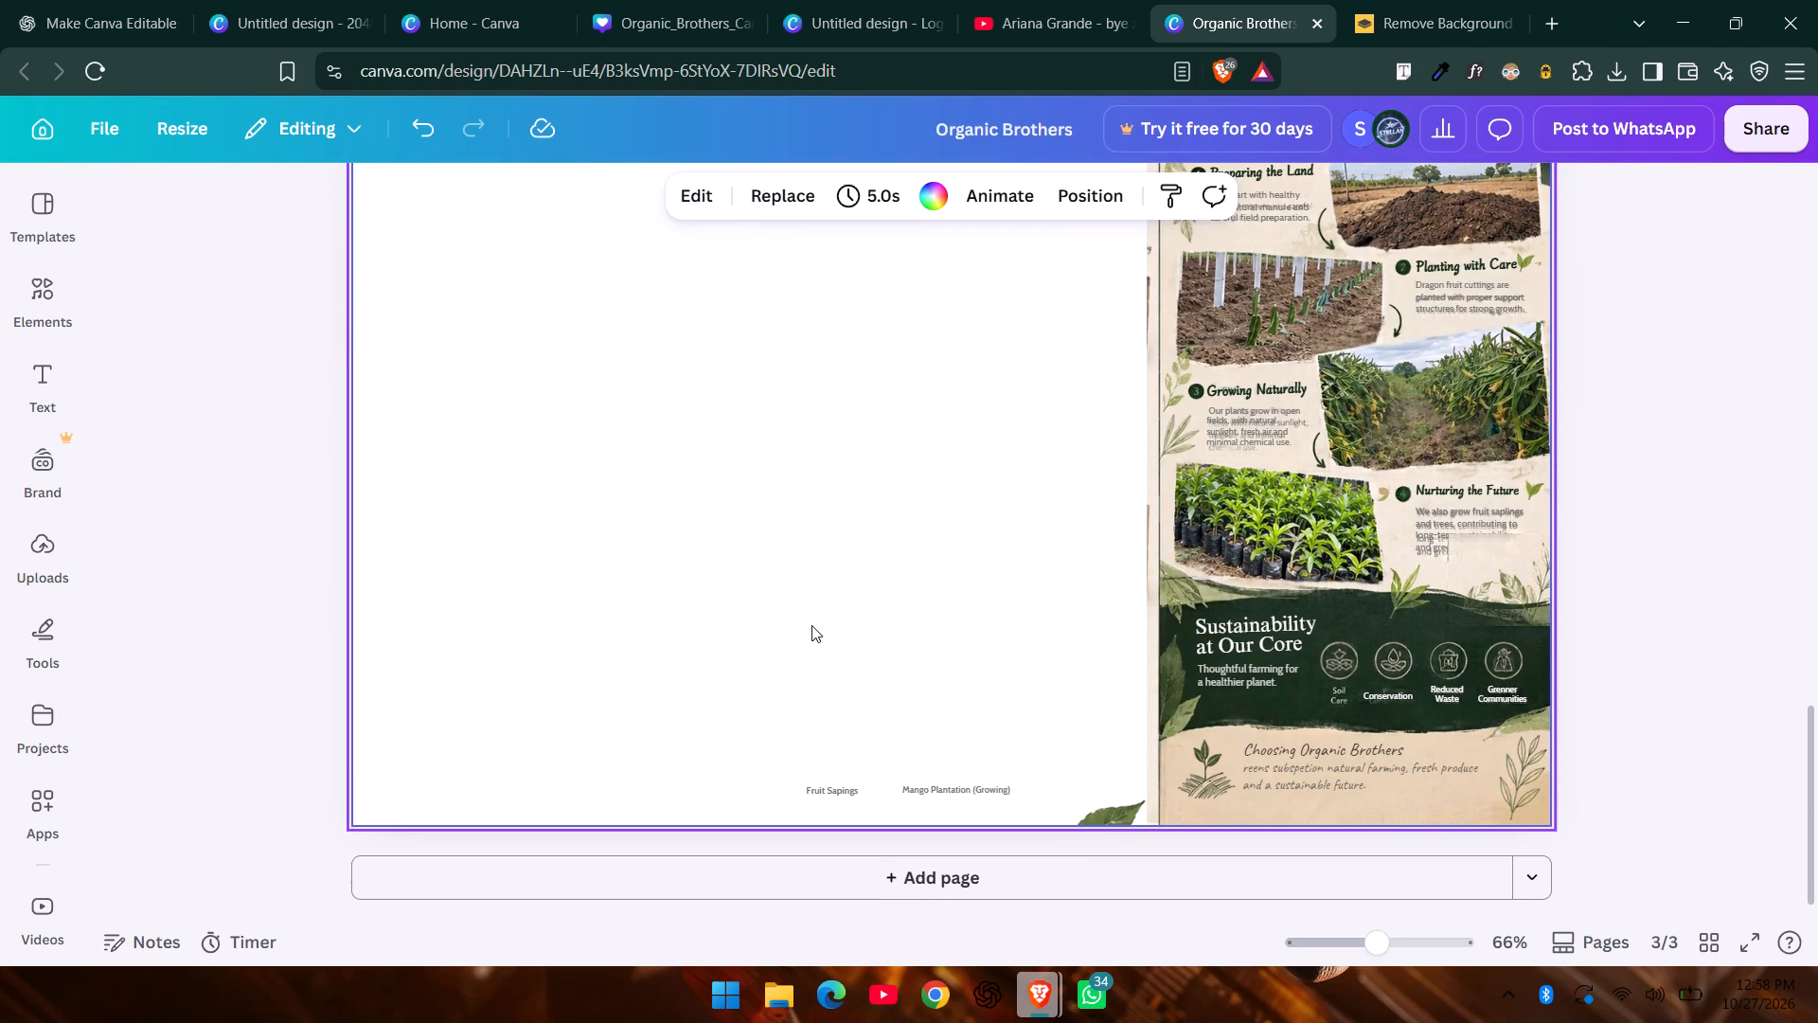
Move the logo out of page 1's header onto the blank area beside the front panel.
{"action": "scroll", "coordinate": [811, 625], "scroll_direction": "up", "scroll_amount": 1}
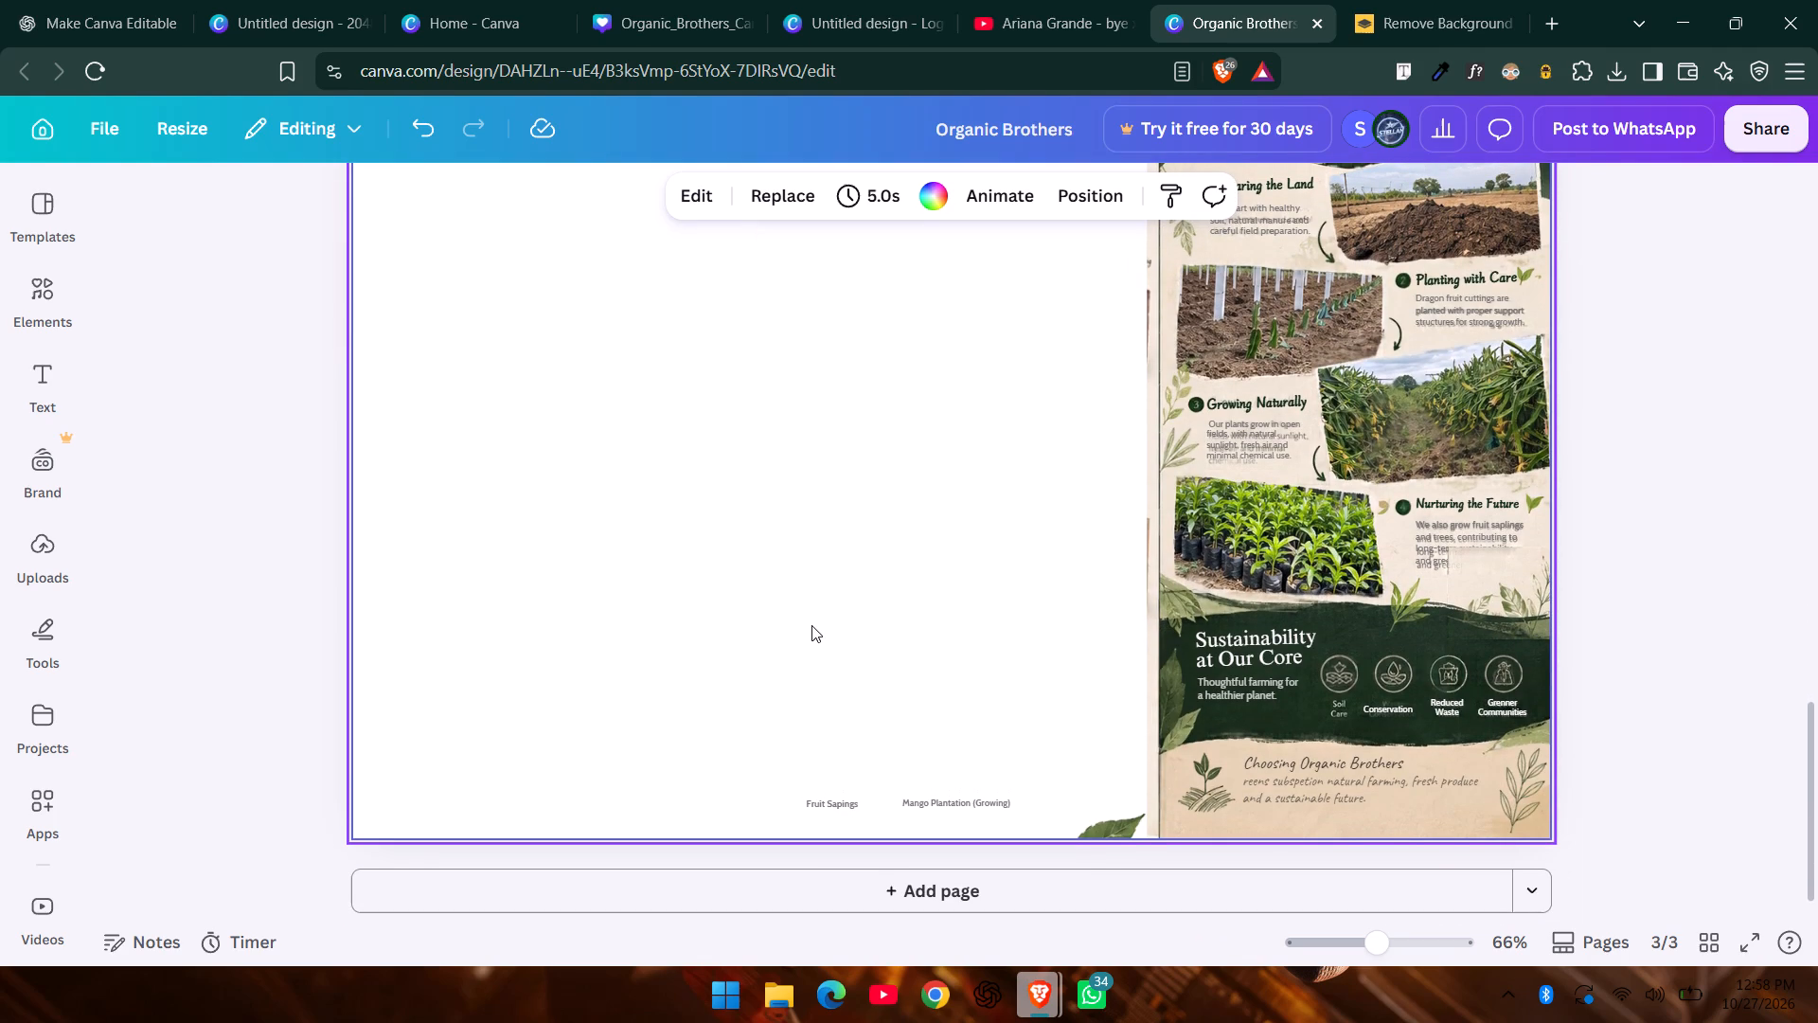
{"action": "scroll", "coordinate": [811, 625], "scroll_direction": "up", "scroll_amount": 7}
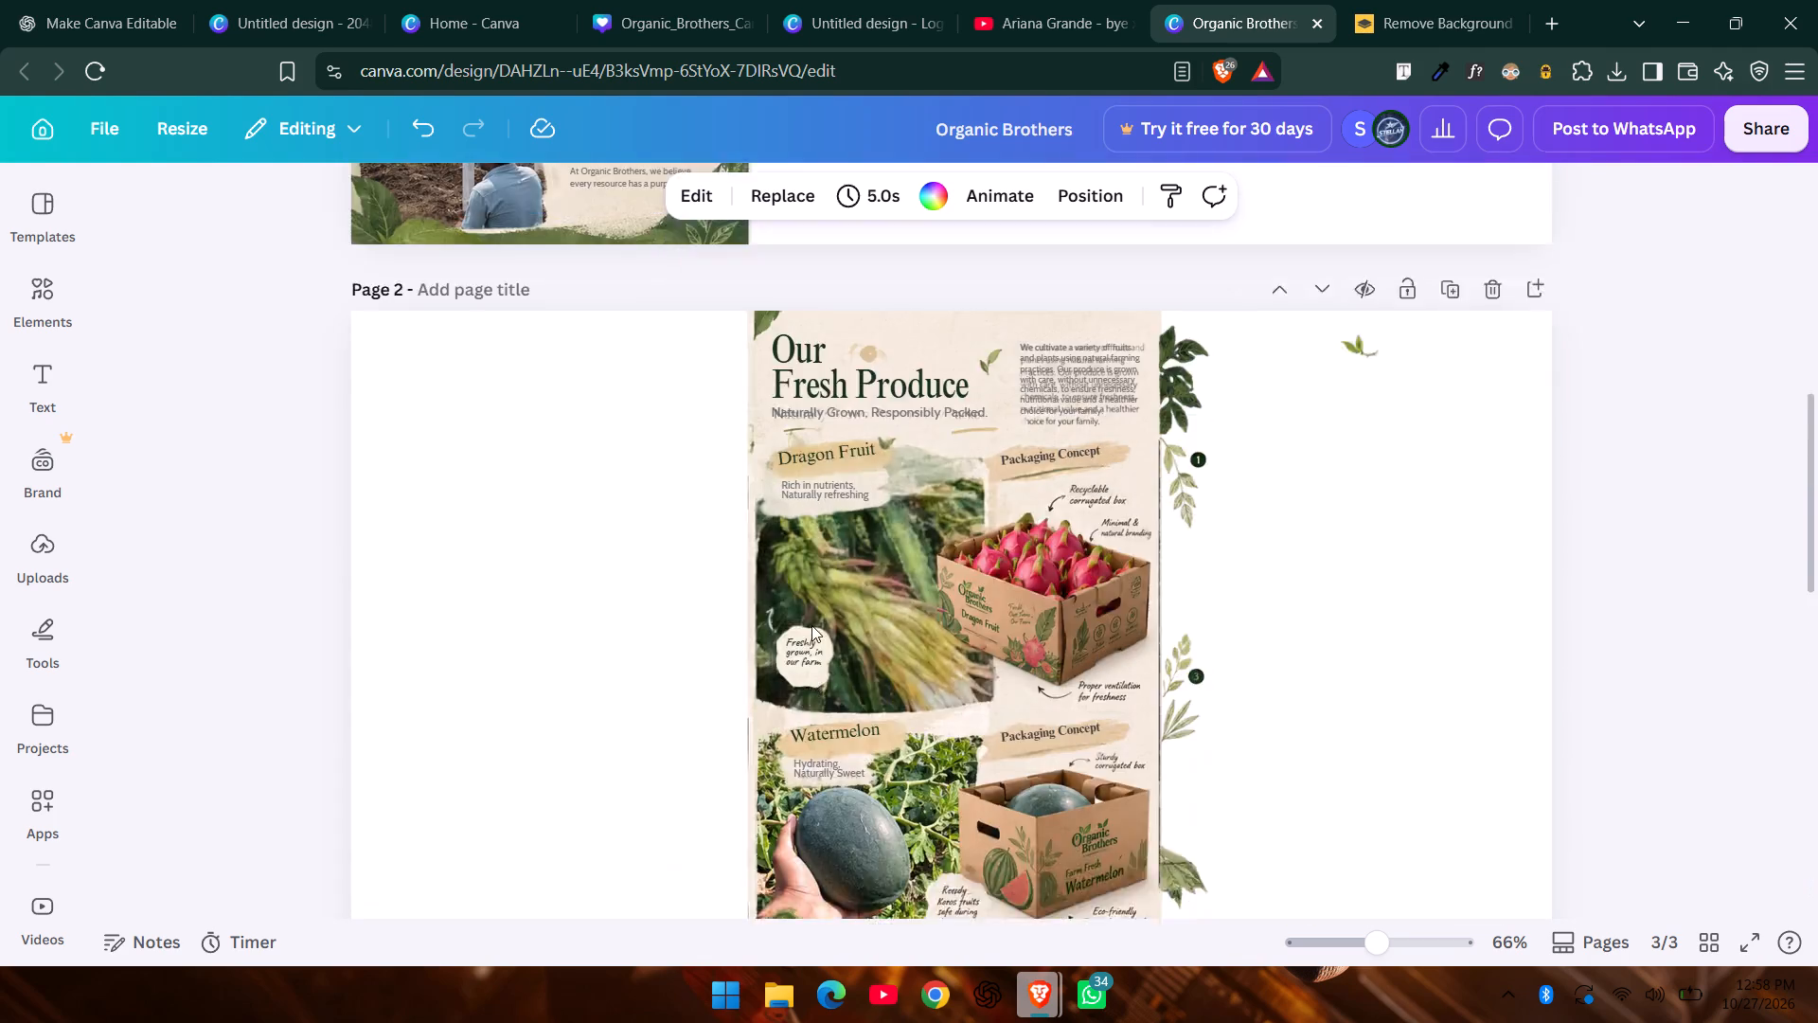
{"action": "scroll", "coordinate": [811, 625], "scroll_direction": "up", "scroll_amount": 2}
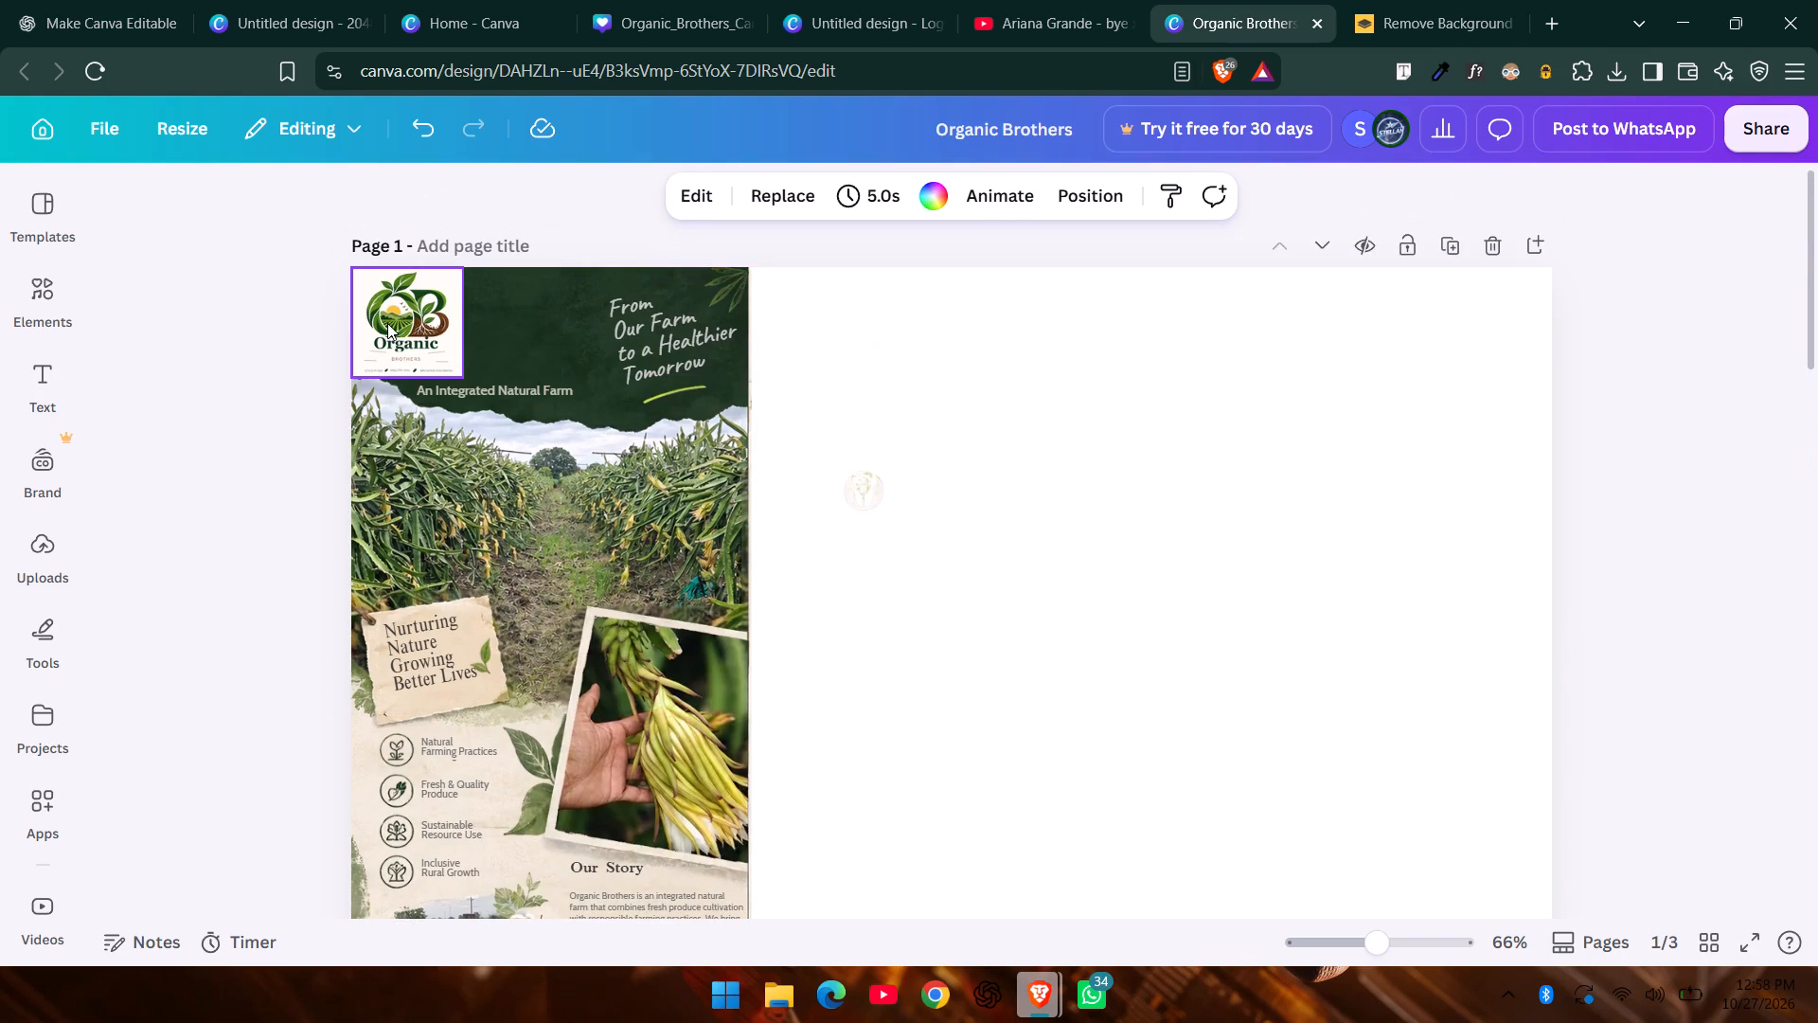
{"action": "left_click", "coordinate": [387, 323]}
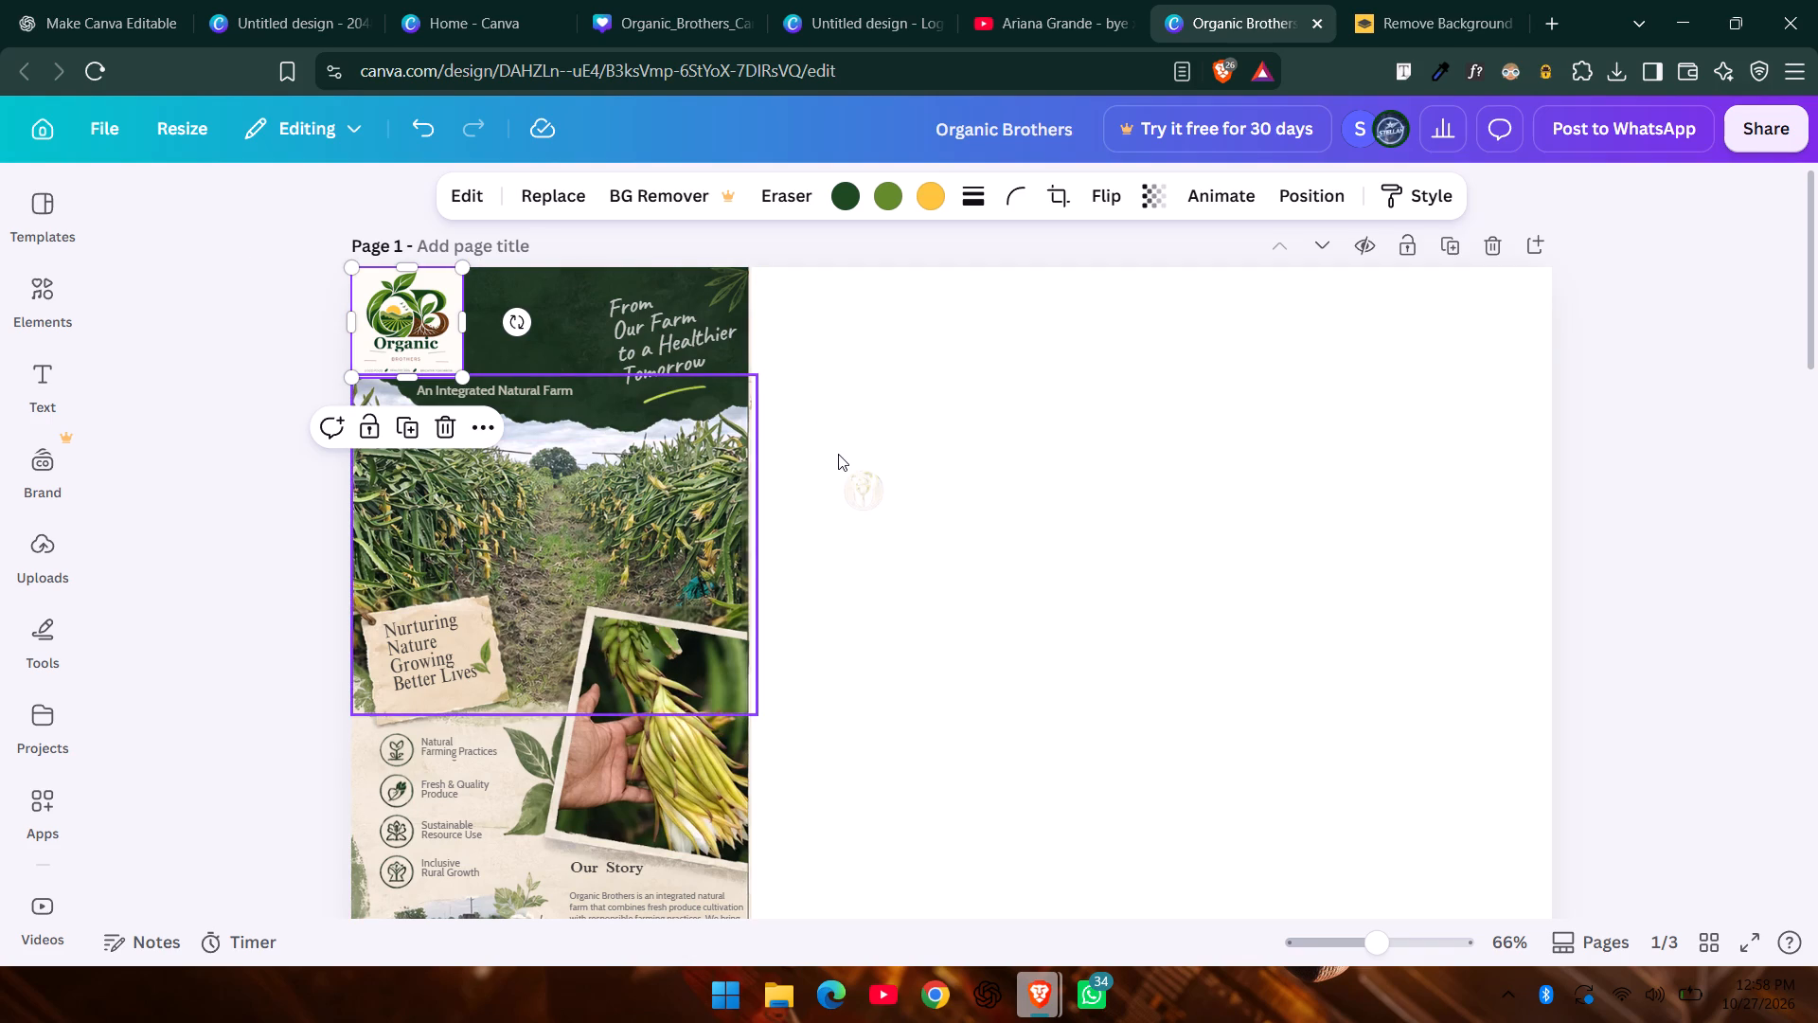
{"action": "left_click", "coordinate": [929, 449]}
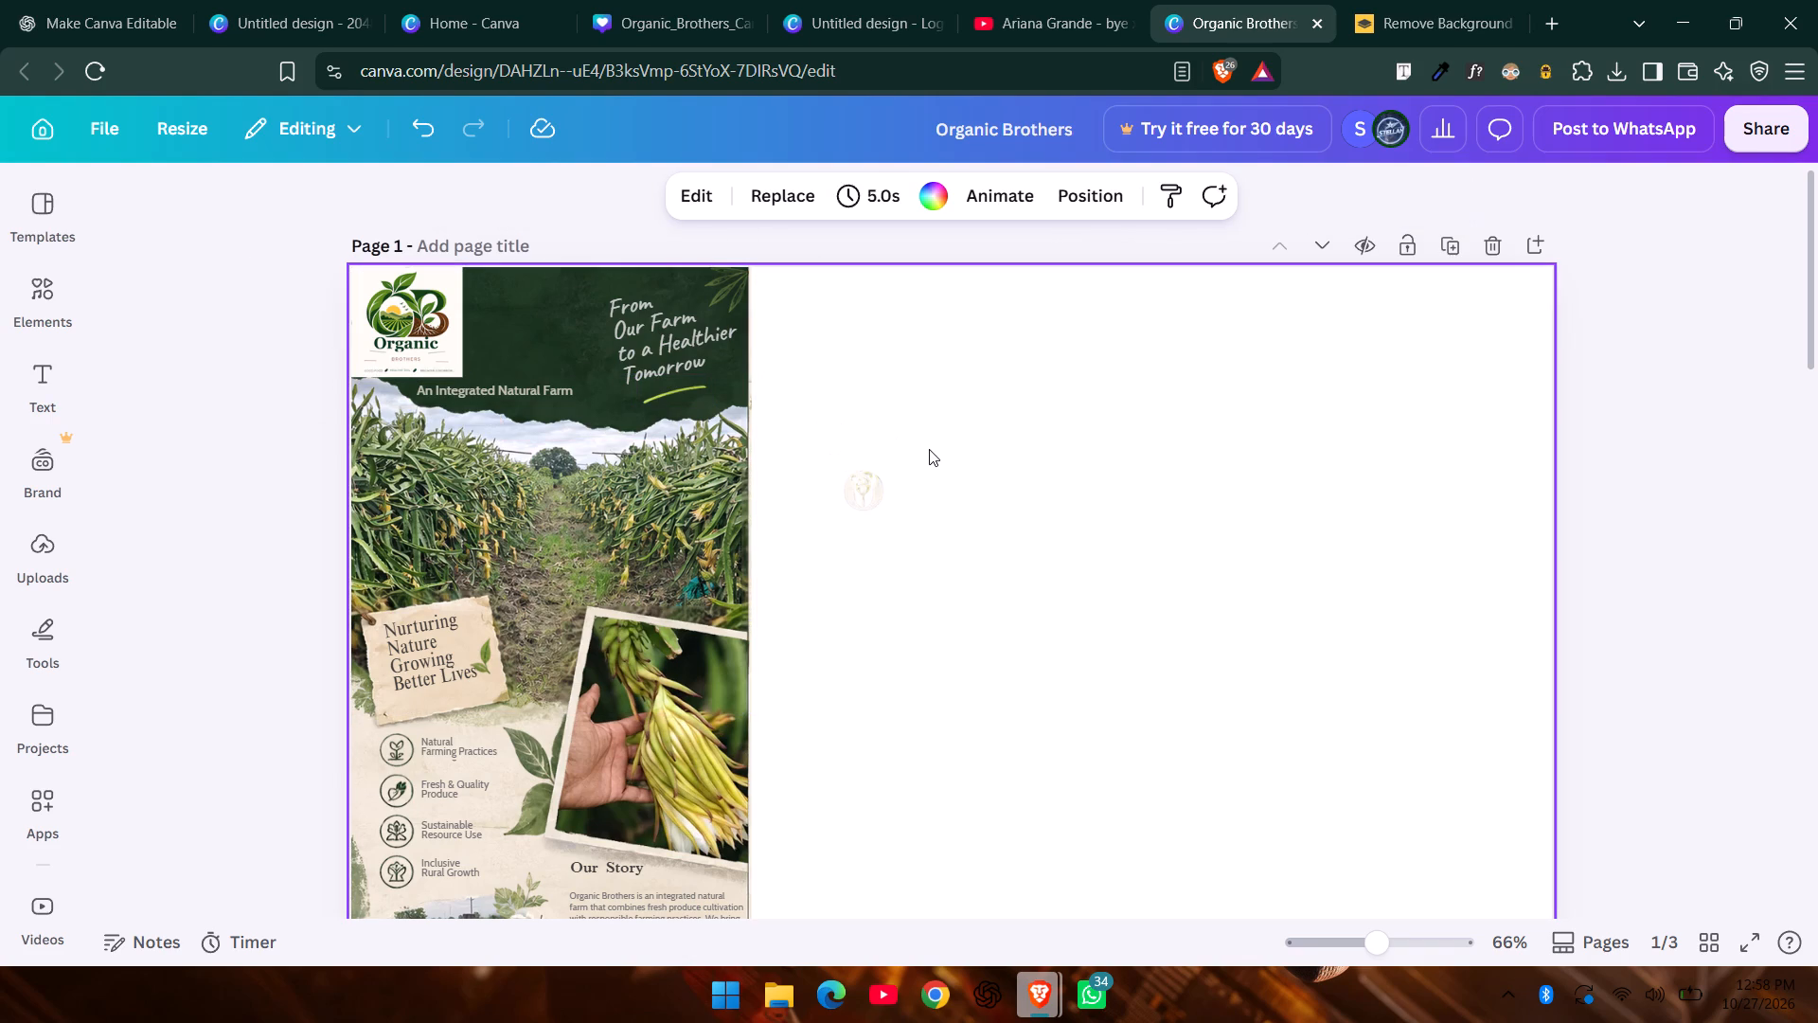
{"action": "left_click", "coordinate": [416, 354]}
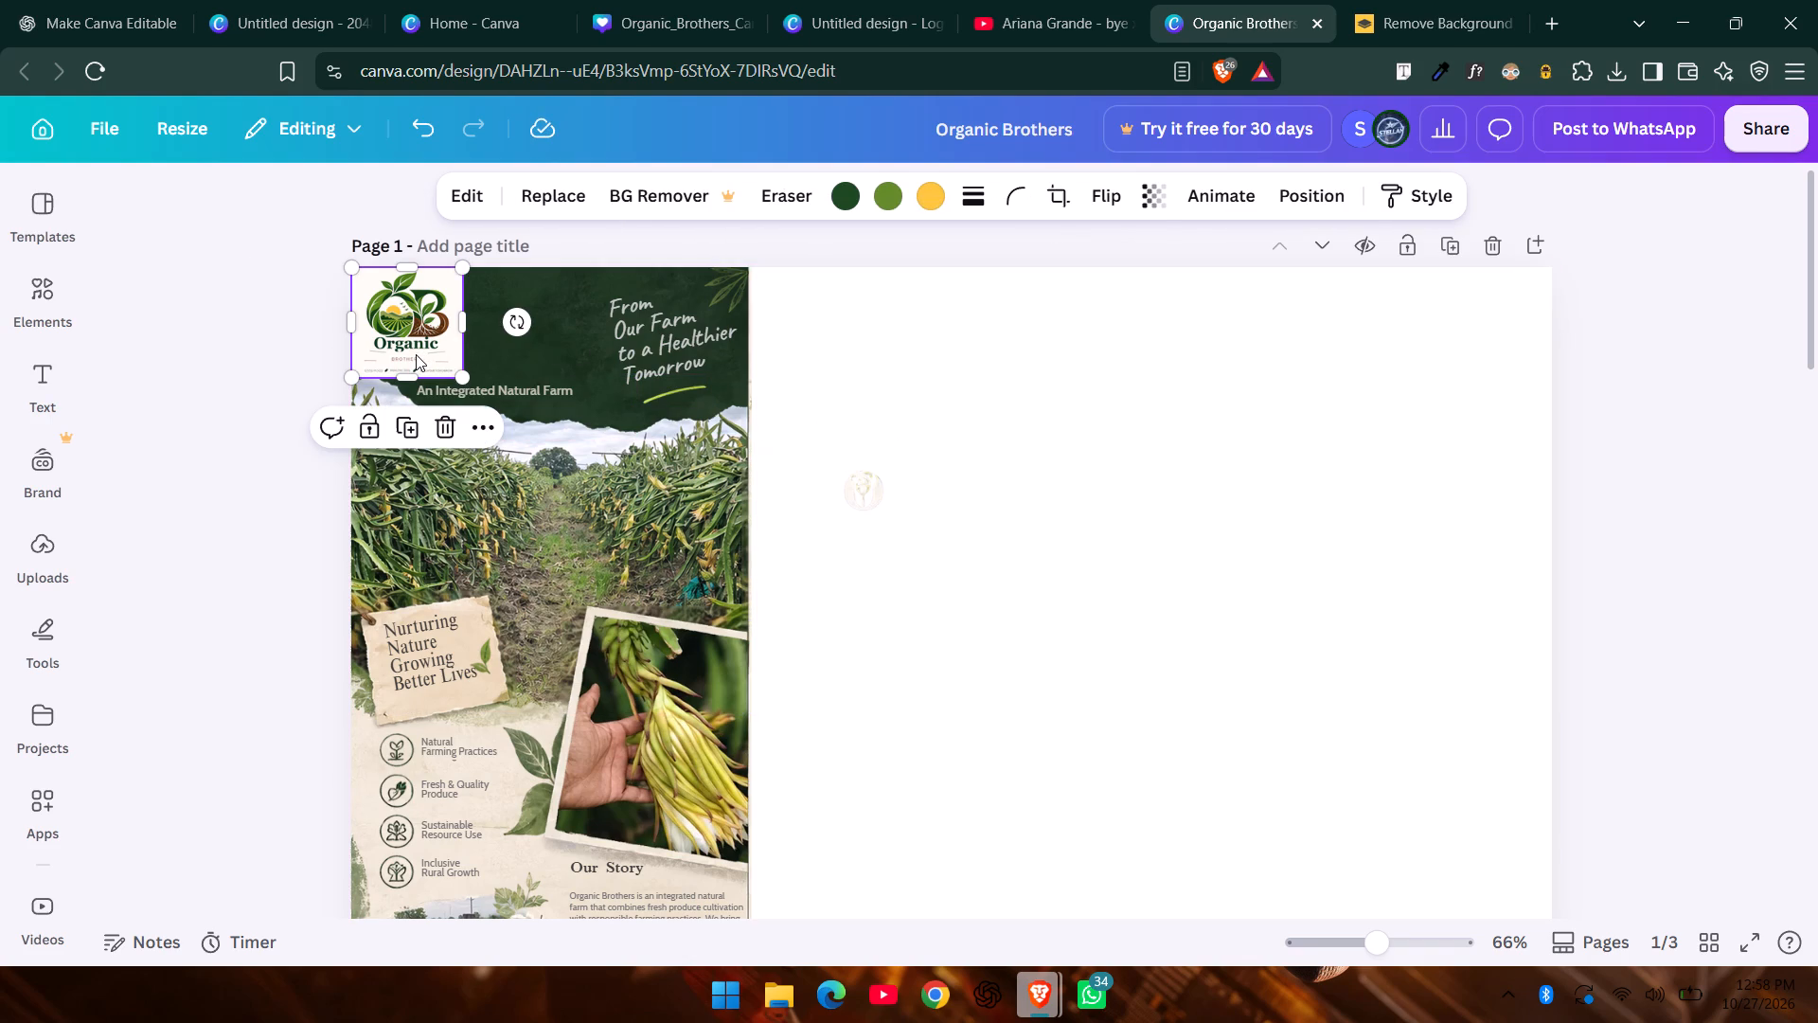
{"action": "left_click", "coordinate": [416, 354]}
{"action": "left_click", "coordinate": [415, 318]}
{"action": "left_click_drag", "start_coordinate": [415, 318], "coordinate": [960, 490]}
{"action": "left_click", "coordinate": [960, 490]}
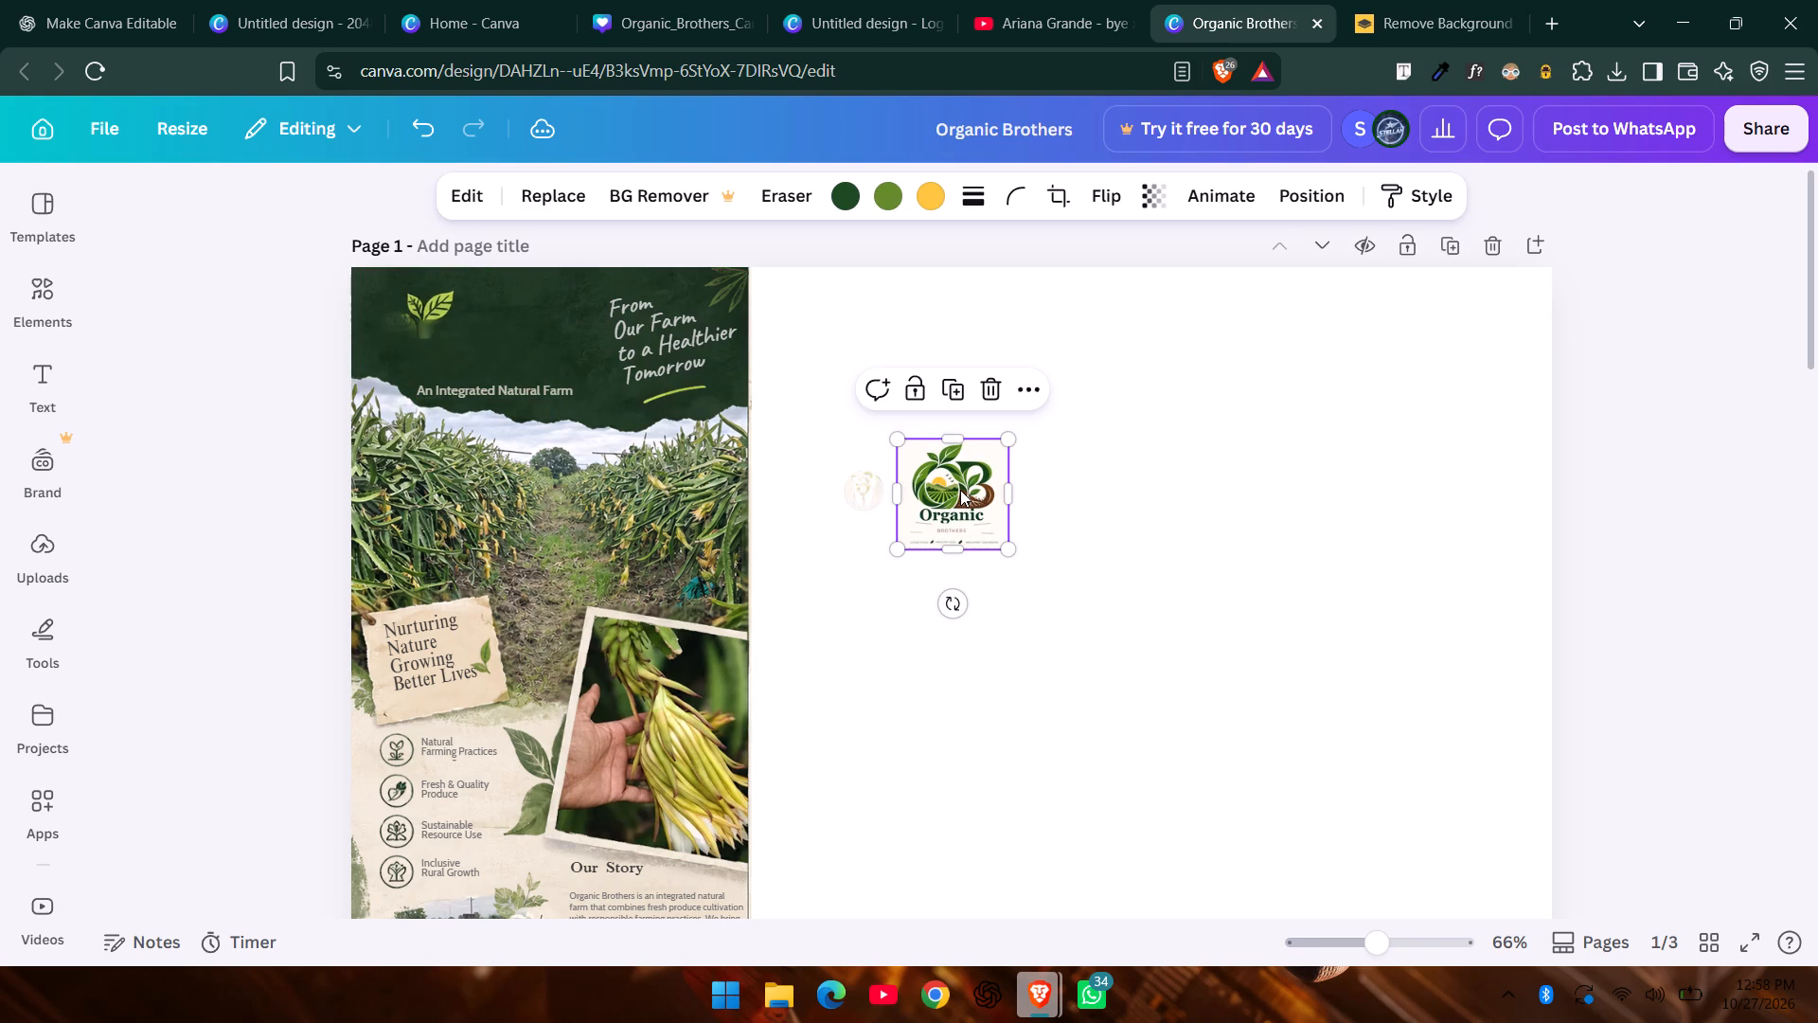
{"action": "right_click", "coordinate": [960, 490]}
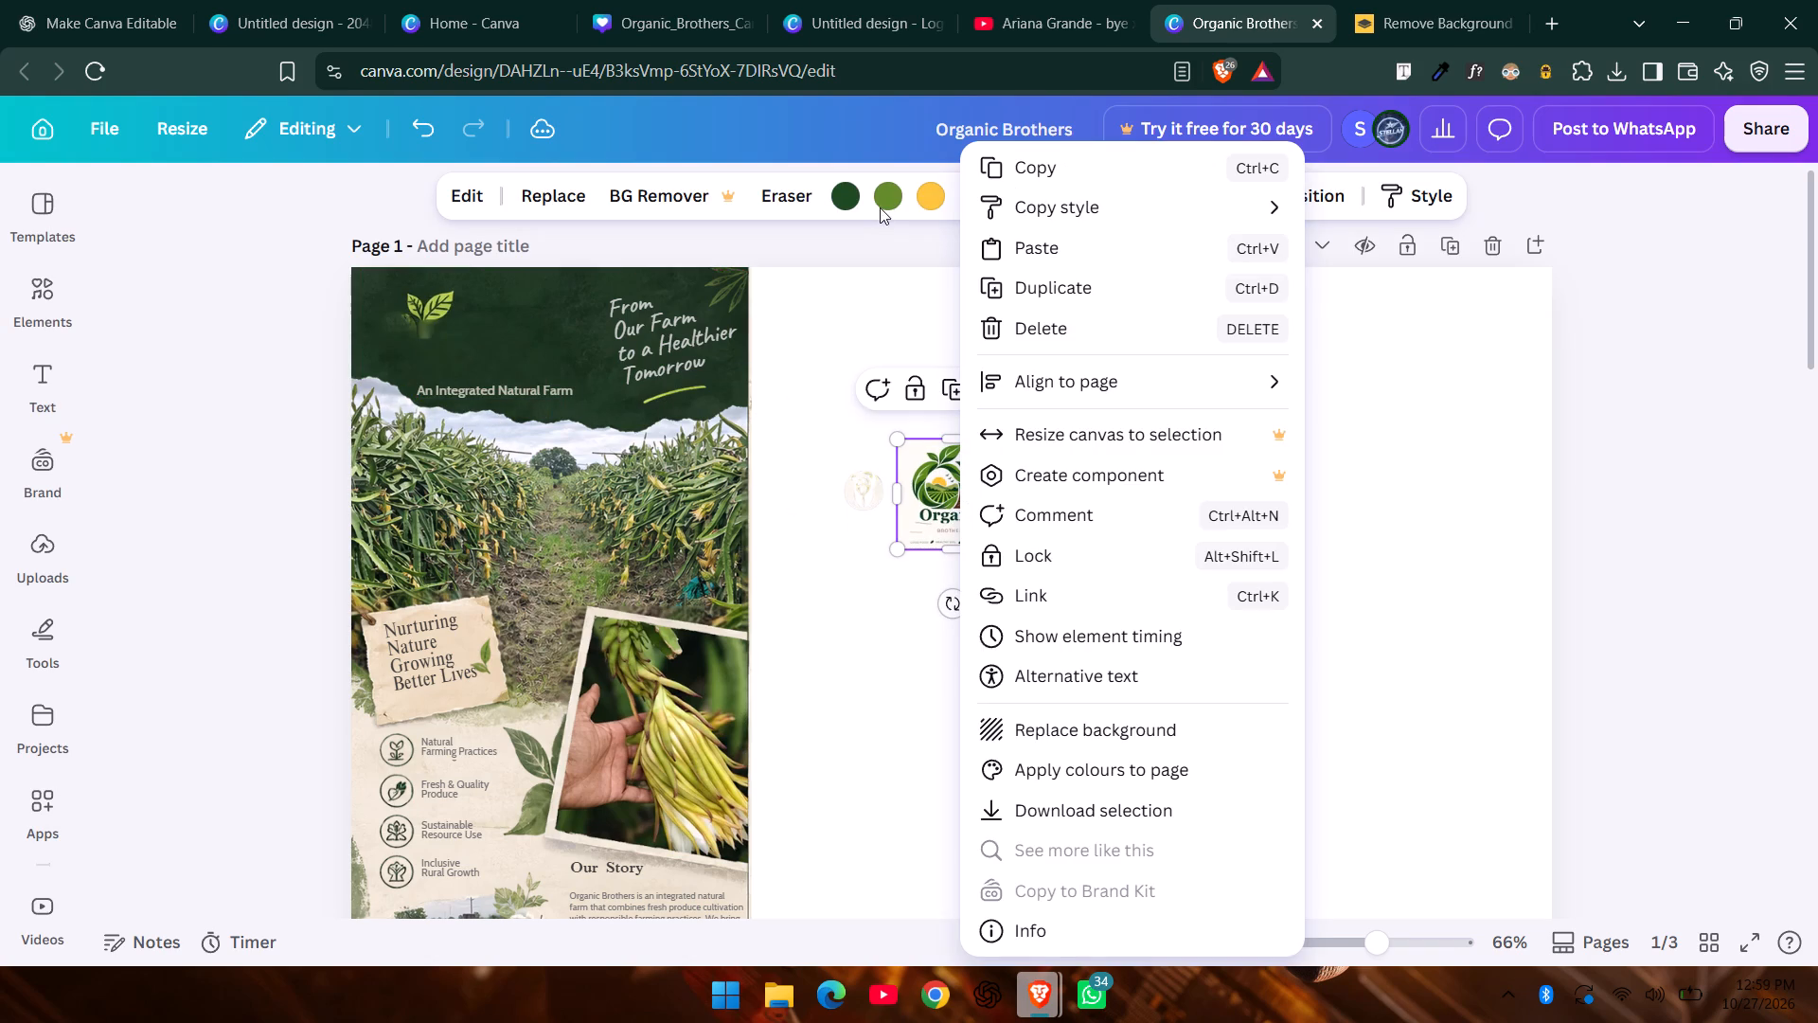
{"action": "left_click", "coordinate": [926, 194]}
Recolour the logo's olive green to the dark grey already used in the design.
{"action": "left_click", "coordinate": [888, 194]}
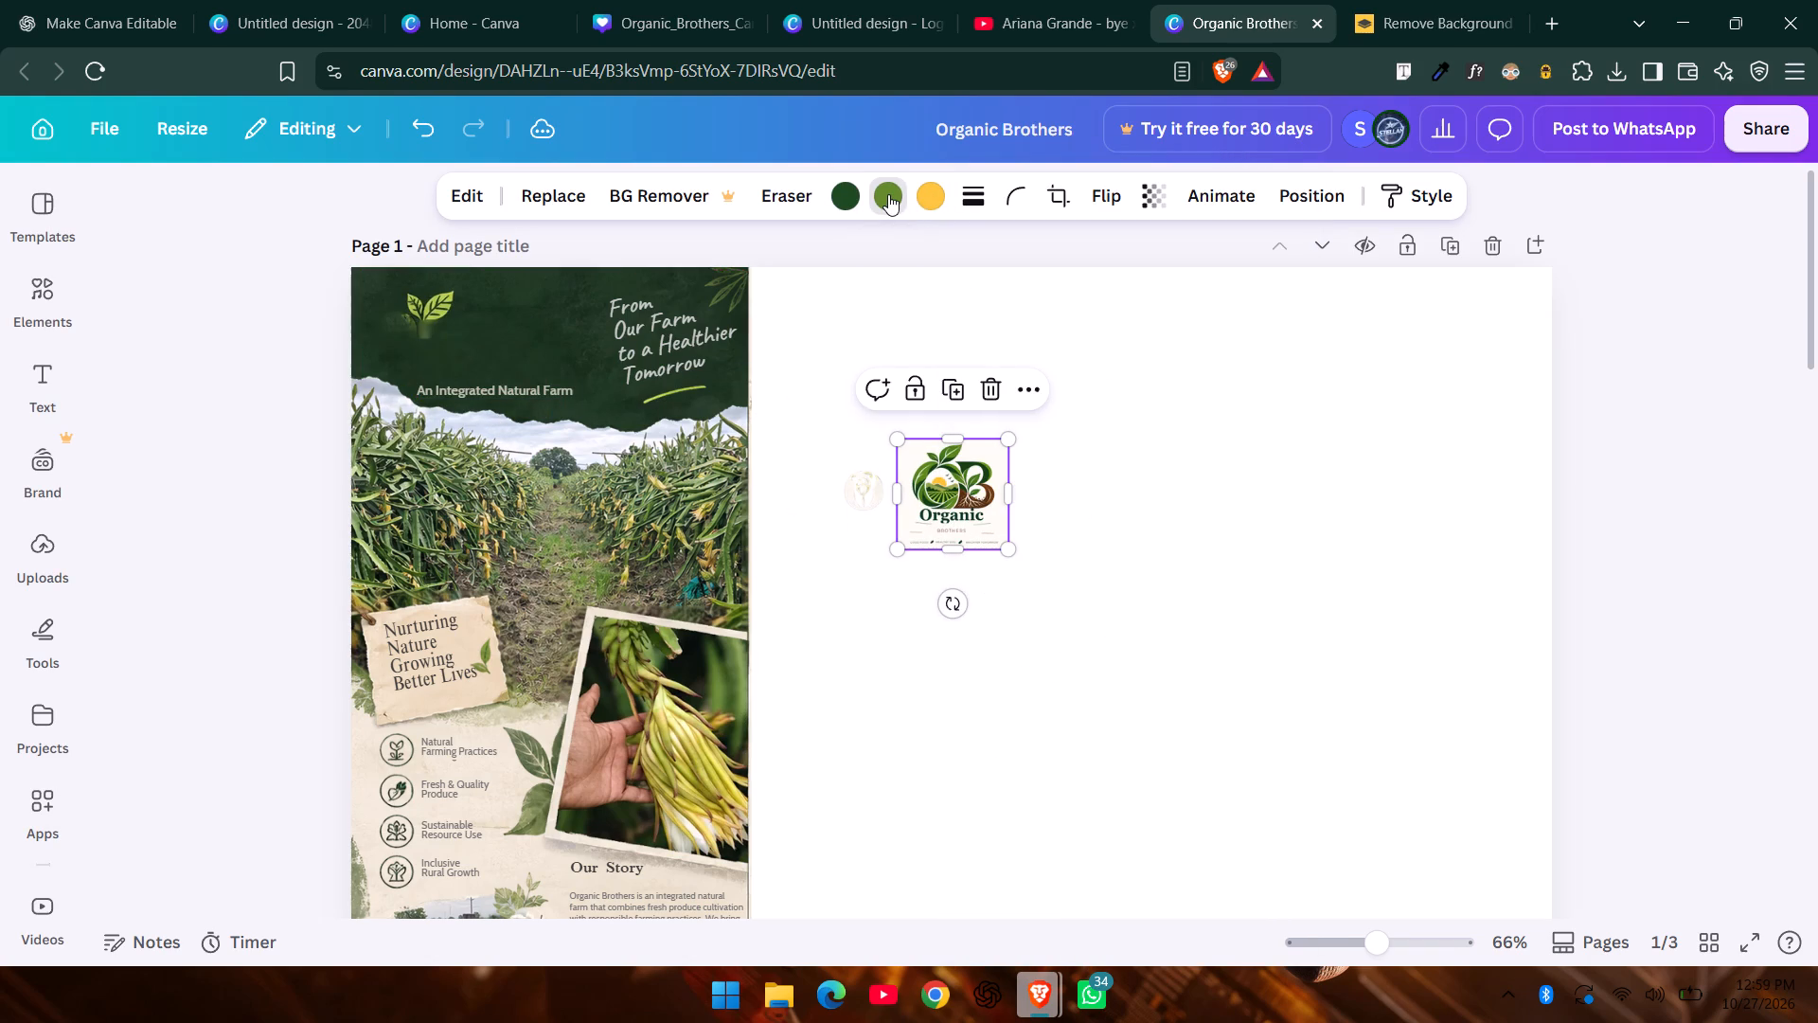
{"action": "left_click", "coordinate": [281, 436]}
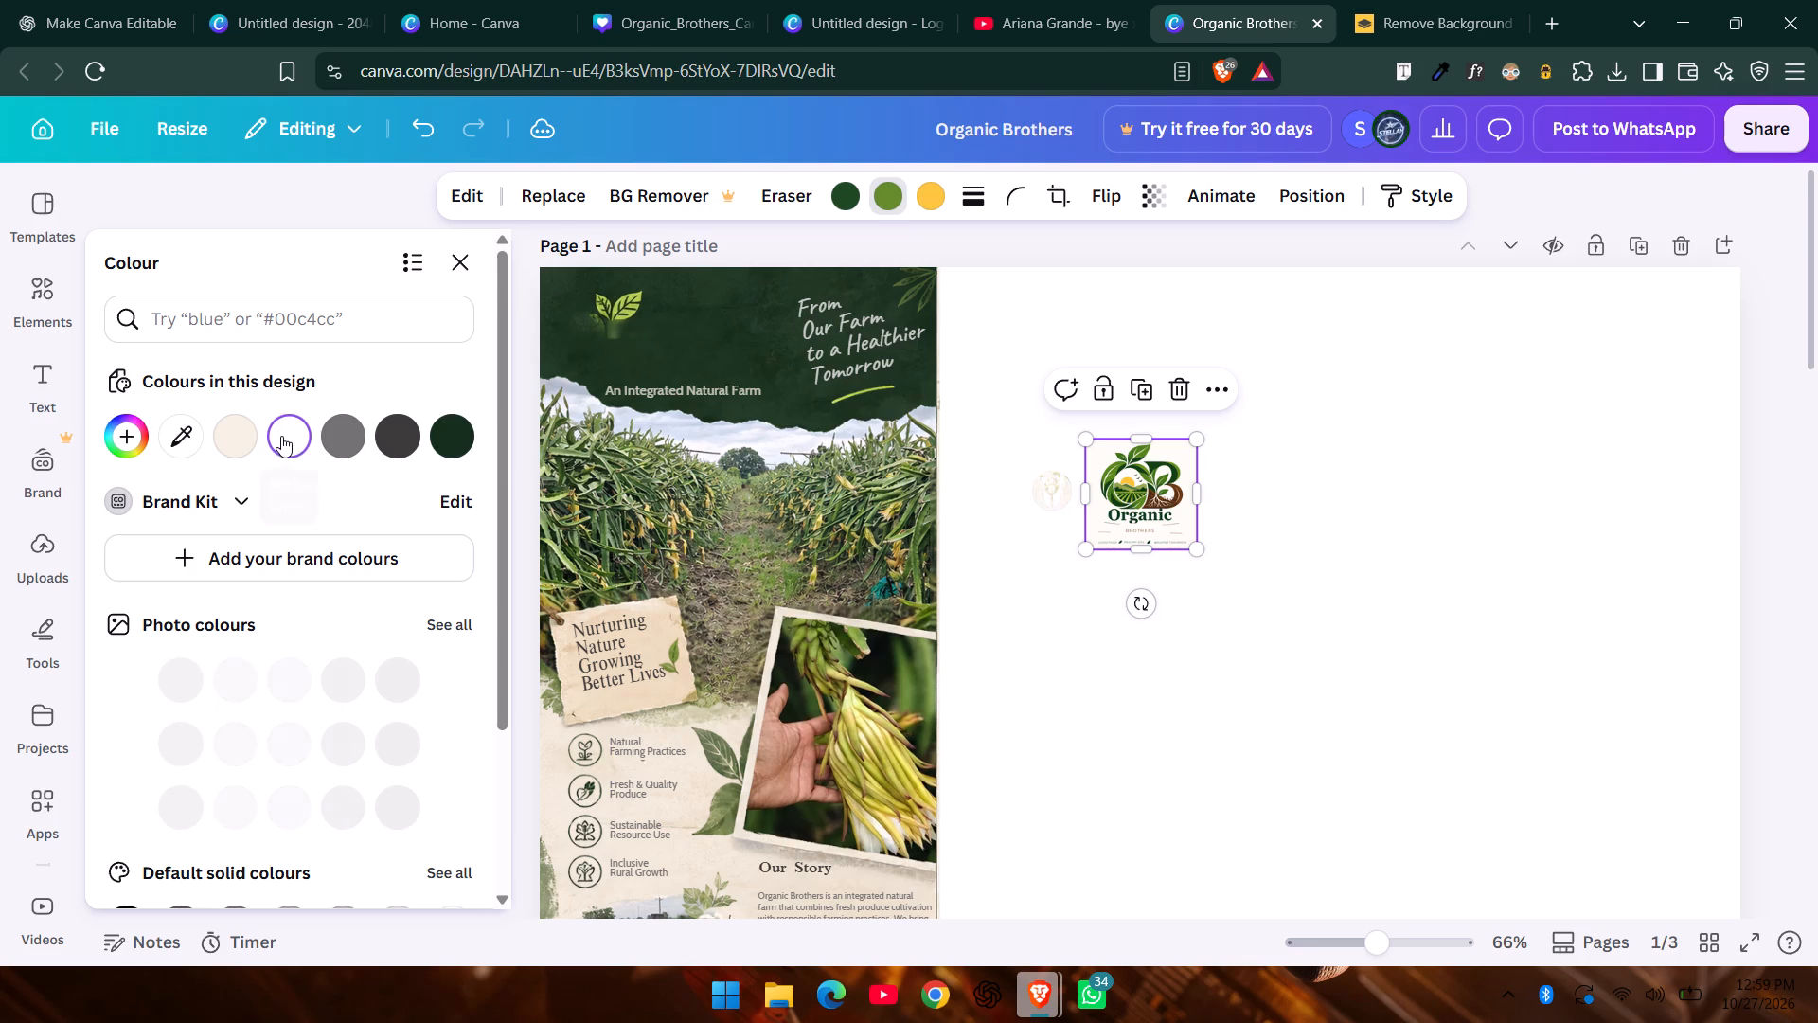
{"action": "left_click", "coordinate": [418, 441]}
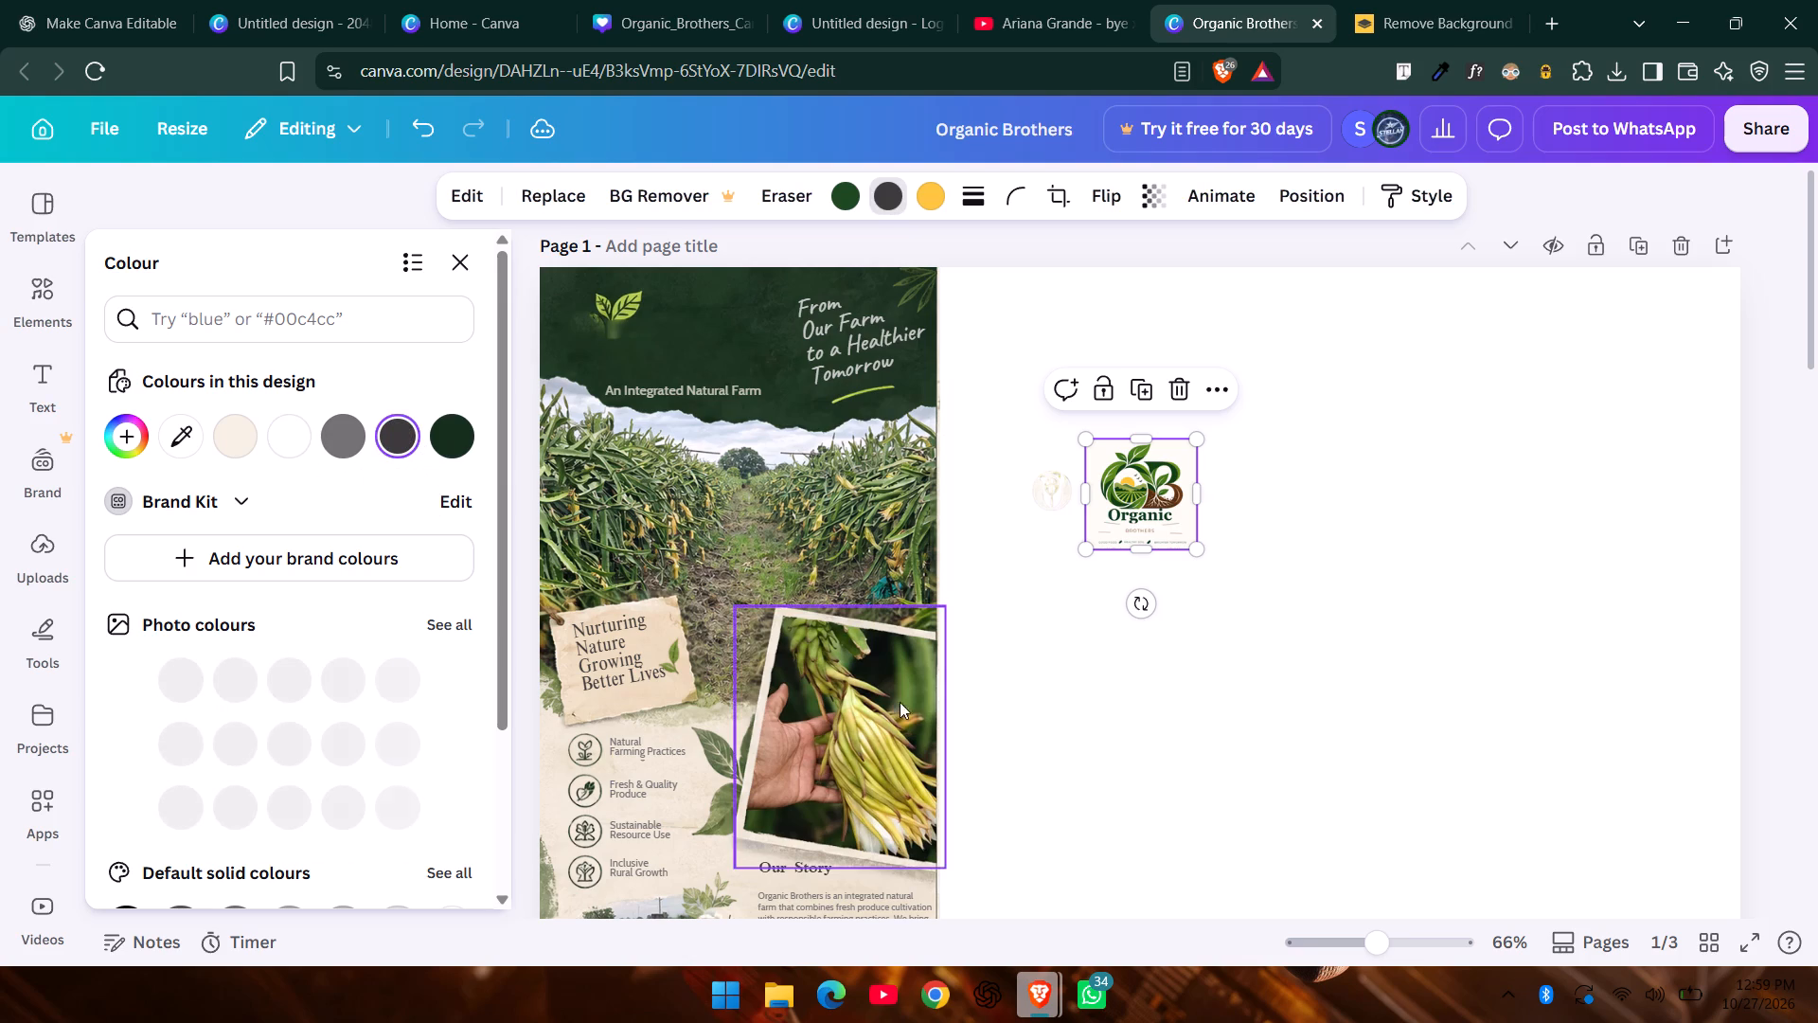
{"action": "left_click", "coordinate": [1151, 744]}
Place the logo back in page 1's green header, slightly in from the panel's left edge above "An Integrated Natural Farm".
{"action": "left_click", "coordinate": [1145, 507]}
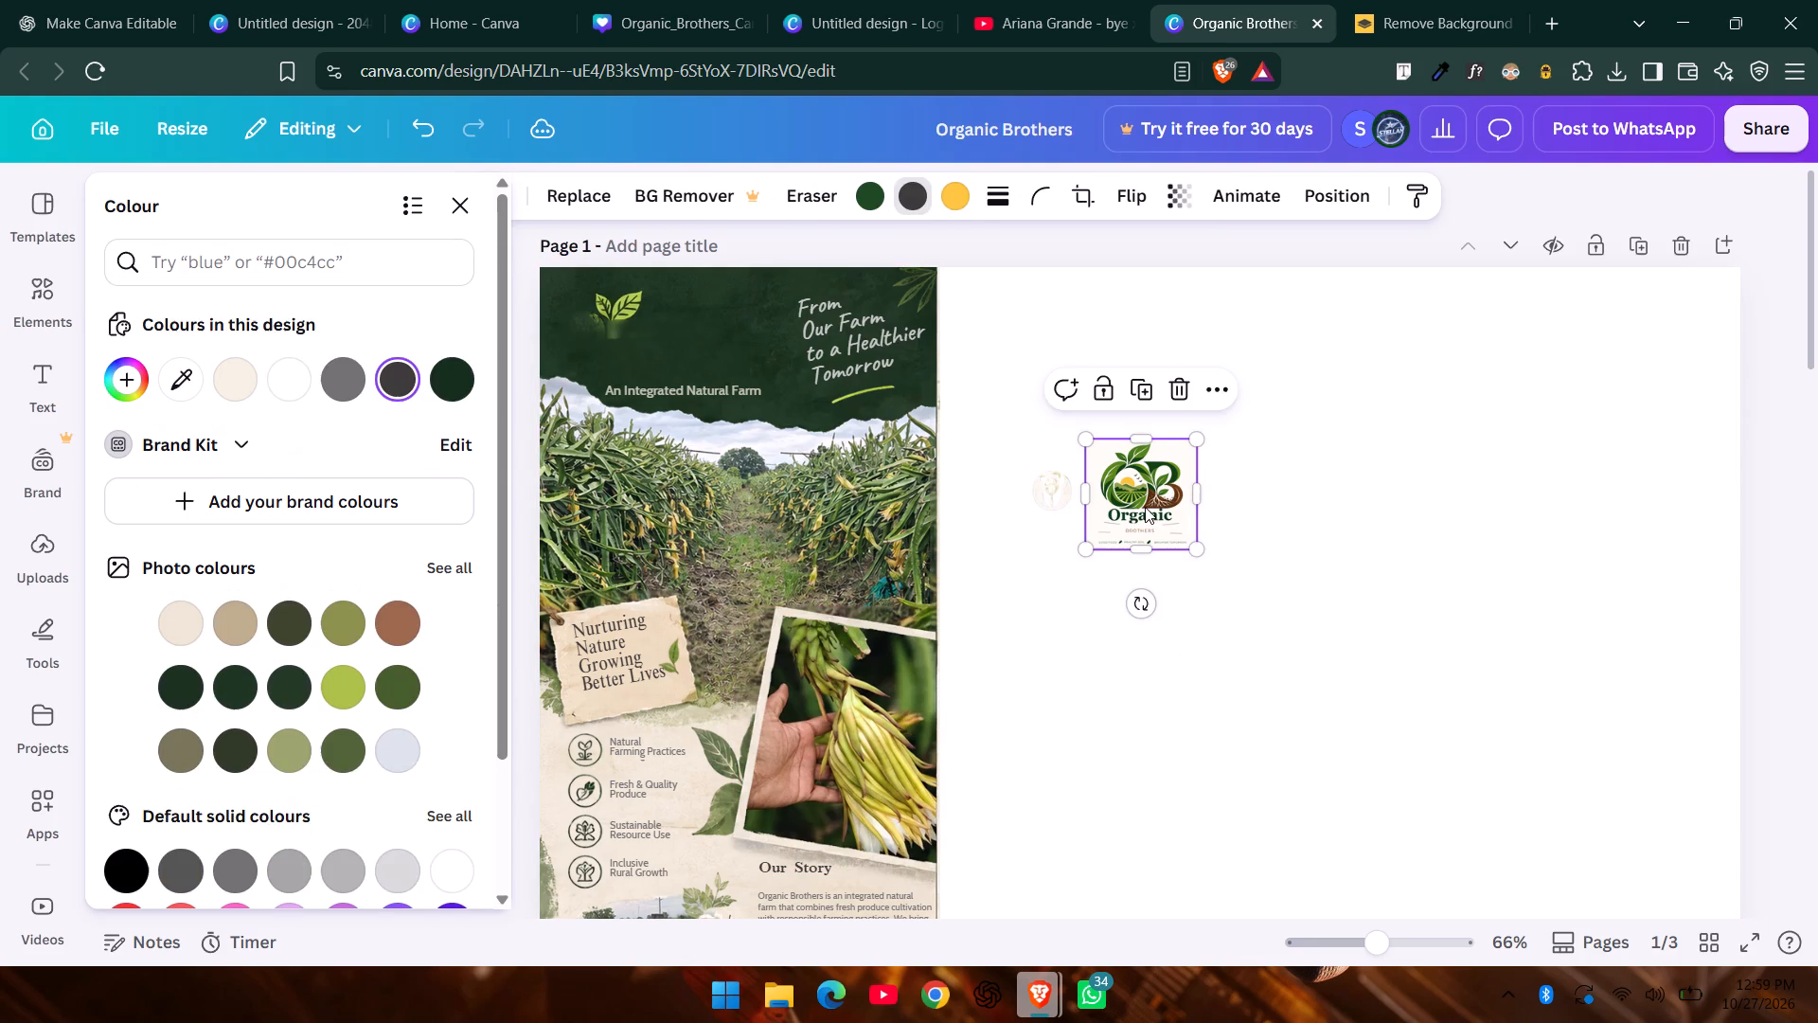
{"action": "left_click_drag", "start_coordinate": [1145, 507], "coordinate": [602, 339]}
{"action": "left_click", "coordinate": [602, 339]}
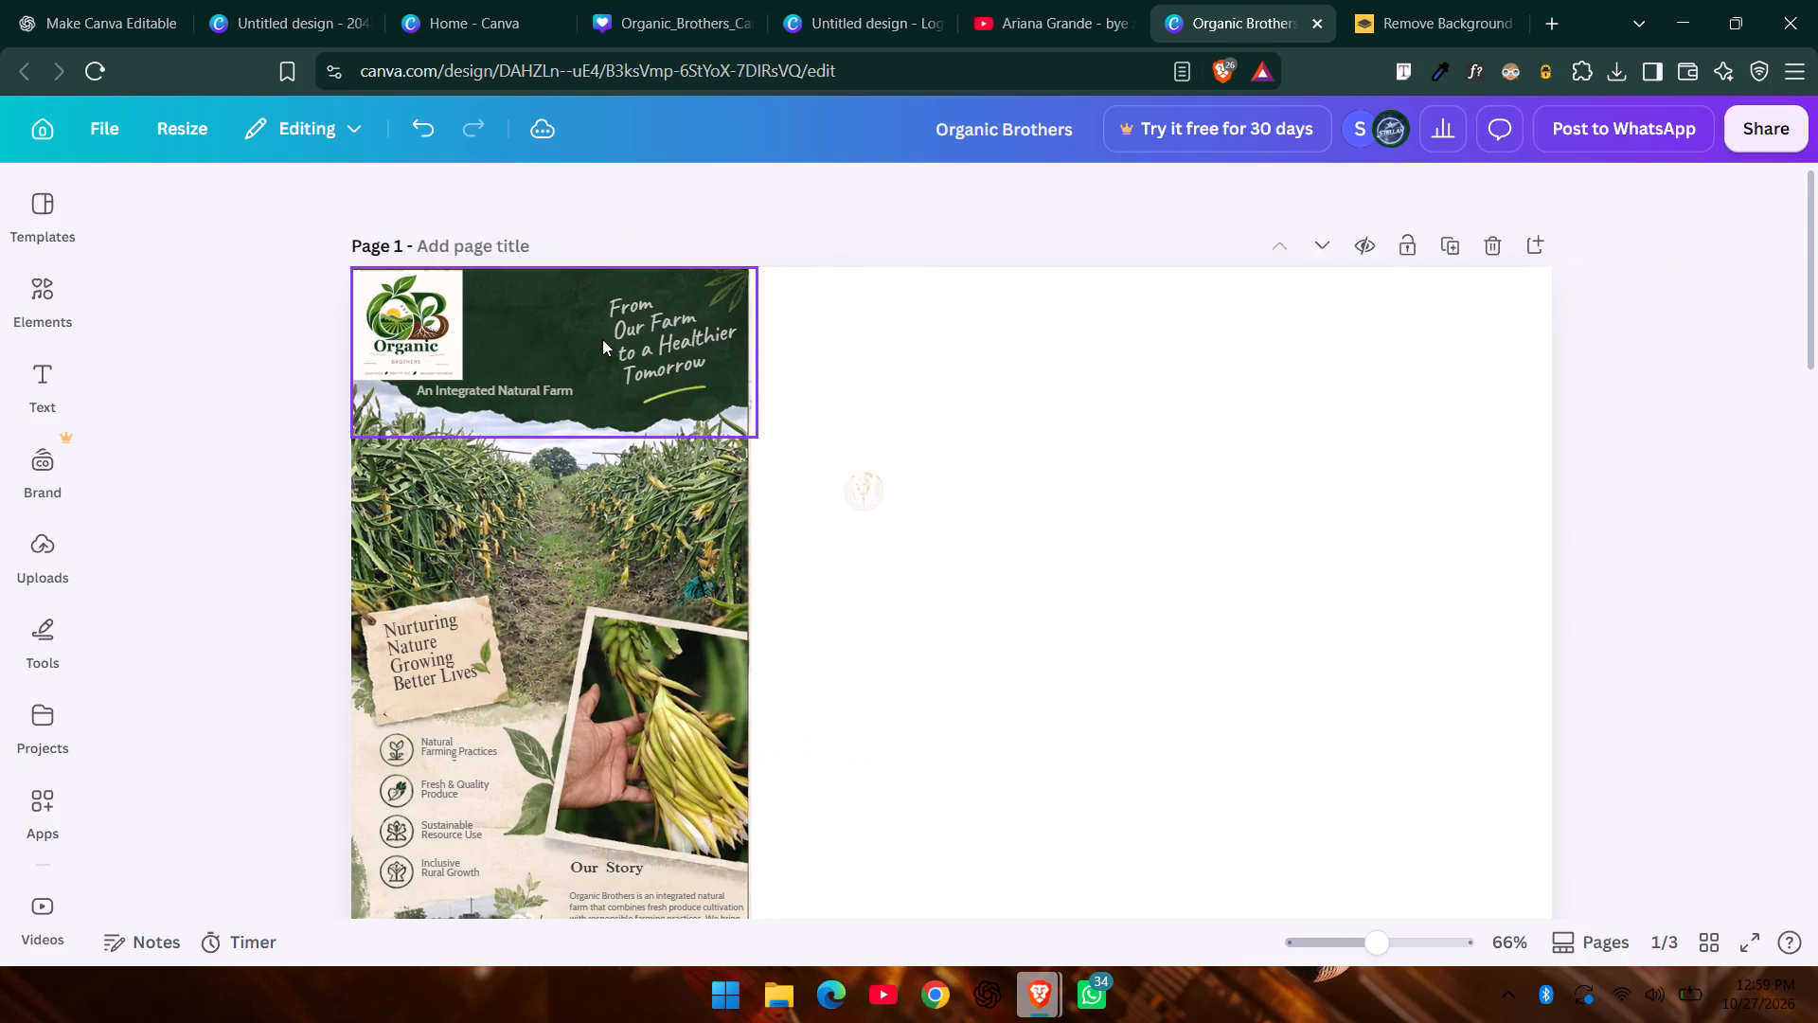
{"action": "left_click", "coordinate": [423, 323]}
{"action": "left_click_drag", "start_coordinate": [423, 323], "coordinate": [440, 323]}
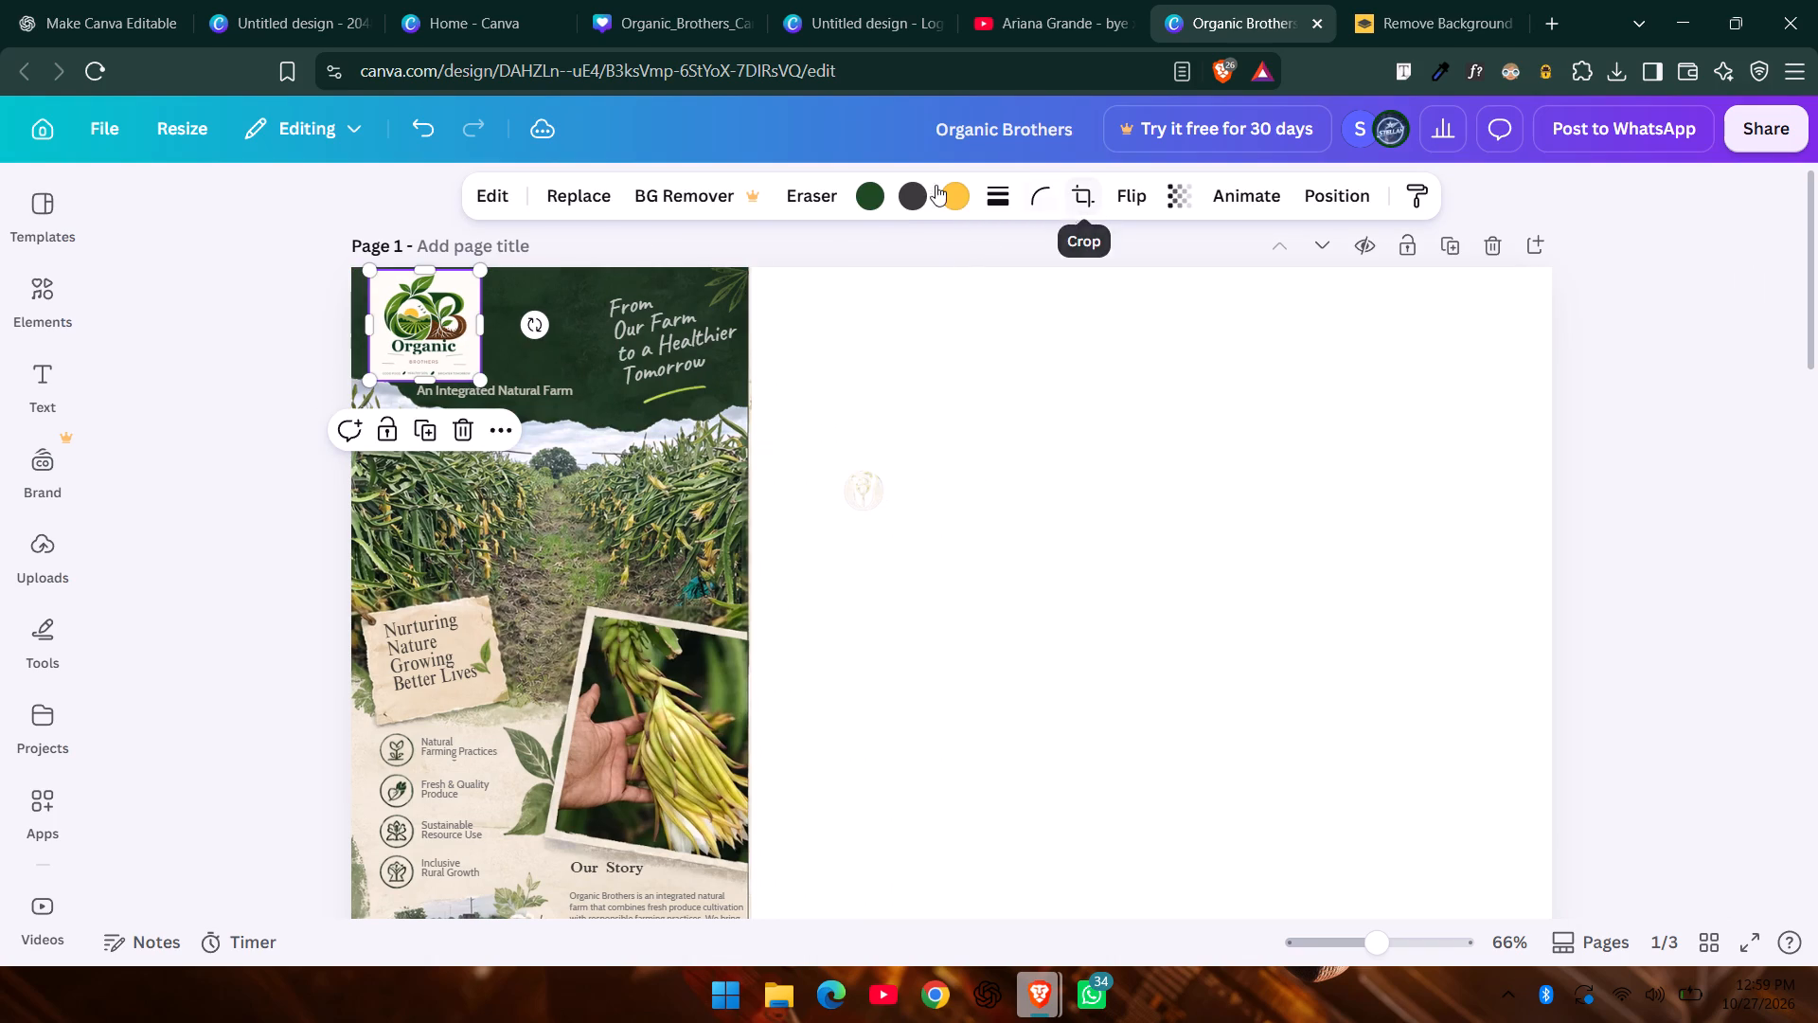
Round the header logo's corners fully so its white background forms a circle.
{"action": "left_click", "coordinate": [1052, 206]}
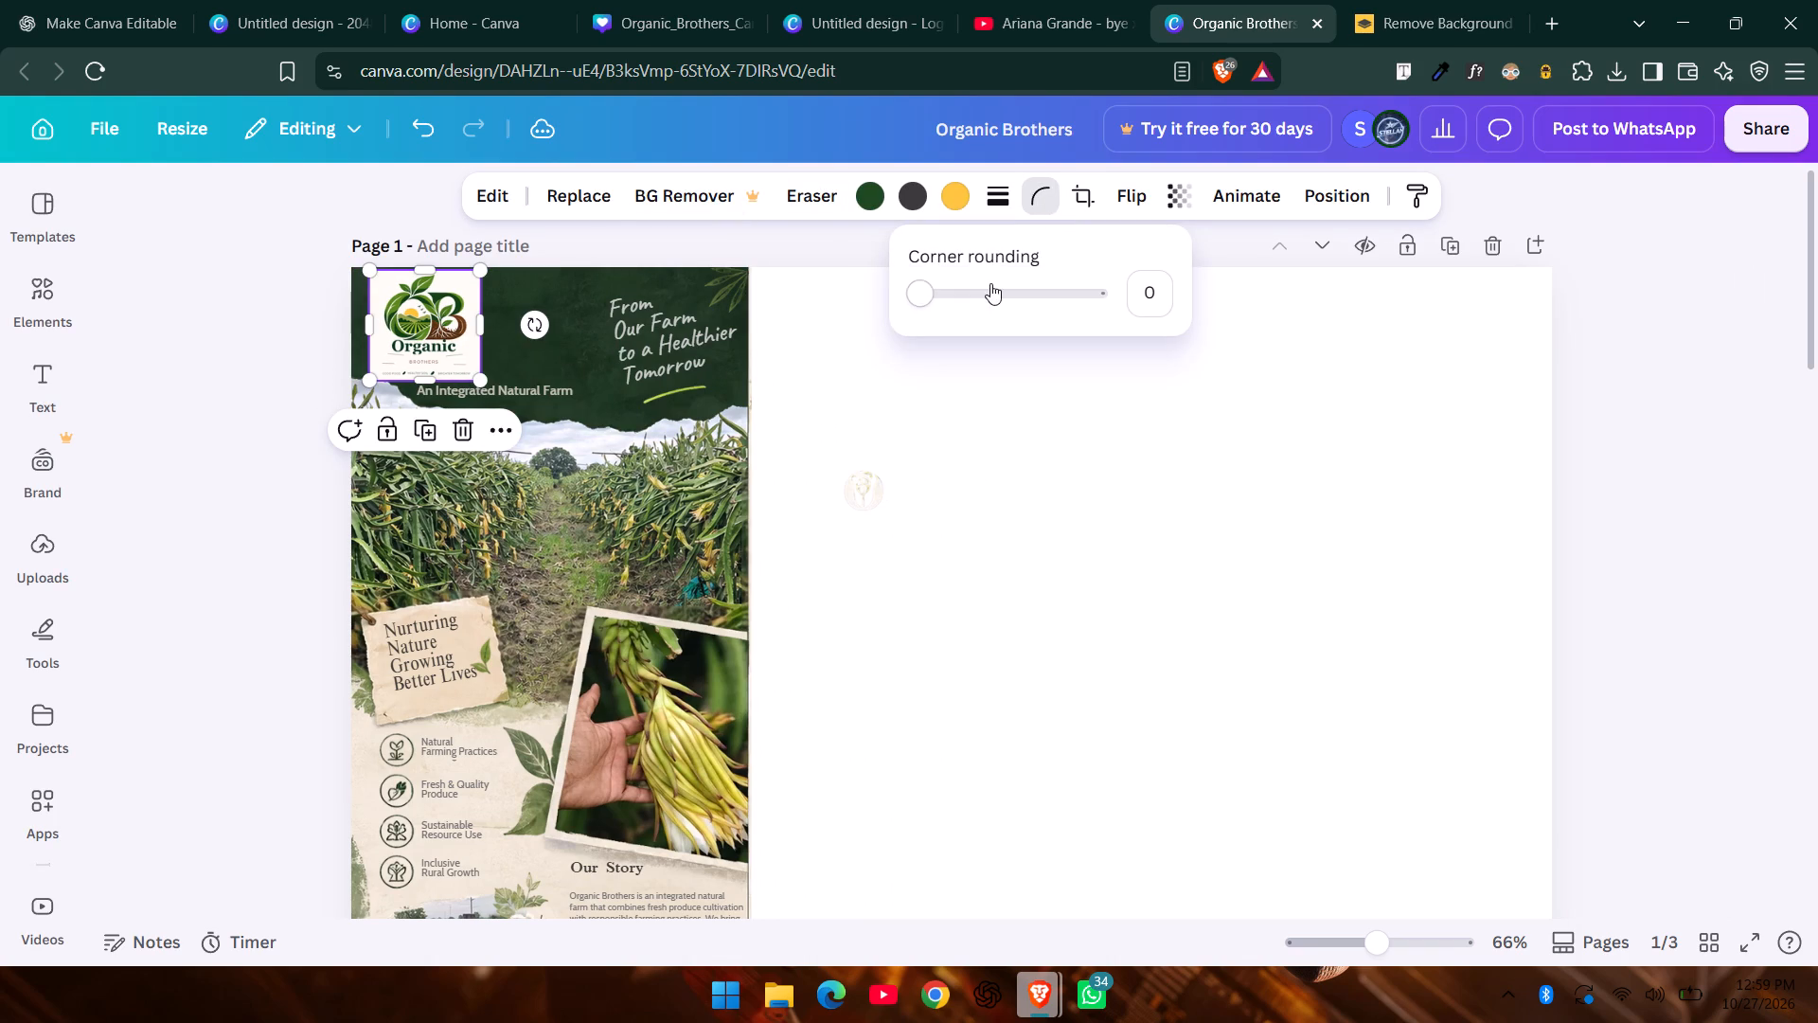
{"action": "left_click_drag", "start_coordinate": [943, 275], "coordinate": [940, 286]}
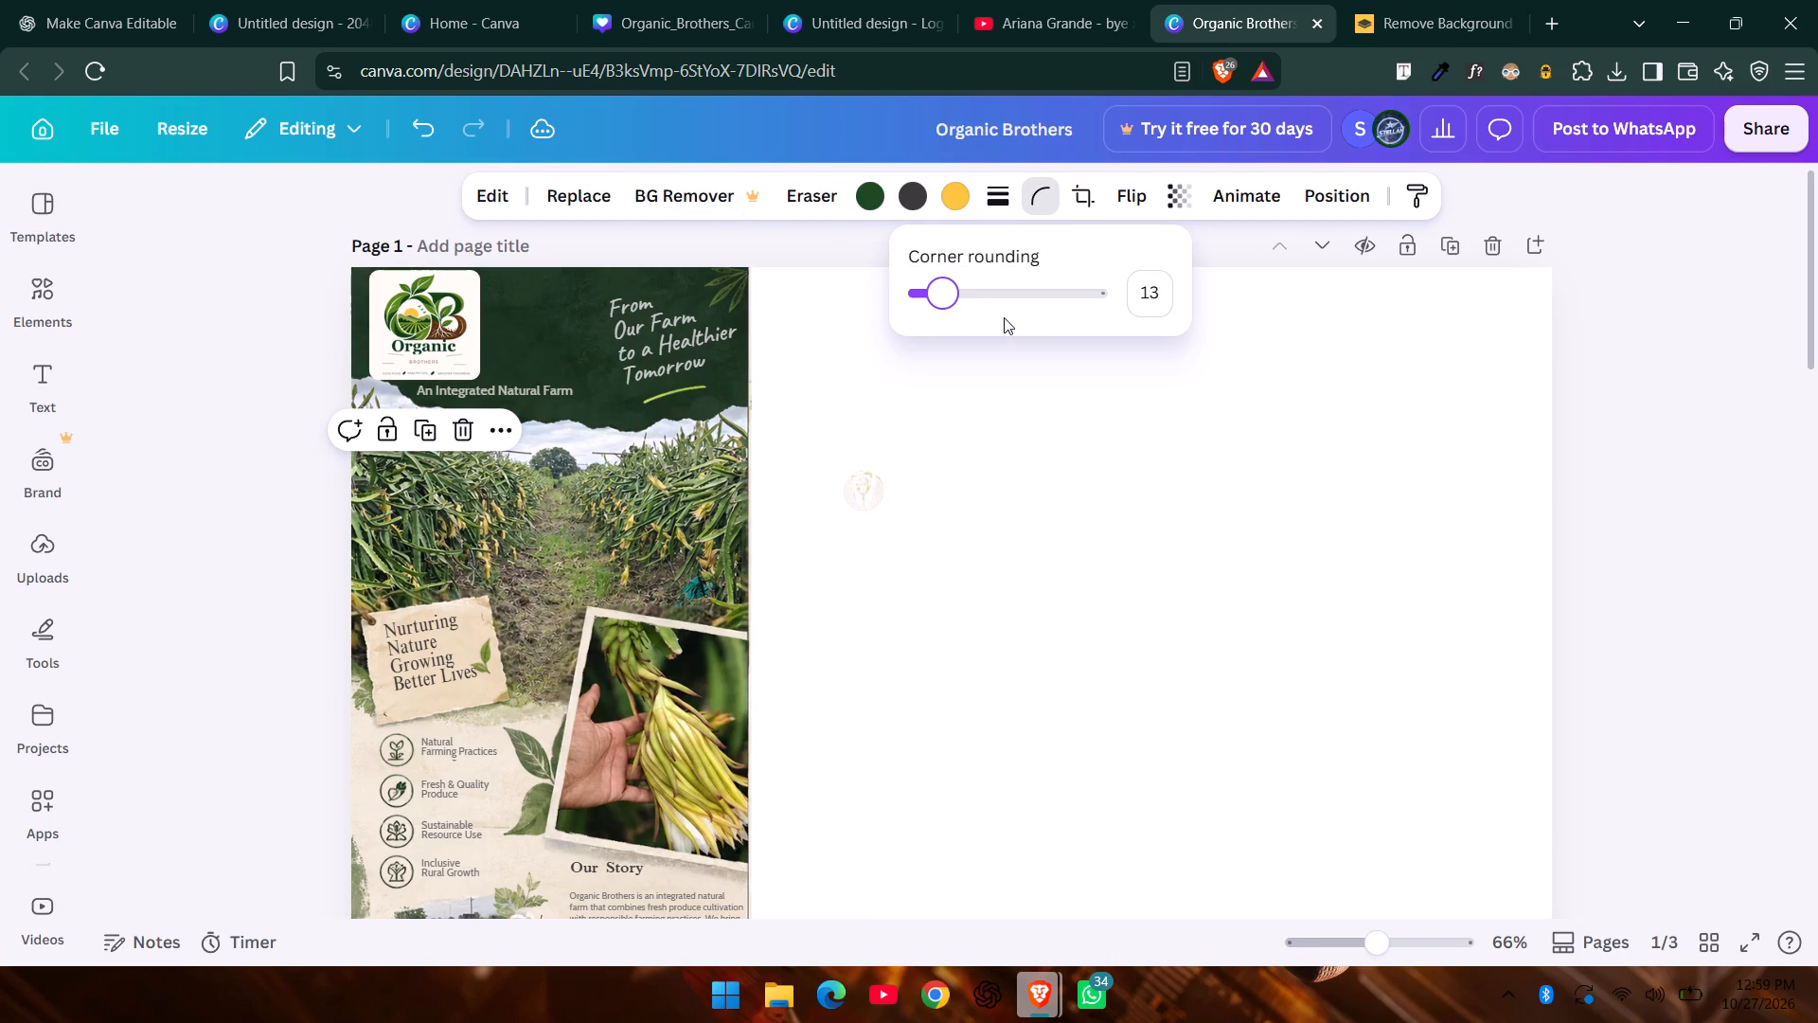
{"action": "left_click_drag", "start_coordinate": [949, 296], "coordinate": [1158, 337]}
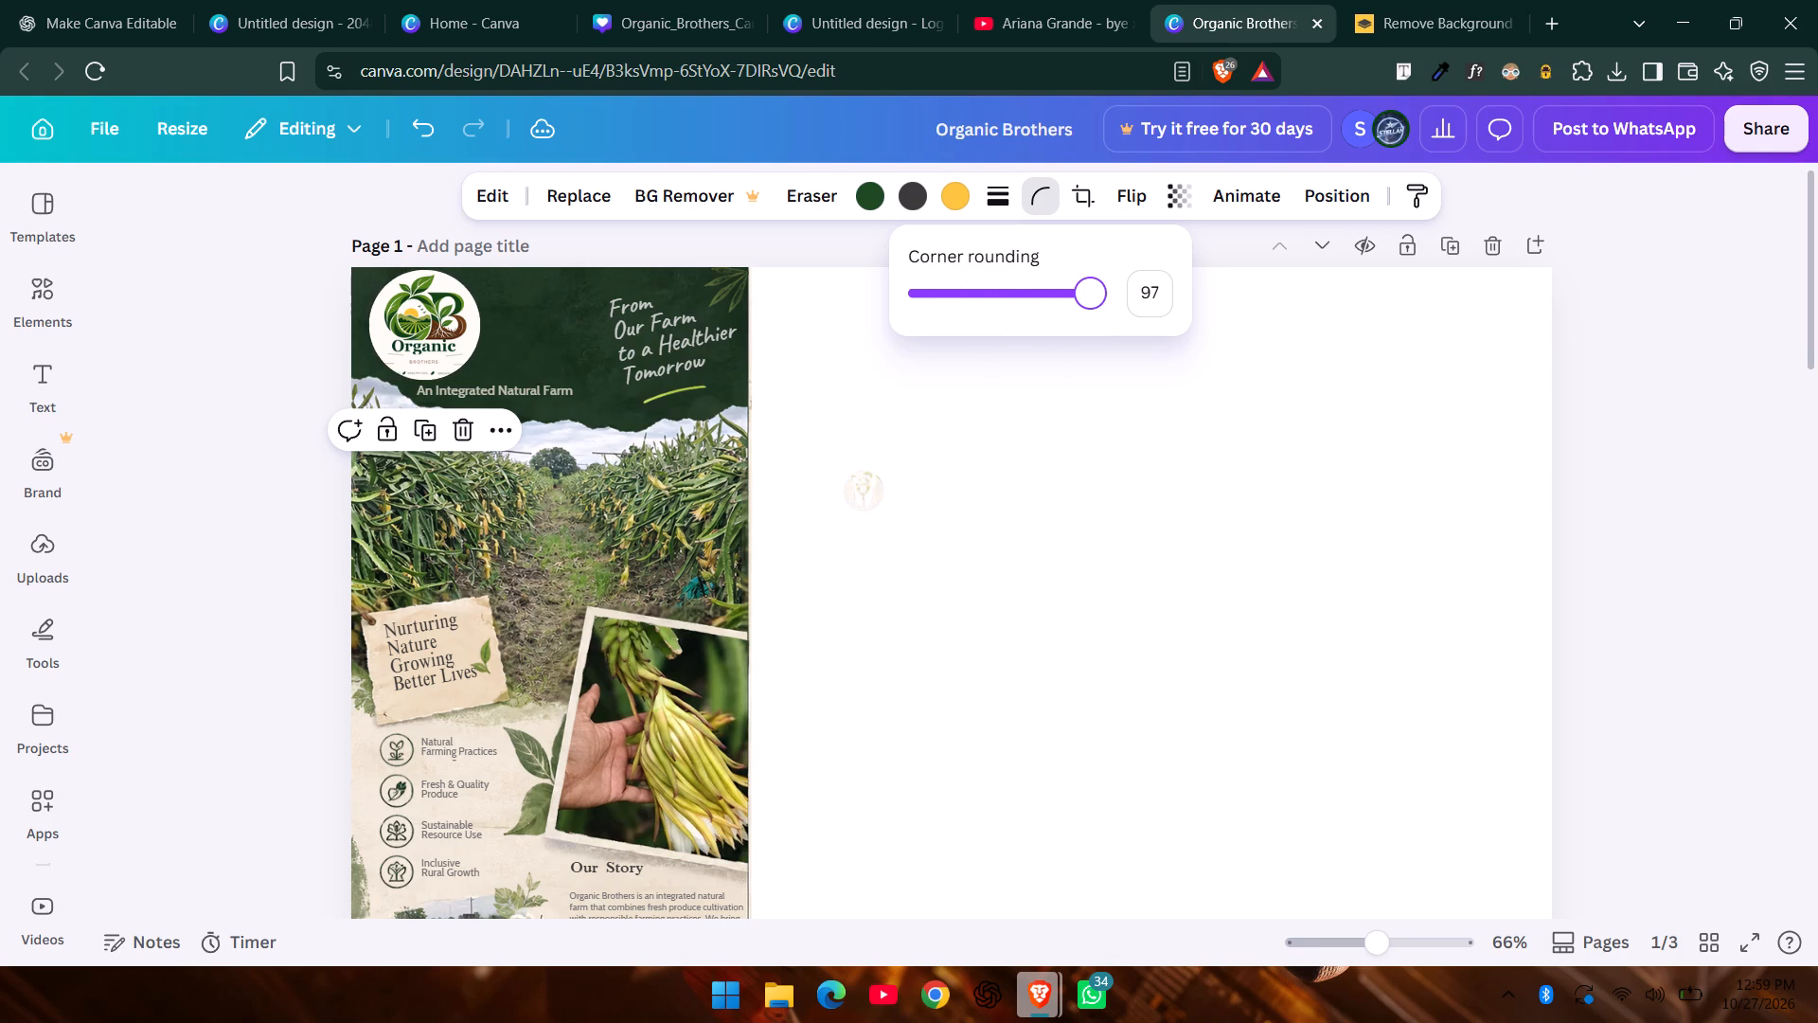
{"action": "left_click_drag", "start_coordinate": [1158, 337], "coordinate": [1242, 345]}
{"action": "left_click", "coordinate": [1181, 536]}
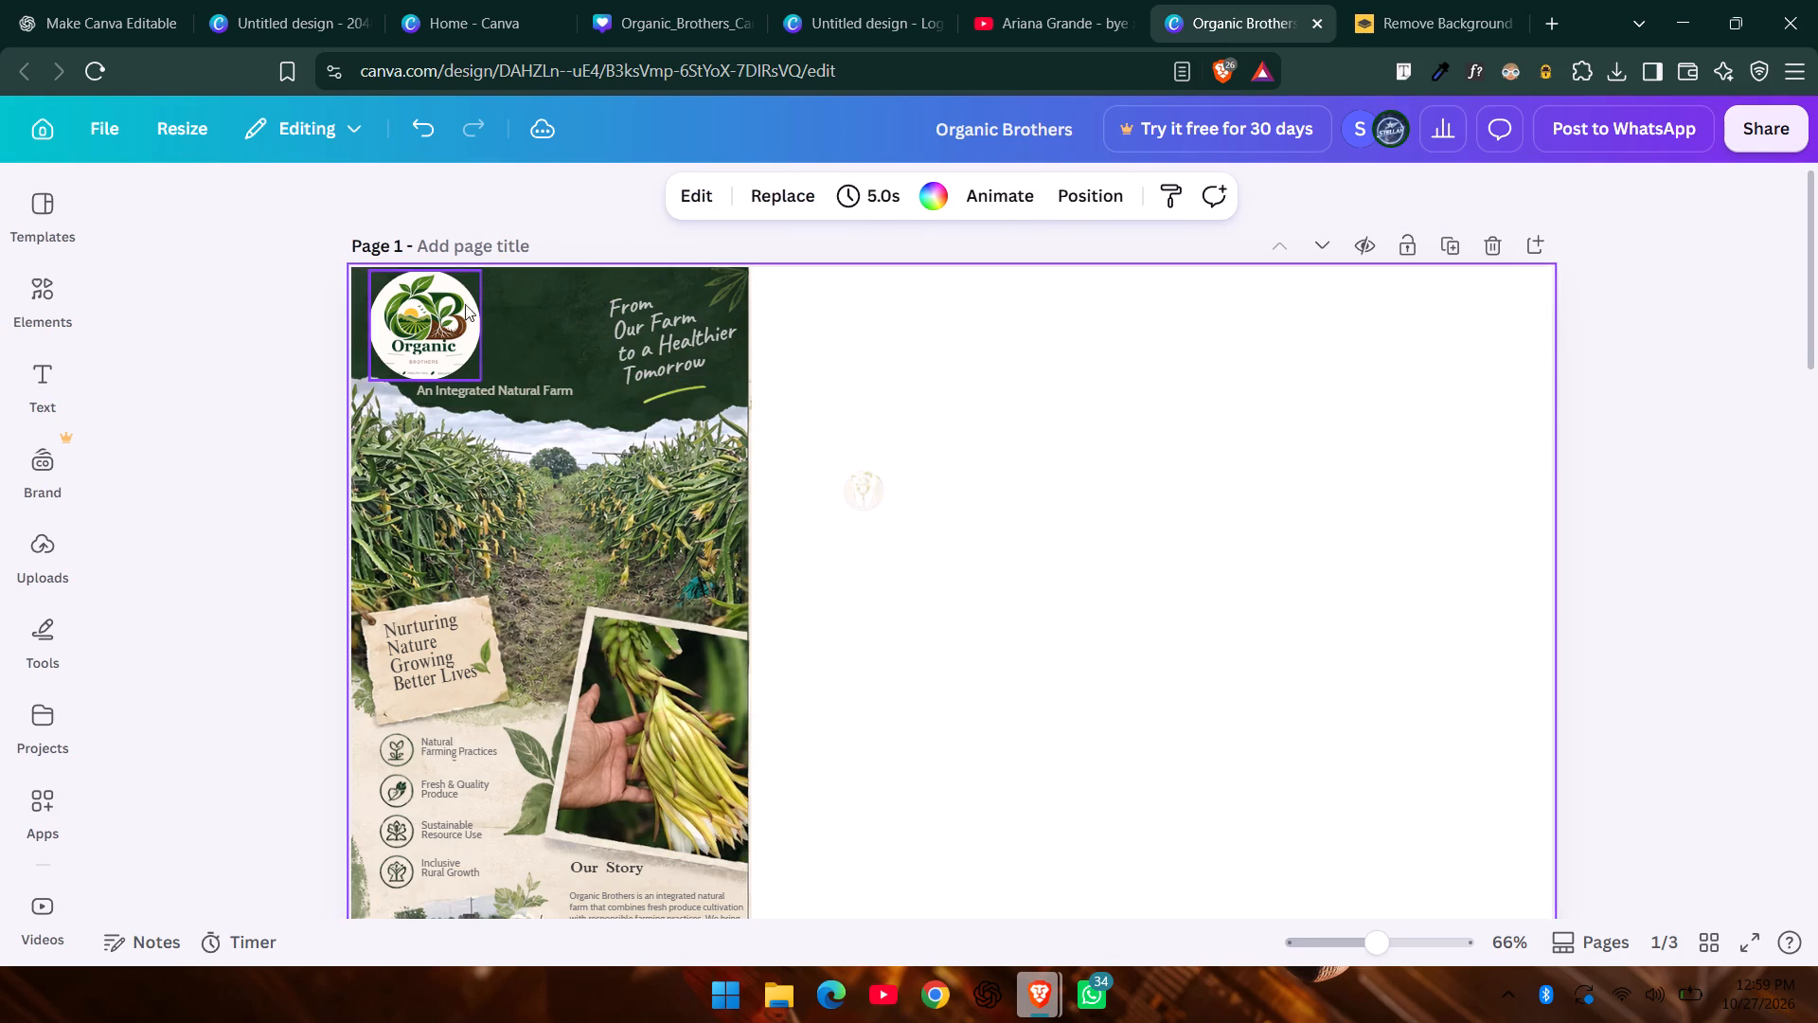
Review pages 1 to 3, comparing the front, produce and "The Organic Brothers Way" panels and checking for leftover elements.
{"action": "scroll", "coordinate": [1107, 523], "scroll_direction": "down", "scroll_amount": 1}
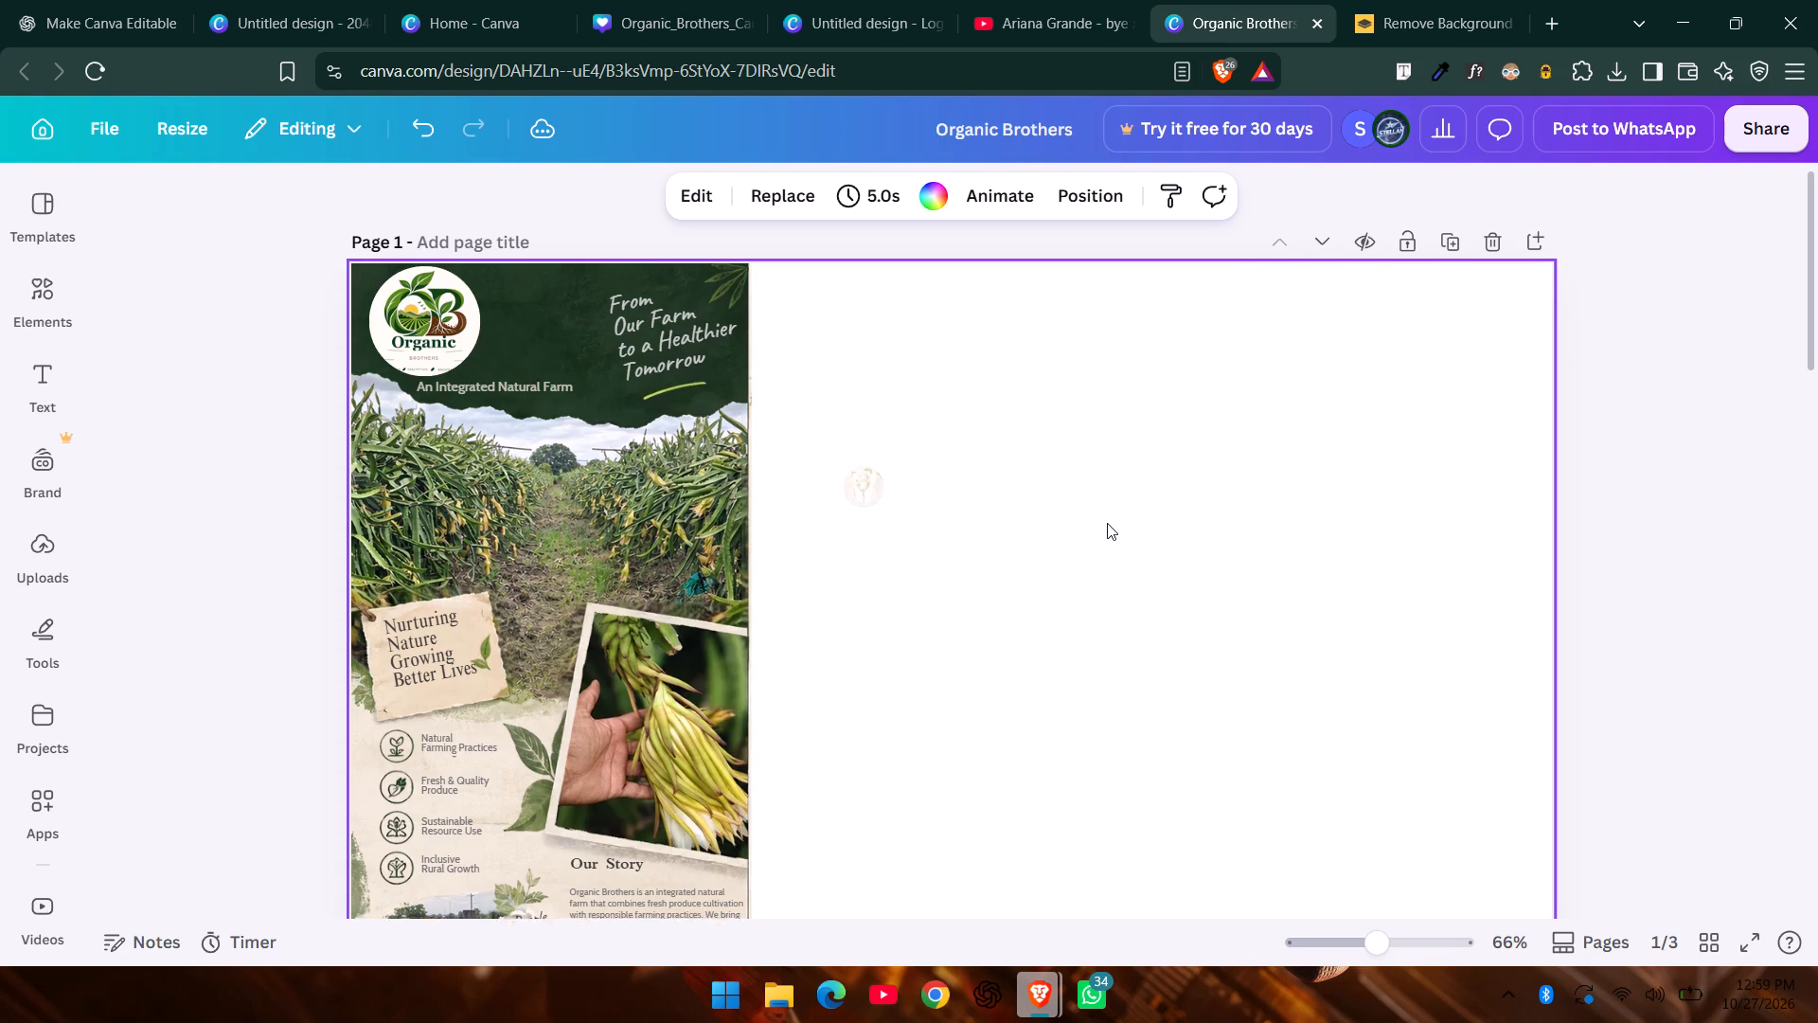
{"action": "scroll", "coordinate": [1107, 523], "scroll_direction": "down", "scroll_amount": 8}
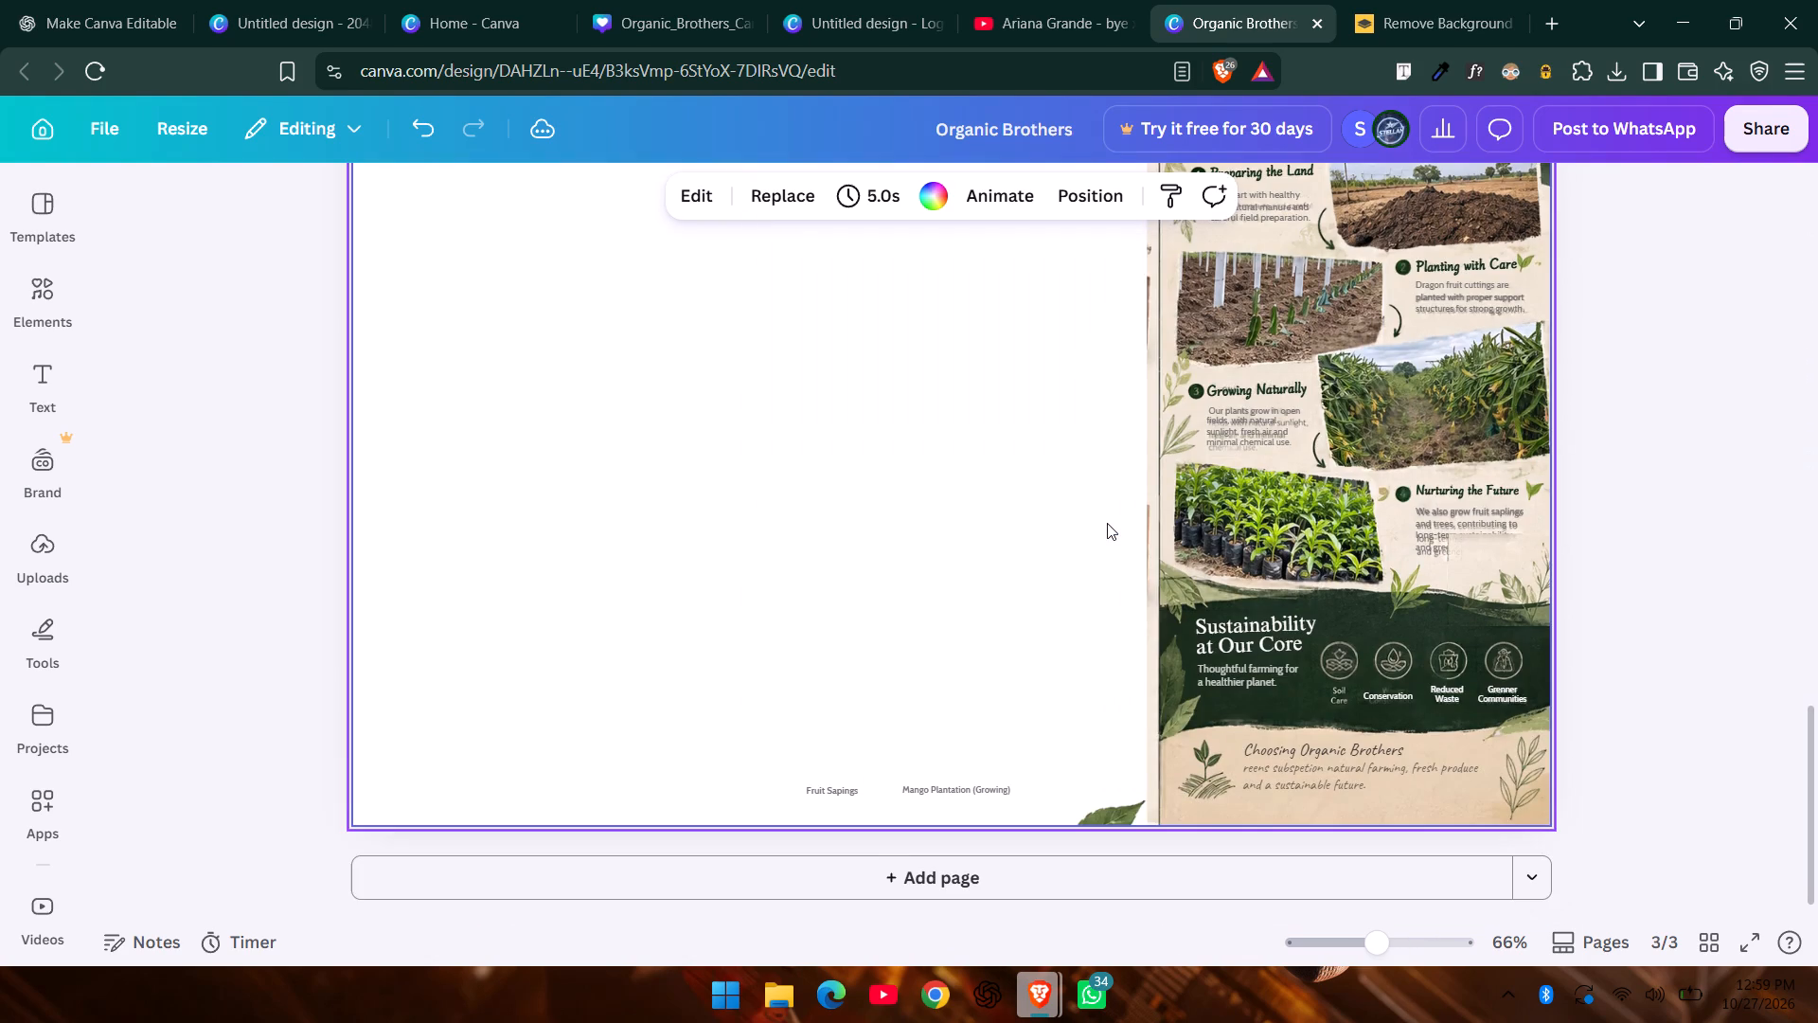
{"action": "scroll", "coordinate": [1107, 523], "scroll_direction": "up", "scroll_amount": 2}
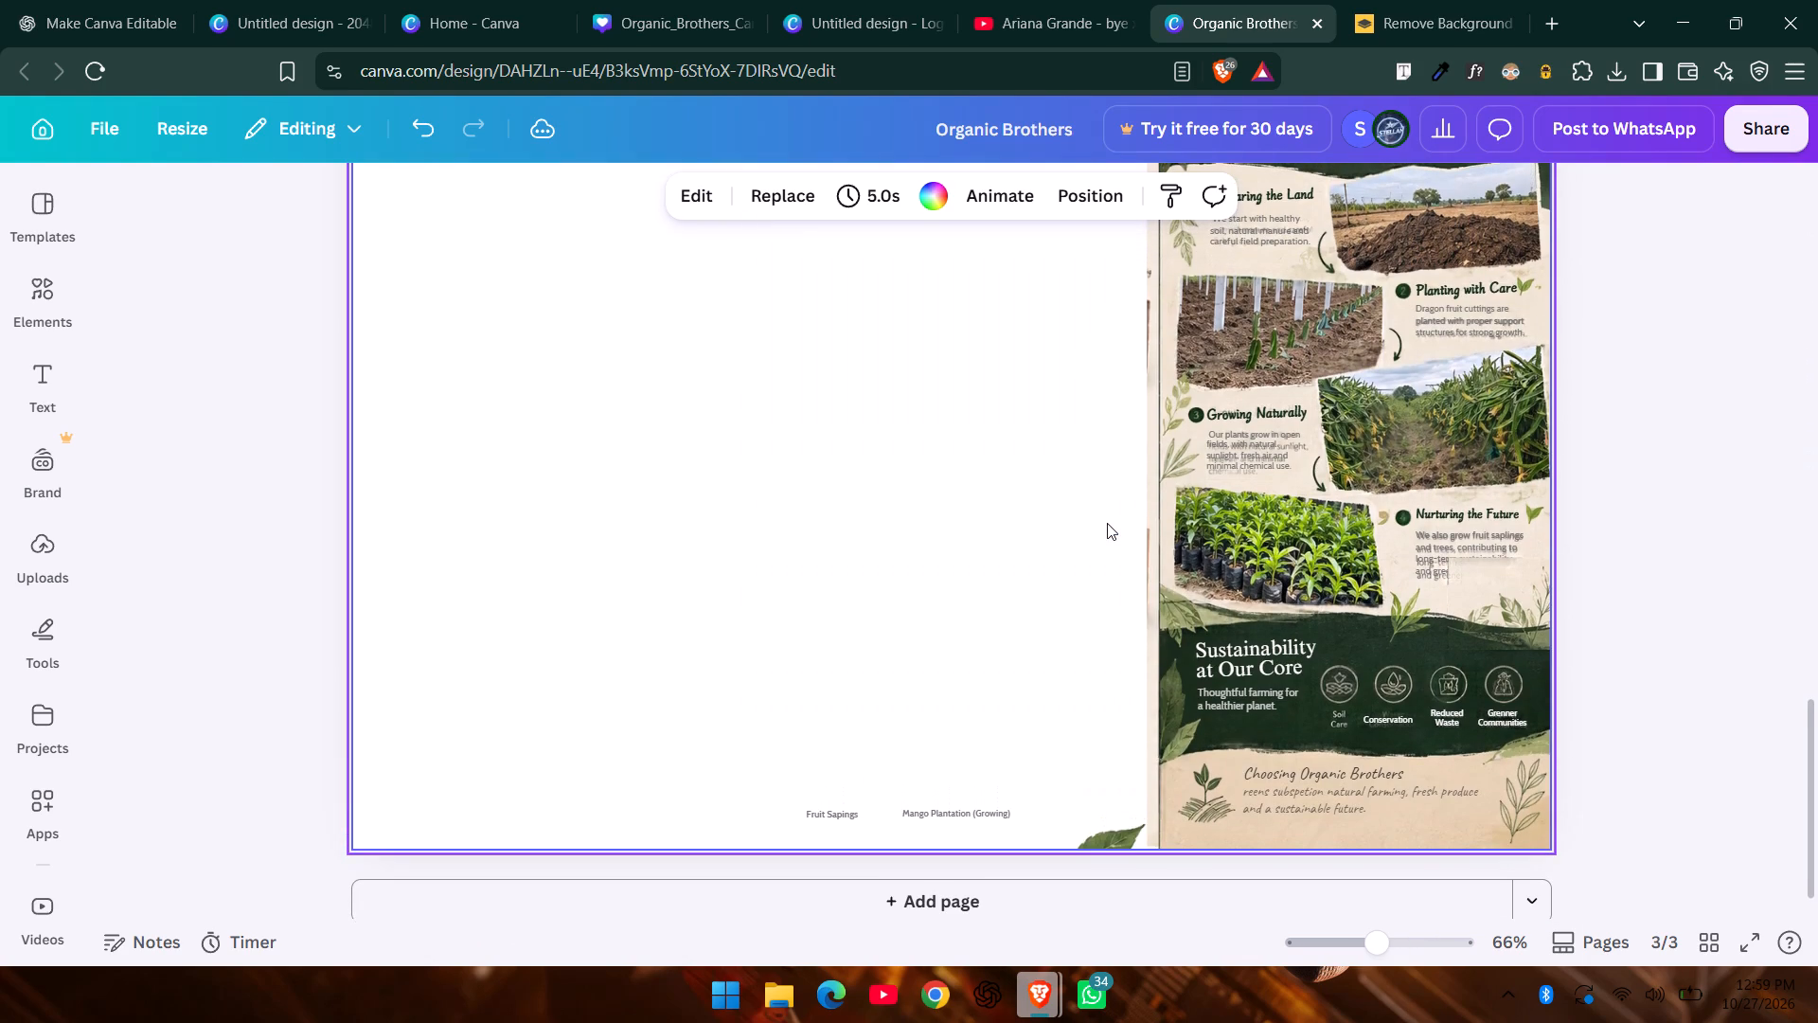
{"action": "scroll", "coordinate": [1107, 523], "scroll_direction": "up", "scroll_amount": 2}
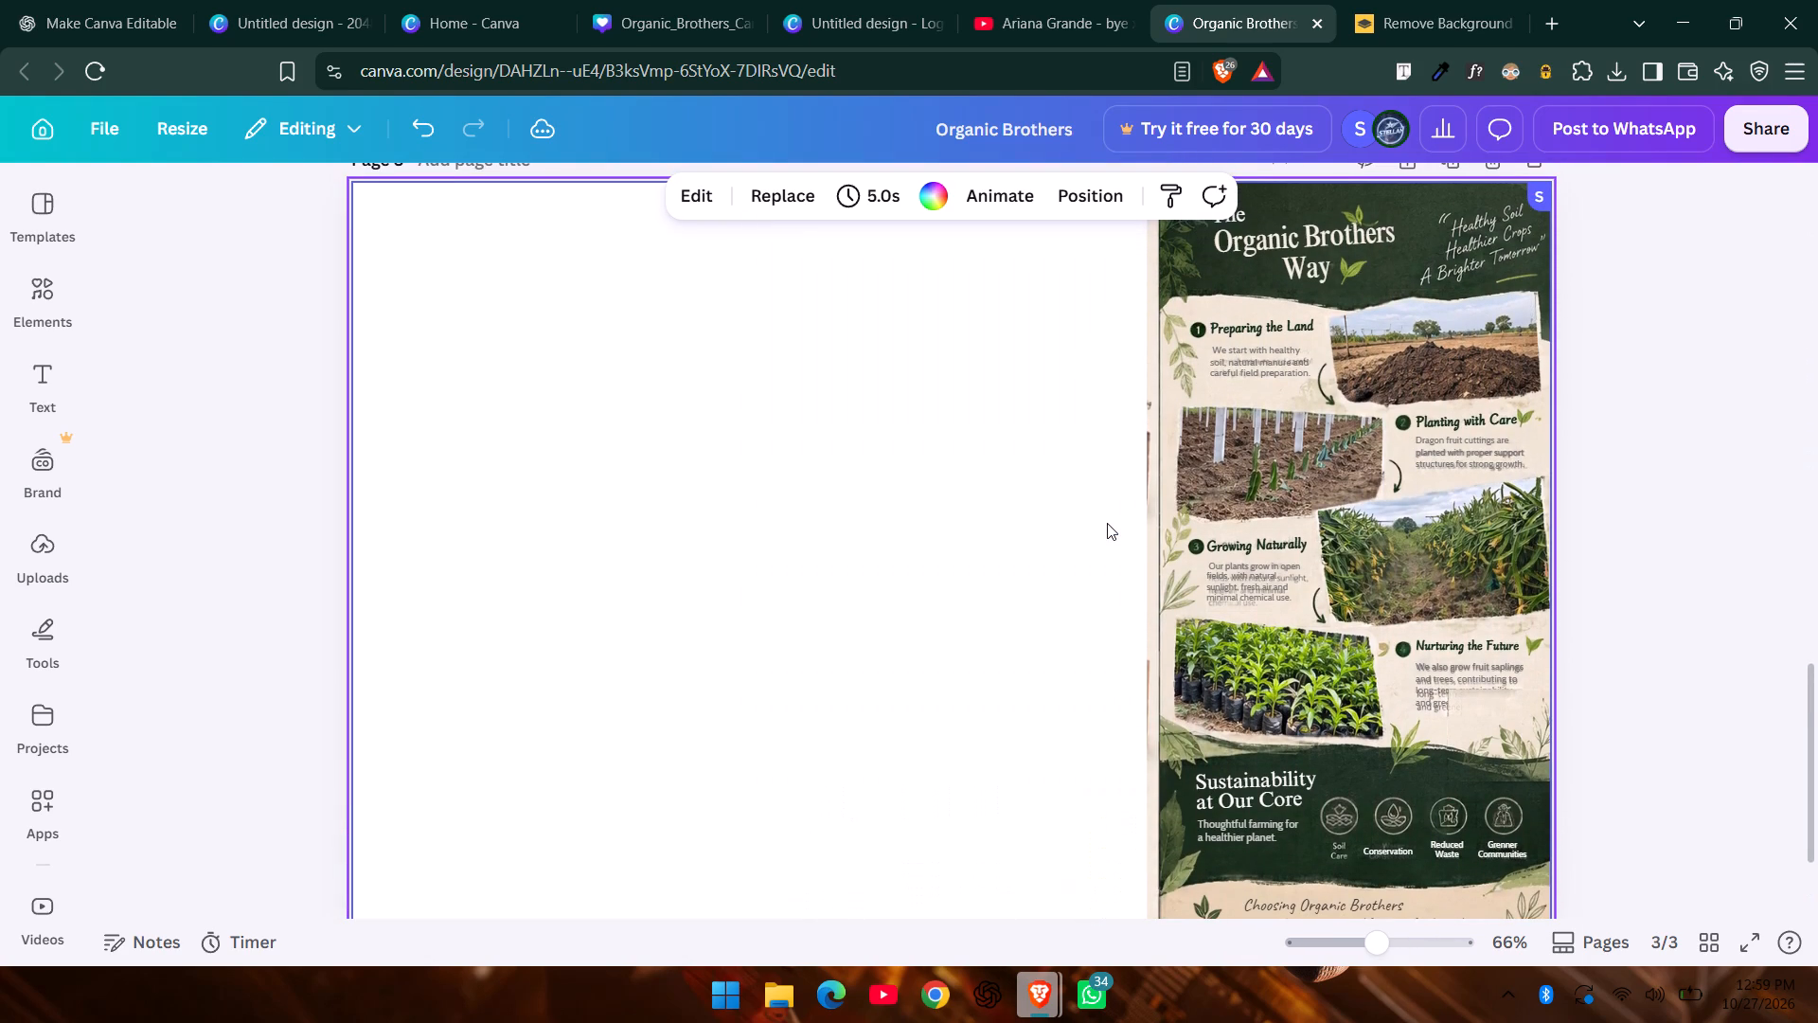
{"action": "scroll", "coordinate": [1107, 523], "scroll_direction": "up", "scroll_amount": 4}
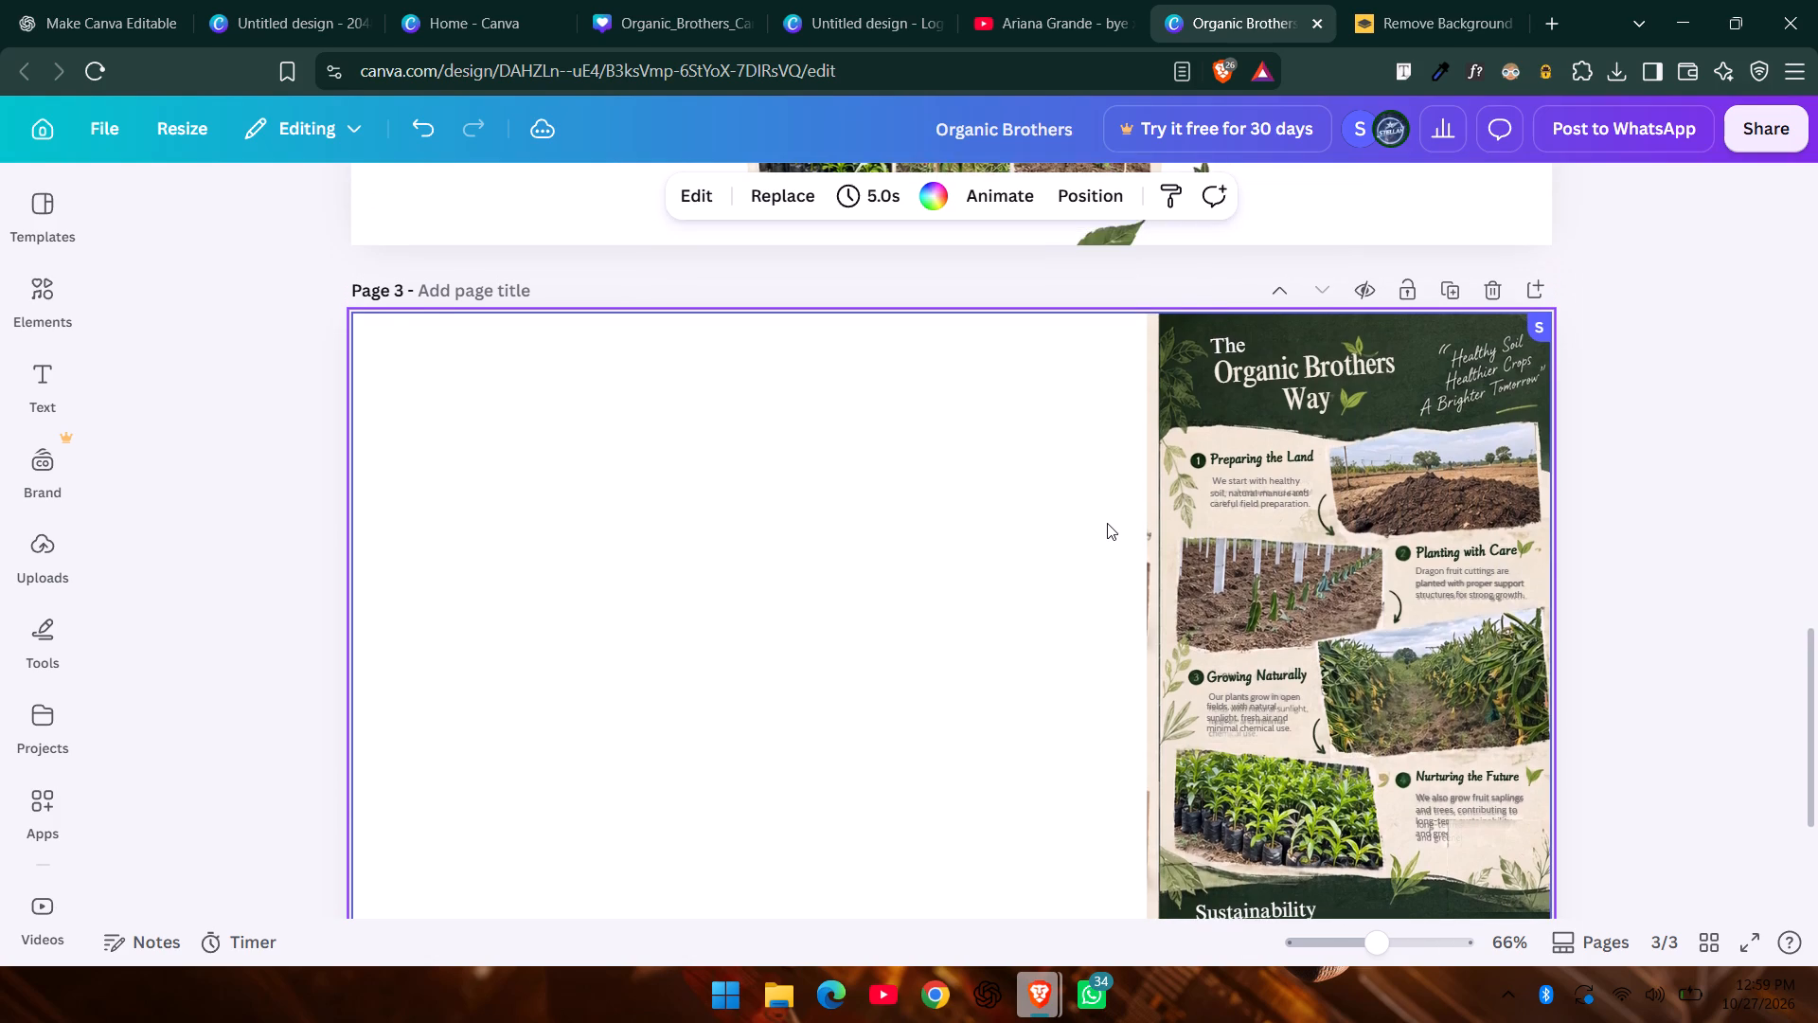
{"action": "scroll", "coordinate": [1107, 523], "scroll_direction": "up", "scroll_amount": 1}
{"action": "scroll", "coordinate": [1107, 523], "scroll_direction": "down", "scroll_amount": 1}
{"action": "scroll", "coordinate": [1107, 523], "scroll_direction": "up", "scroll_amount": 1}
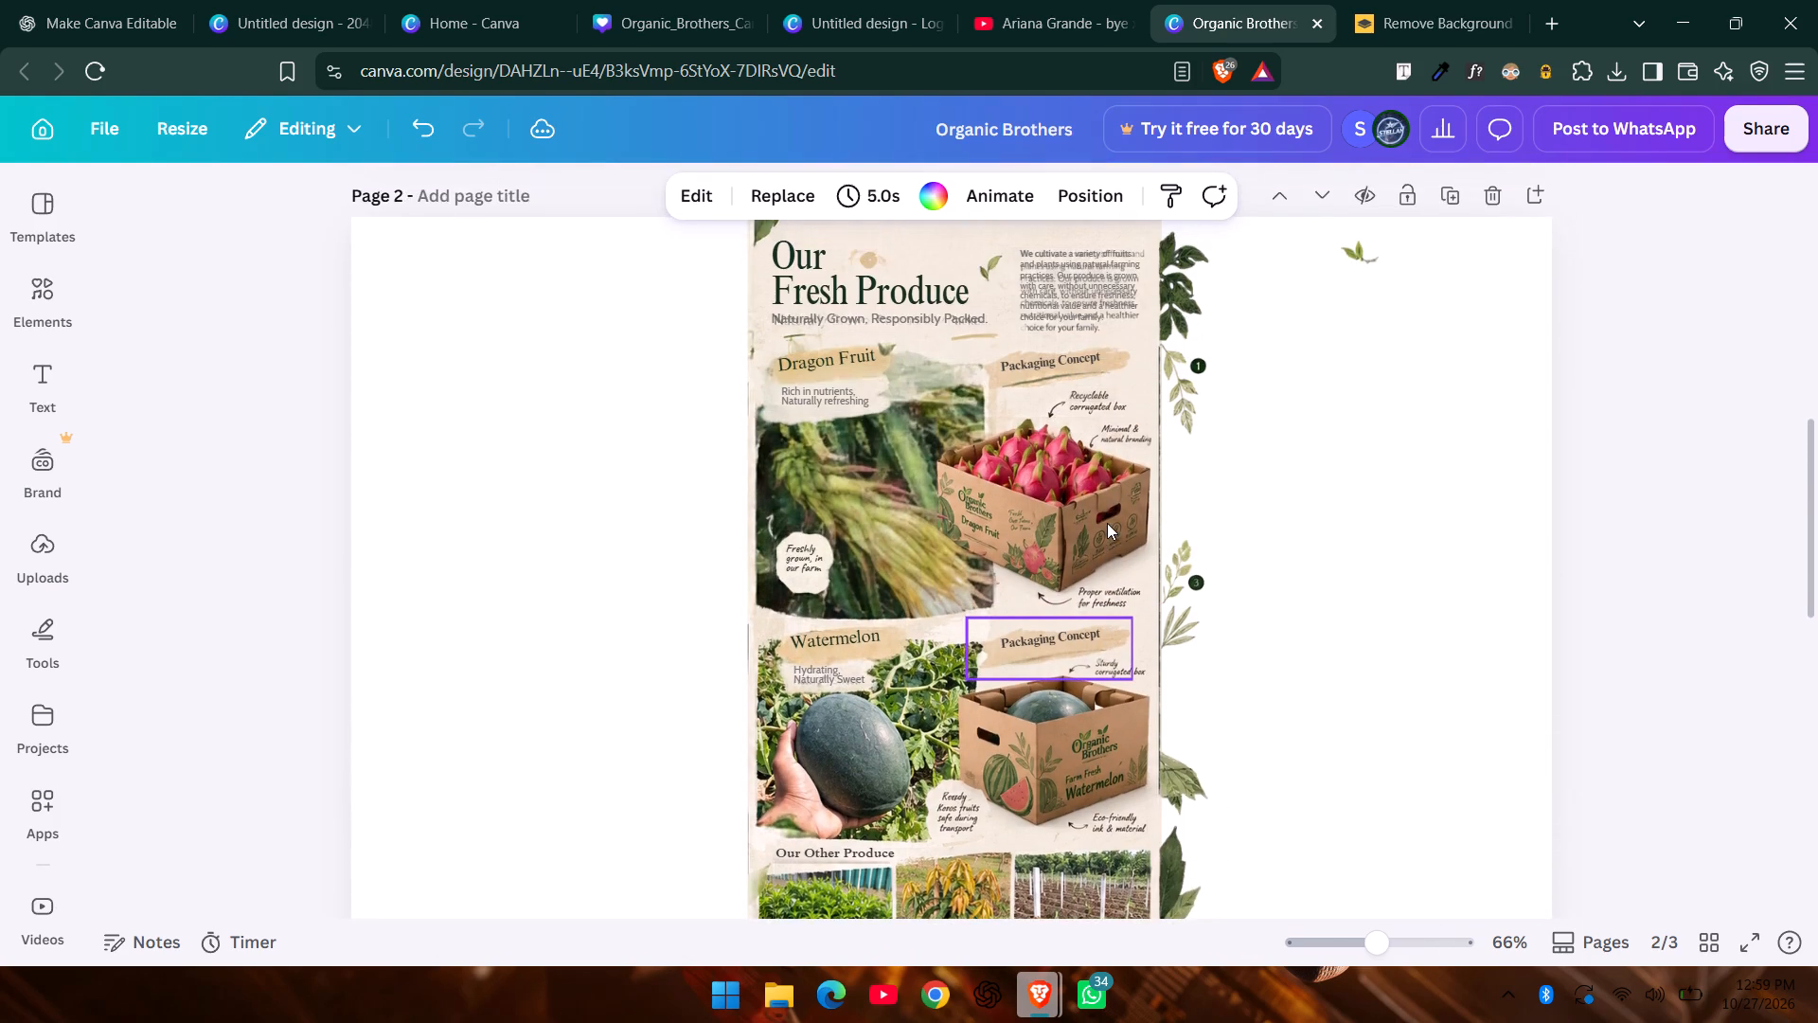
{"action": "scroll", "coordinate": [1107, 523], "scroll_direction": "up", "scroll_amount": 4}
{"action": "scroll", "coordinate": [1107, 523], "scroll_direction": "down", "scroll_amount": 5}
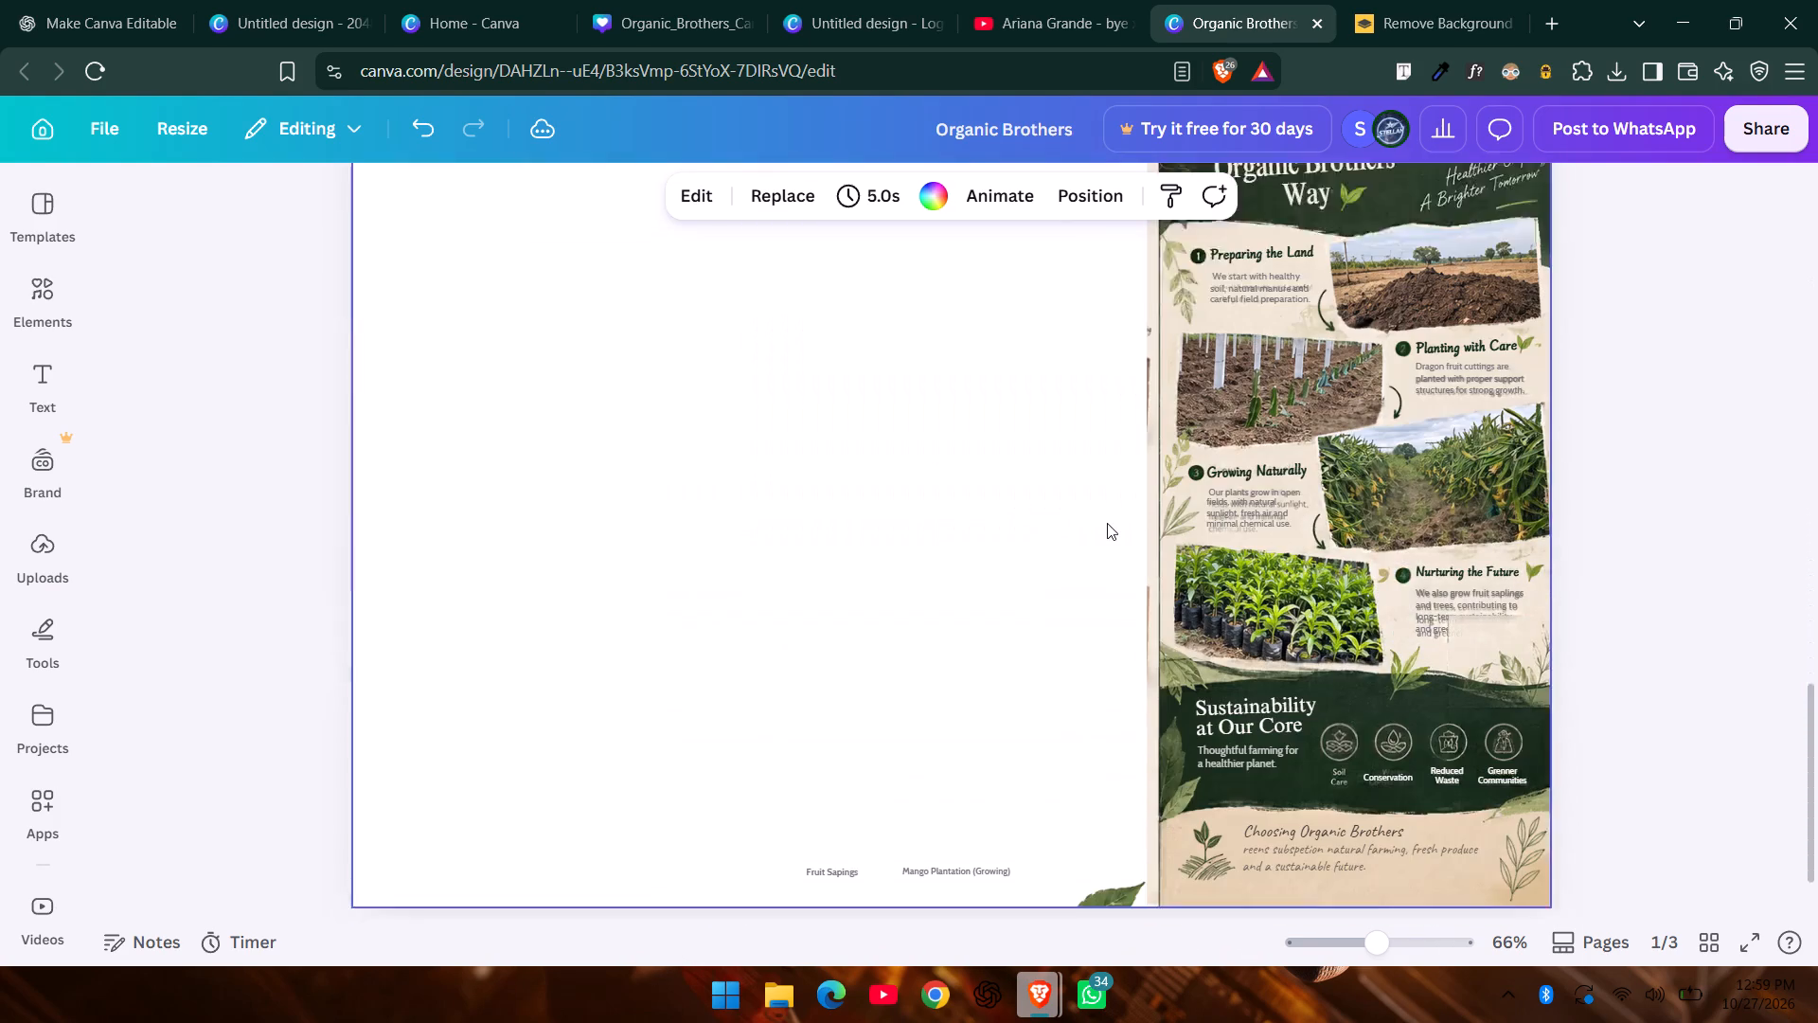
{"action": "scroll", "coordinate": [1107, 523], "scroll_direction": "up", "scroll_amount": 4}
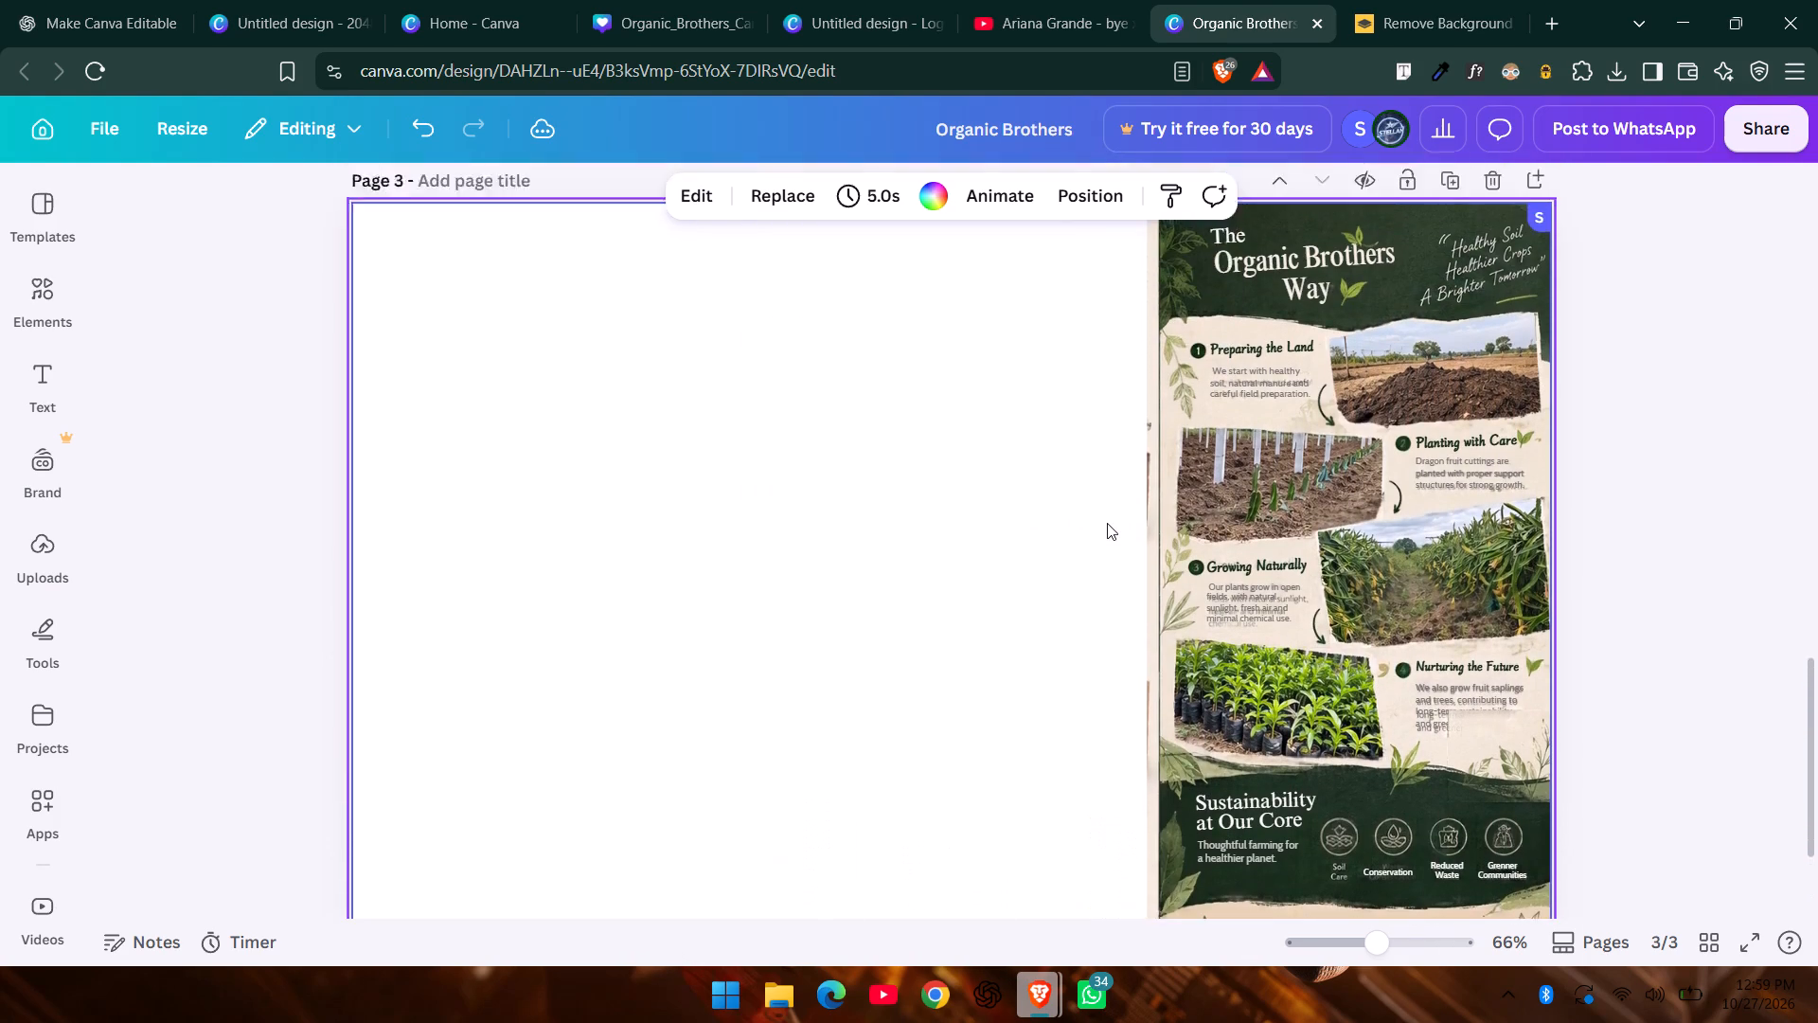
{"action": "scroll", "coordinate": [1107, 523], "scroll_direction": "up", "scroll_amount": 2}
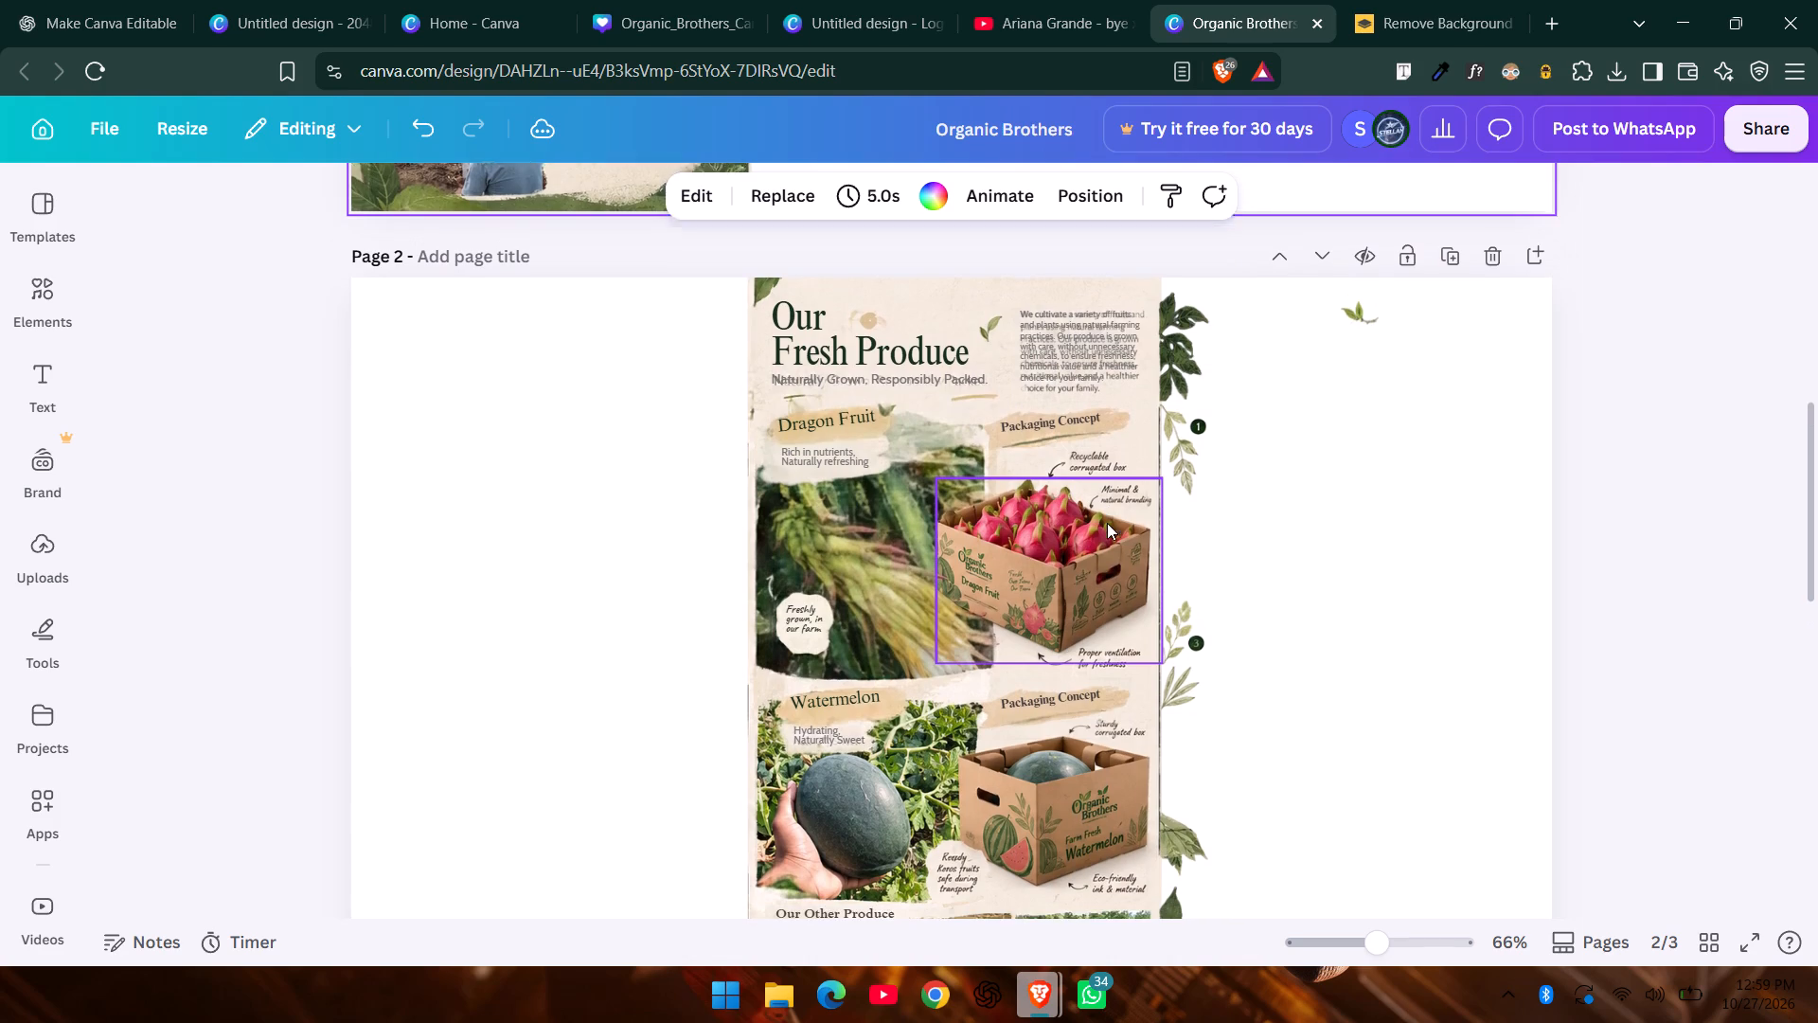
{"action": "scroll", "coordinate": [1107, 523], "scroll_direction": "down", "scroll_amount": 1}
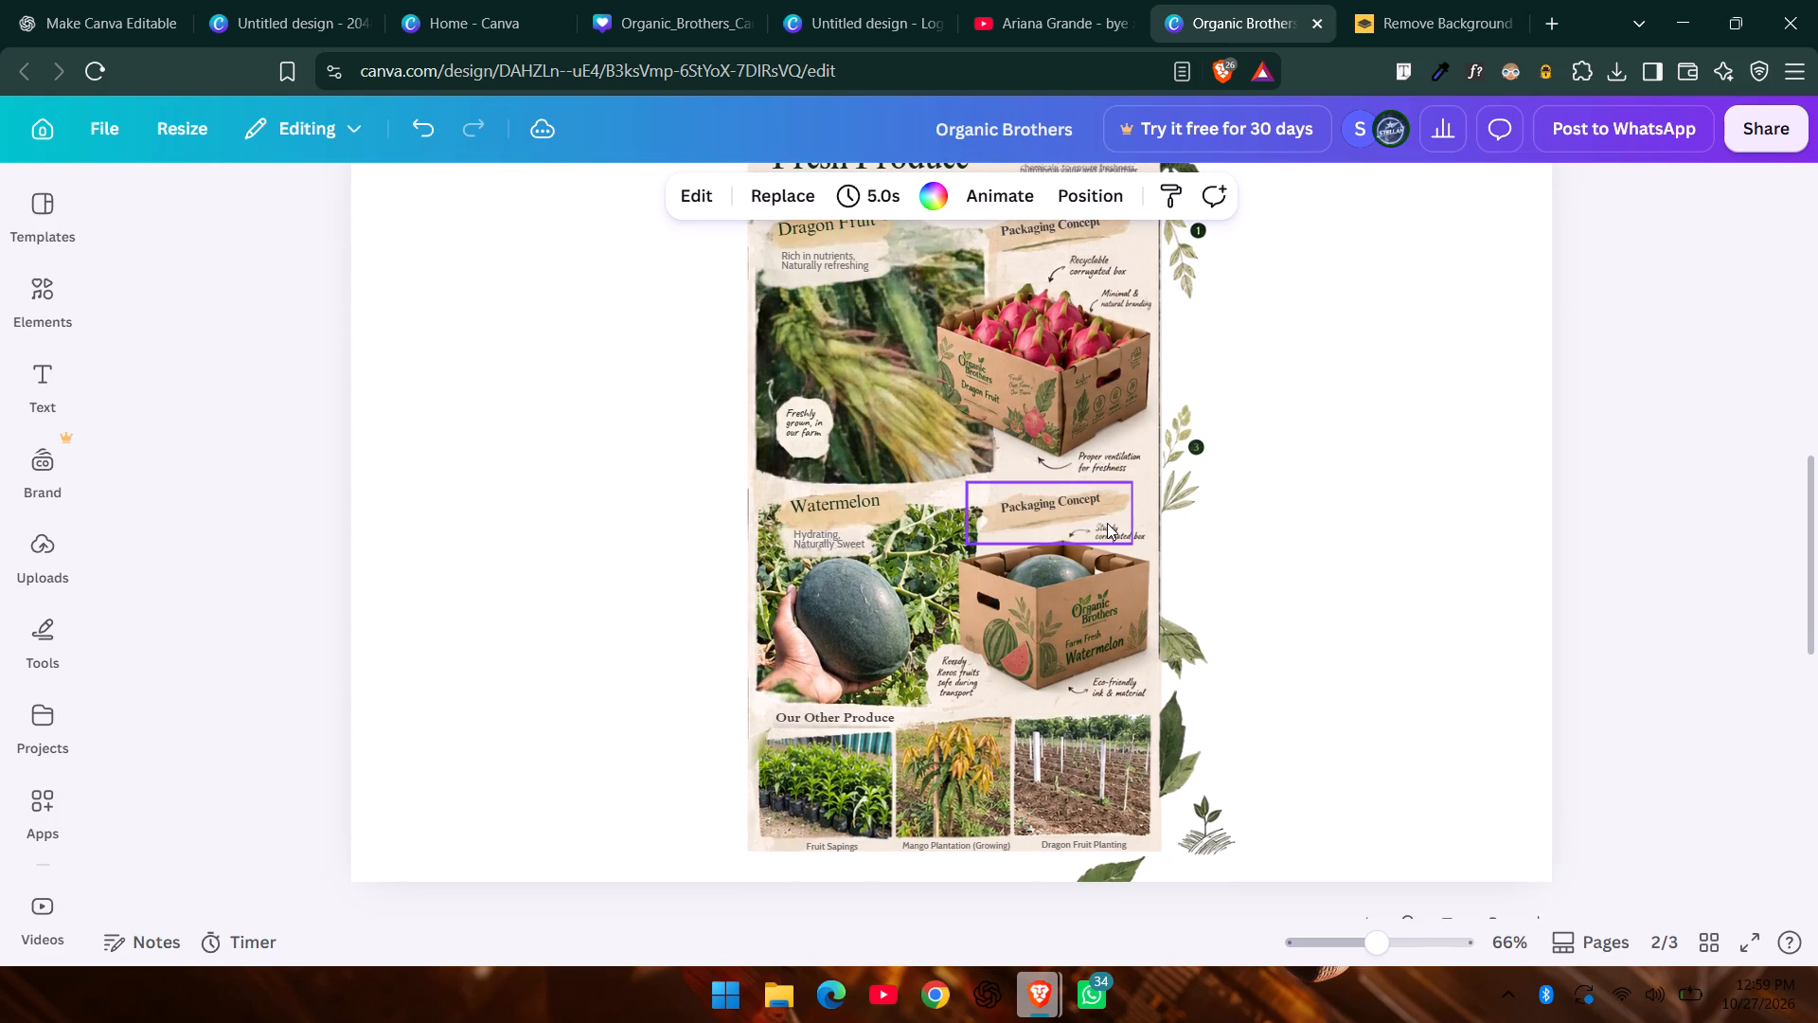
{"action": "scroll", "coordinate": [1107, 523], "scroll_direction": "down", "scroll_amount": 2}
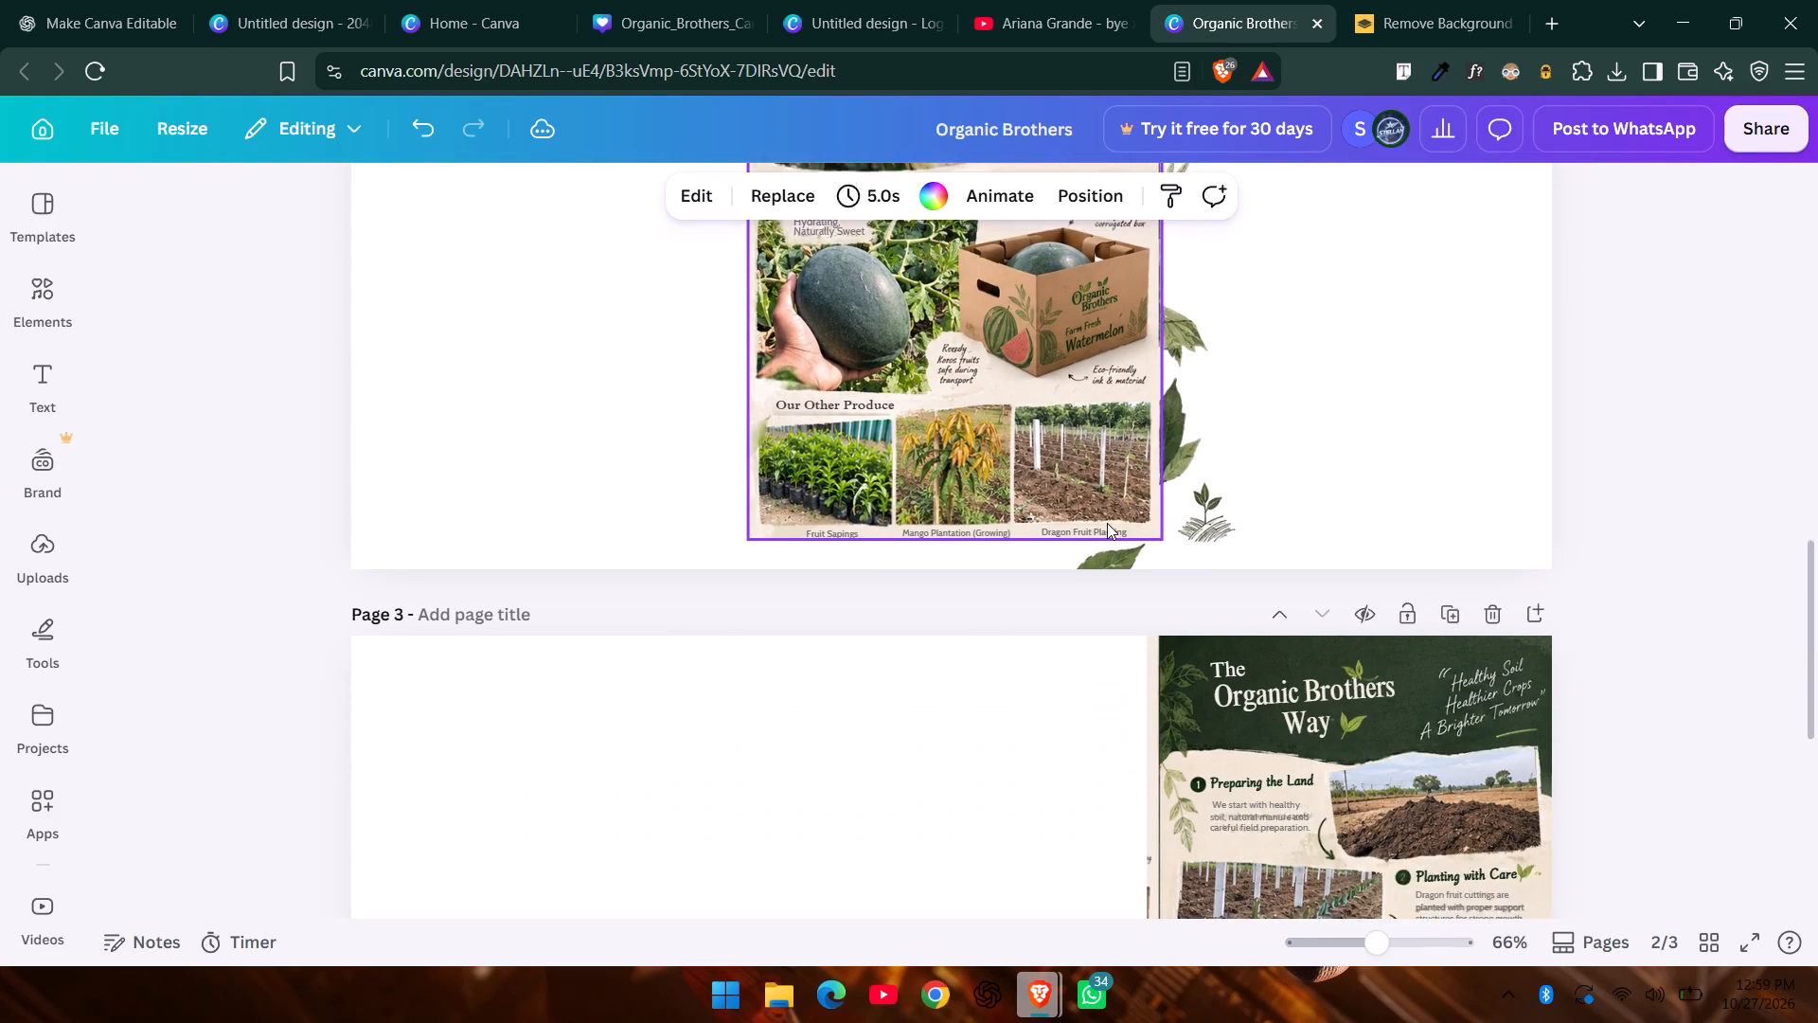
{"action": "scroll", "coordinate": [1107, 523], "scroll_direction": "up", "scroll_amount": 6}
{"action": "scroll", "coordinate": [1107, 523], "scroll_direction": "down", "scroll_amount": 2}
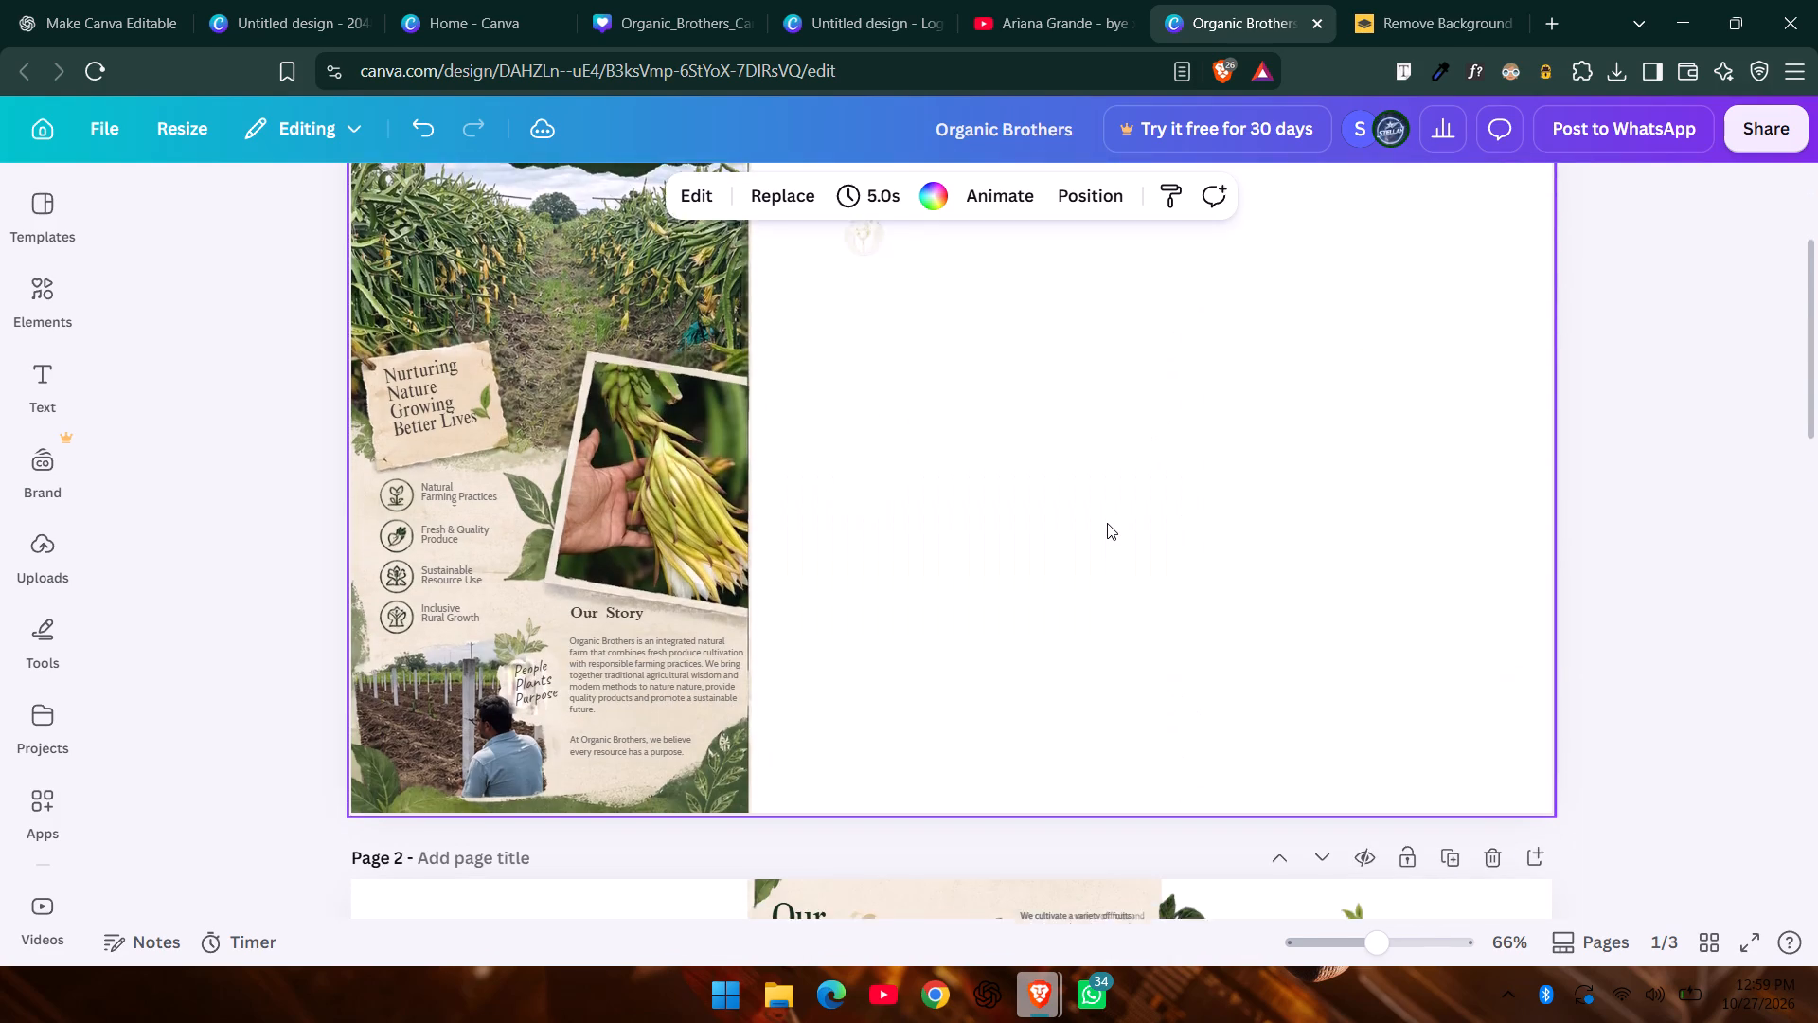
{"action": "scroll", "coordinate": [1107, 523], "scroll_direction": "down", "scroll_amount": 3}
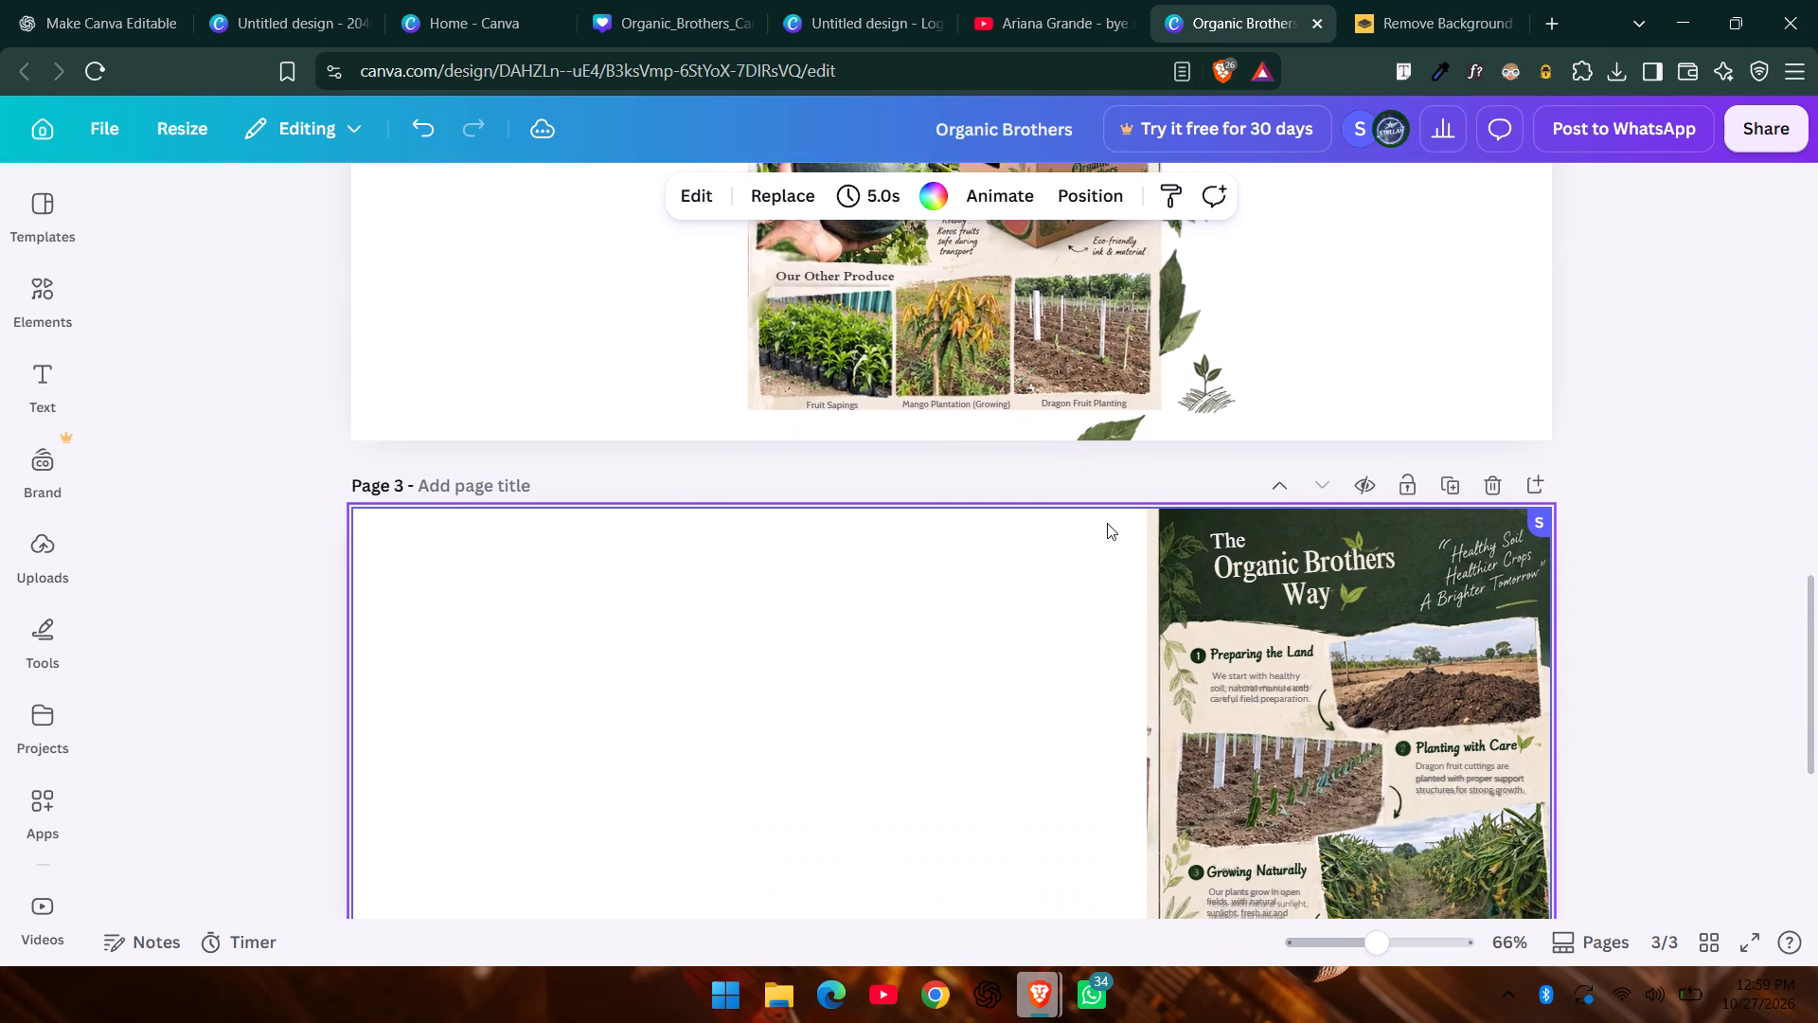
{"action": "scroll", "coordinate": [1107, 523], "scroll_direction": "down", "scroll_amount": 1}
{"action": "scroll", "coordinate": [1107, 523], "scroll_direction": "up", "scroll_amount": 1}
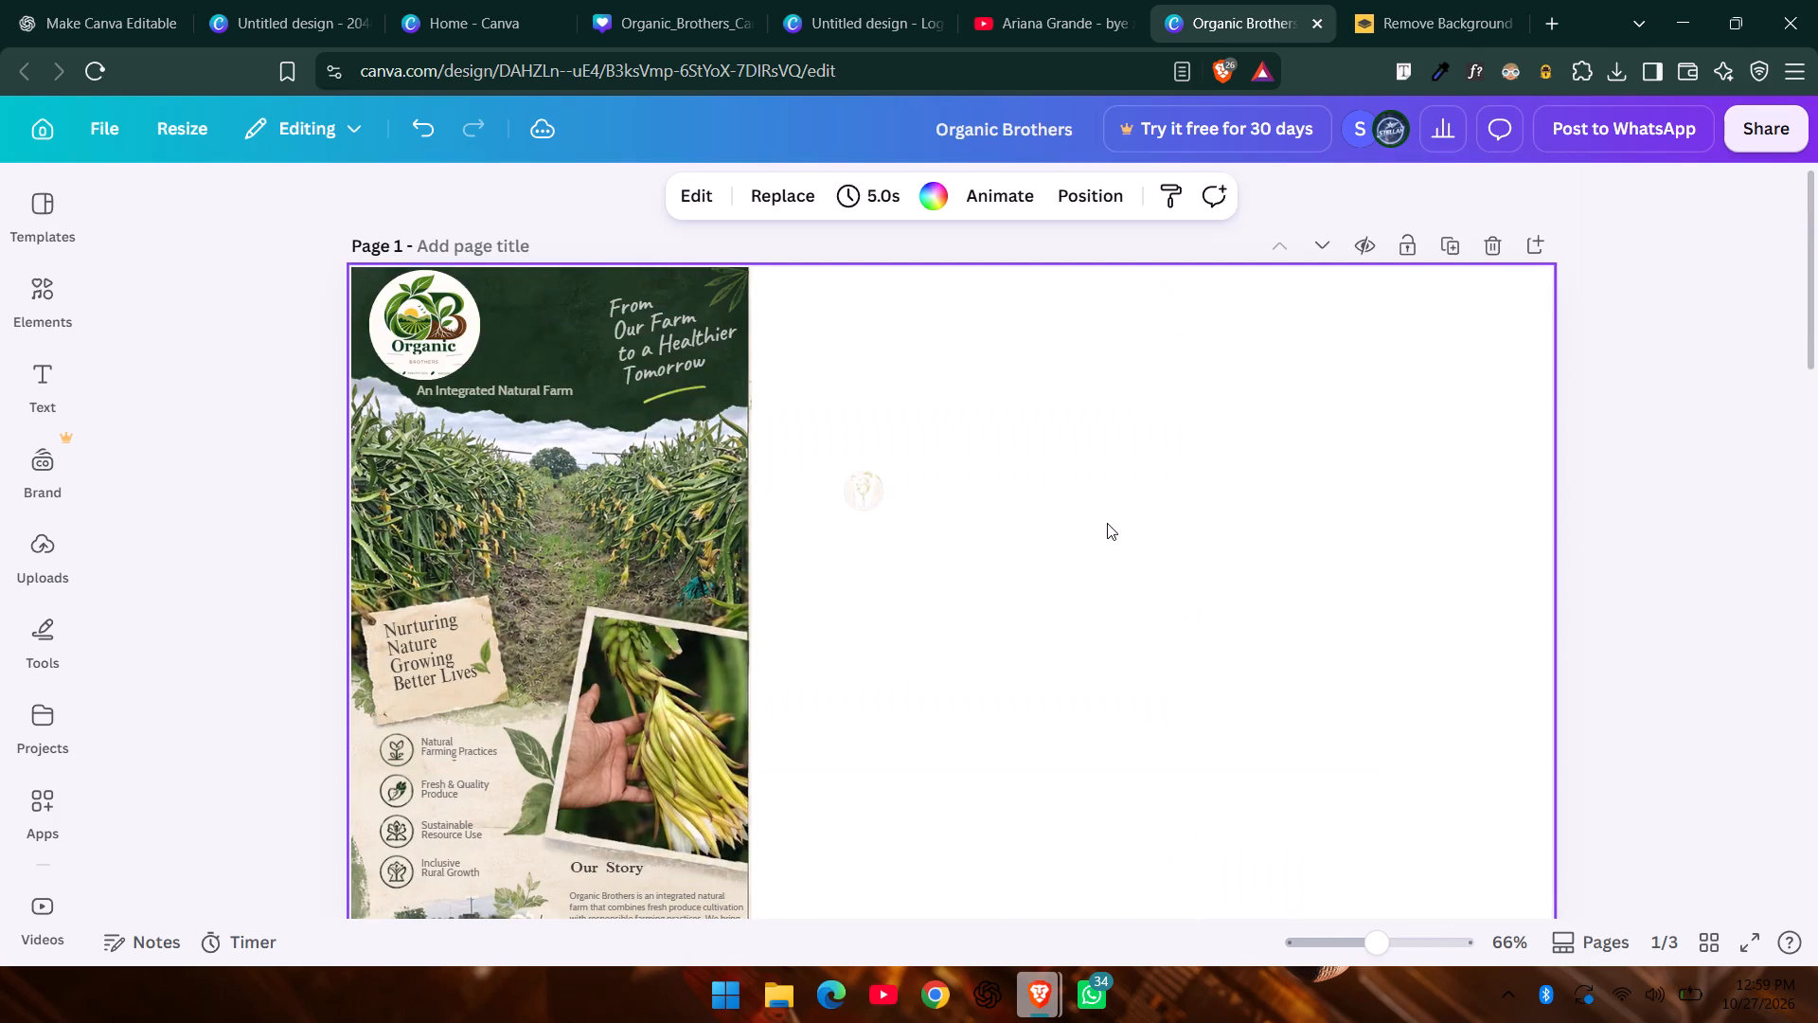
{"action": "scroll", "coordinate": [1107, 523], "scroll_direction": "down", "scroll_amount": 2}
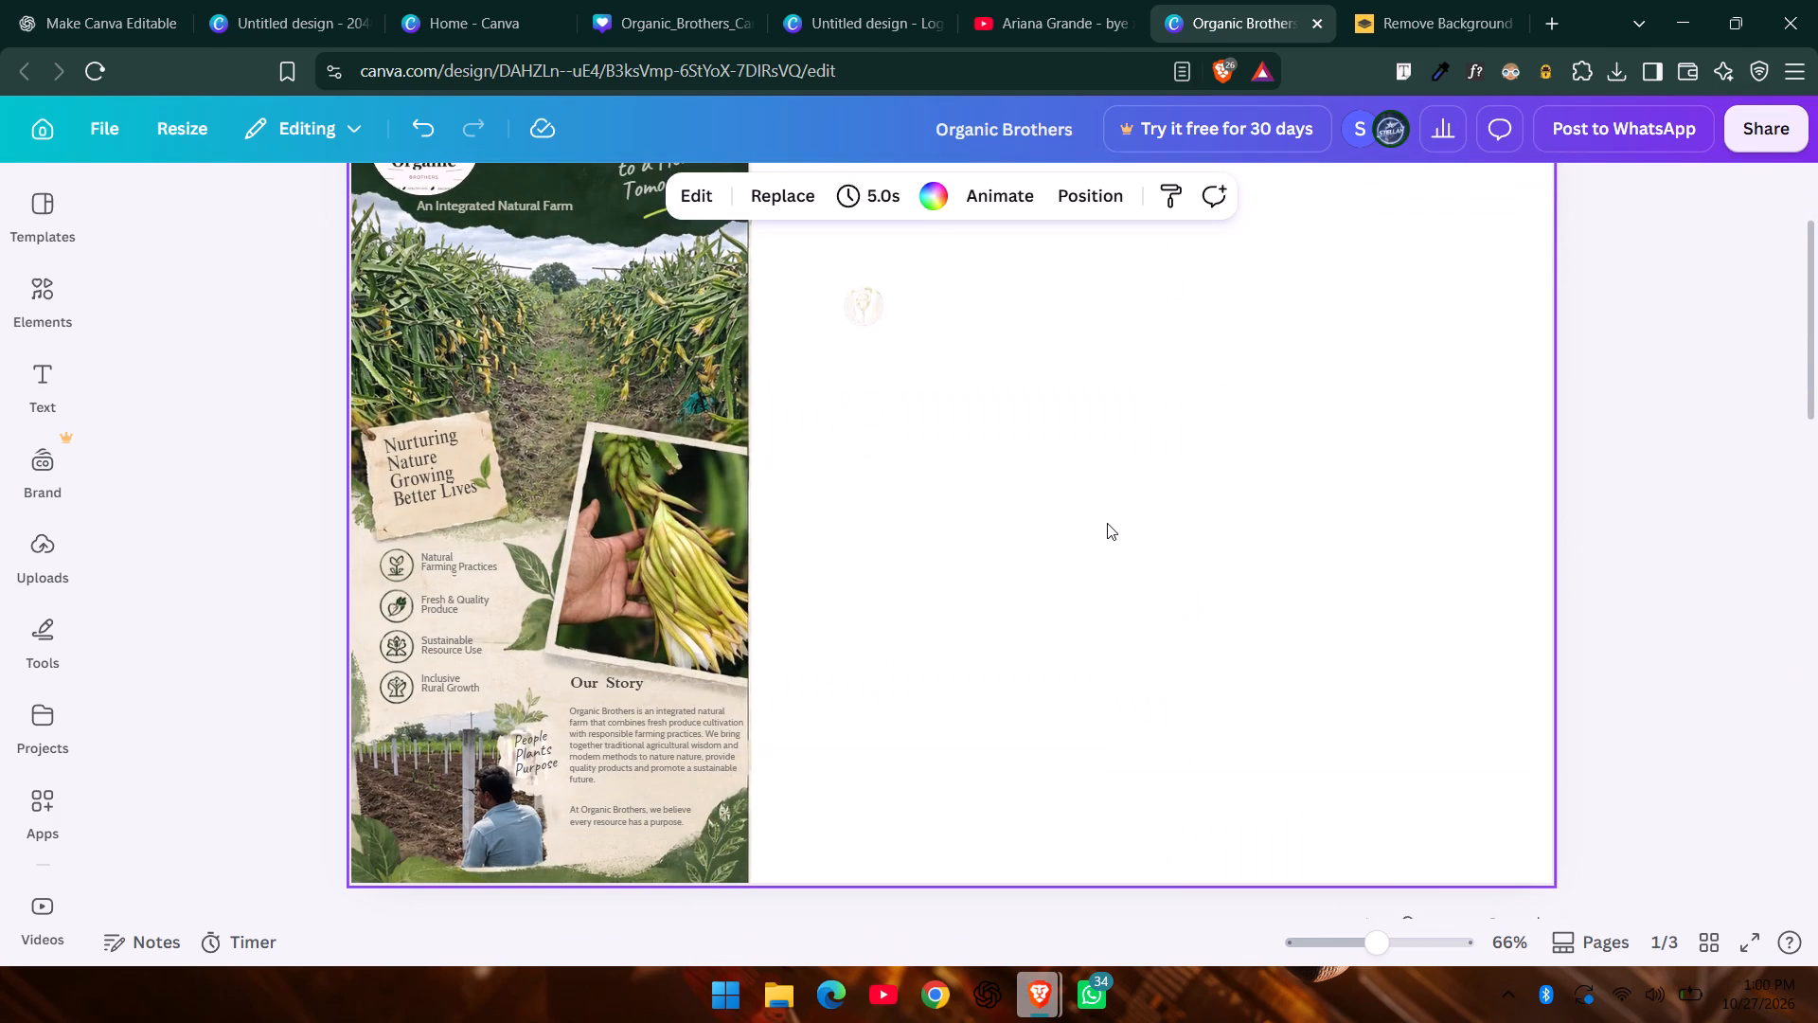
Review pages 1 to 3 of the brochure, checking each panel and any elements outside it at a reduced 33% zoom.
{"action": "scroll", "coordinate": [1107, 523], "scroll_direction": "down", "scroll_amount": 2}
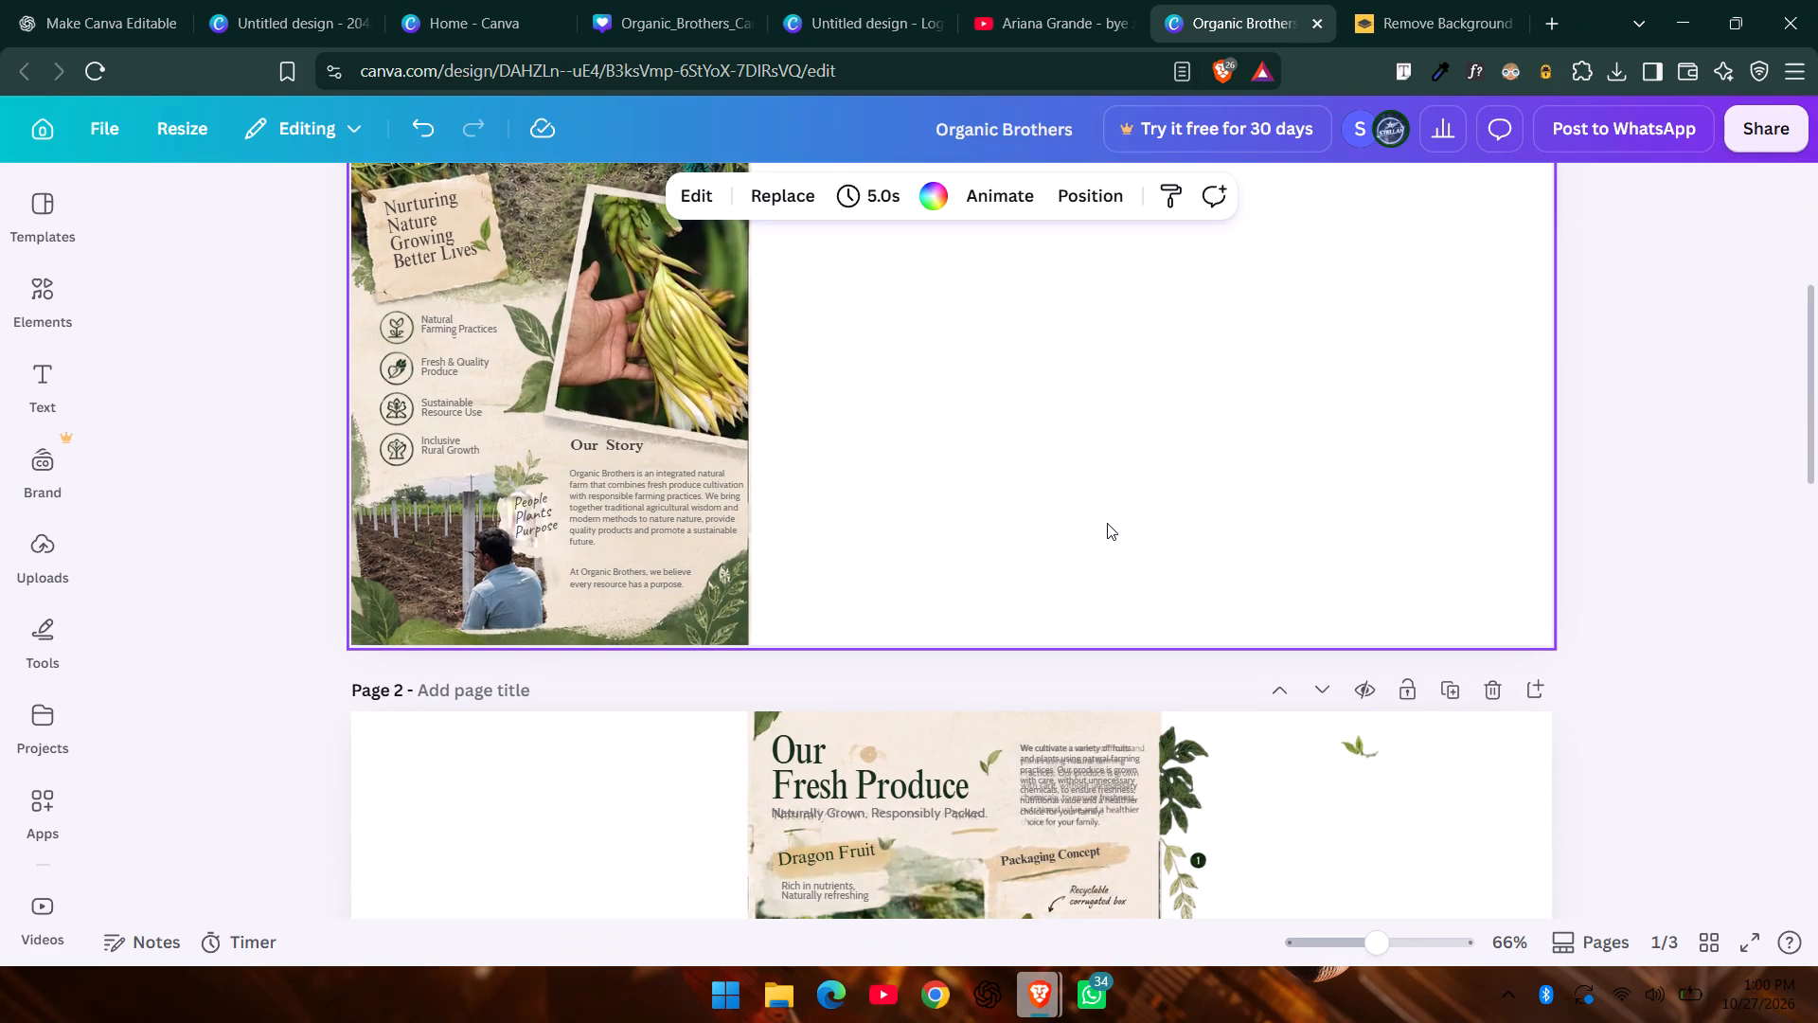
{"action": "scroll", "coordinate": [1107, 523], "scroll_direction": "down", "scroll_amount": 4}
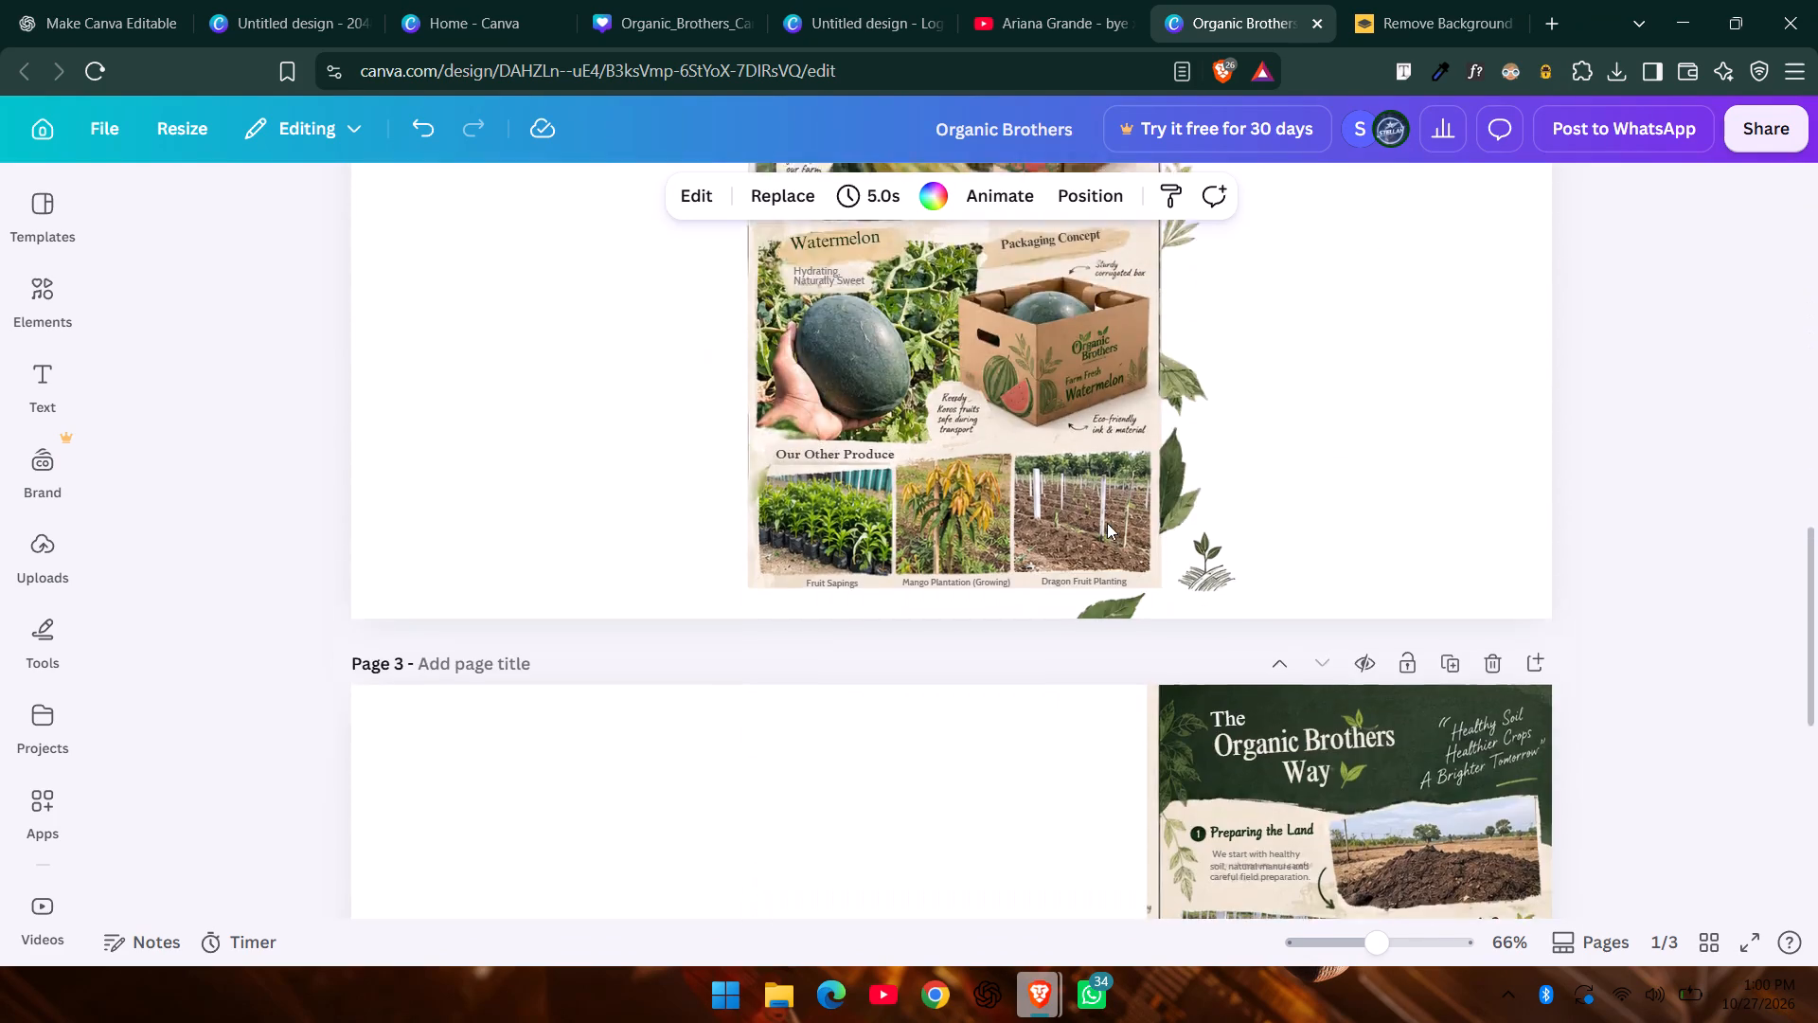
{"action": "scroll", "coordinate": [1107, 523], "scroll_direction": "down", "scroll_amount": 2}
{"action": "scroll", "coordinate": [1107, 523], "scroll_direction": "up", "scroll_amount": 9}
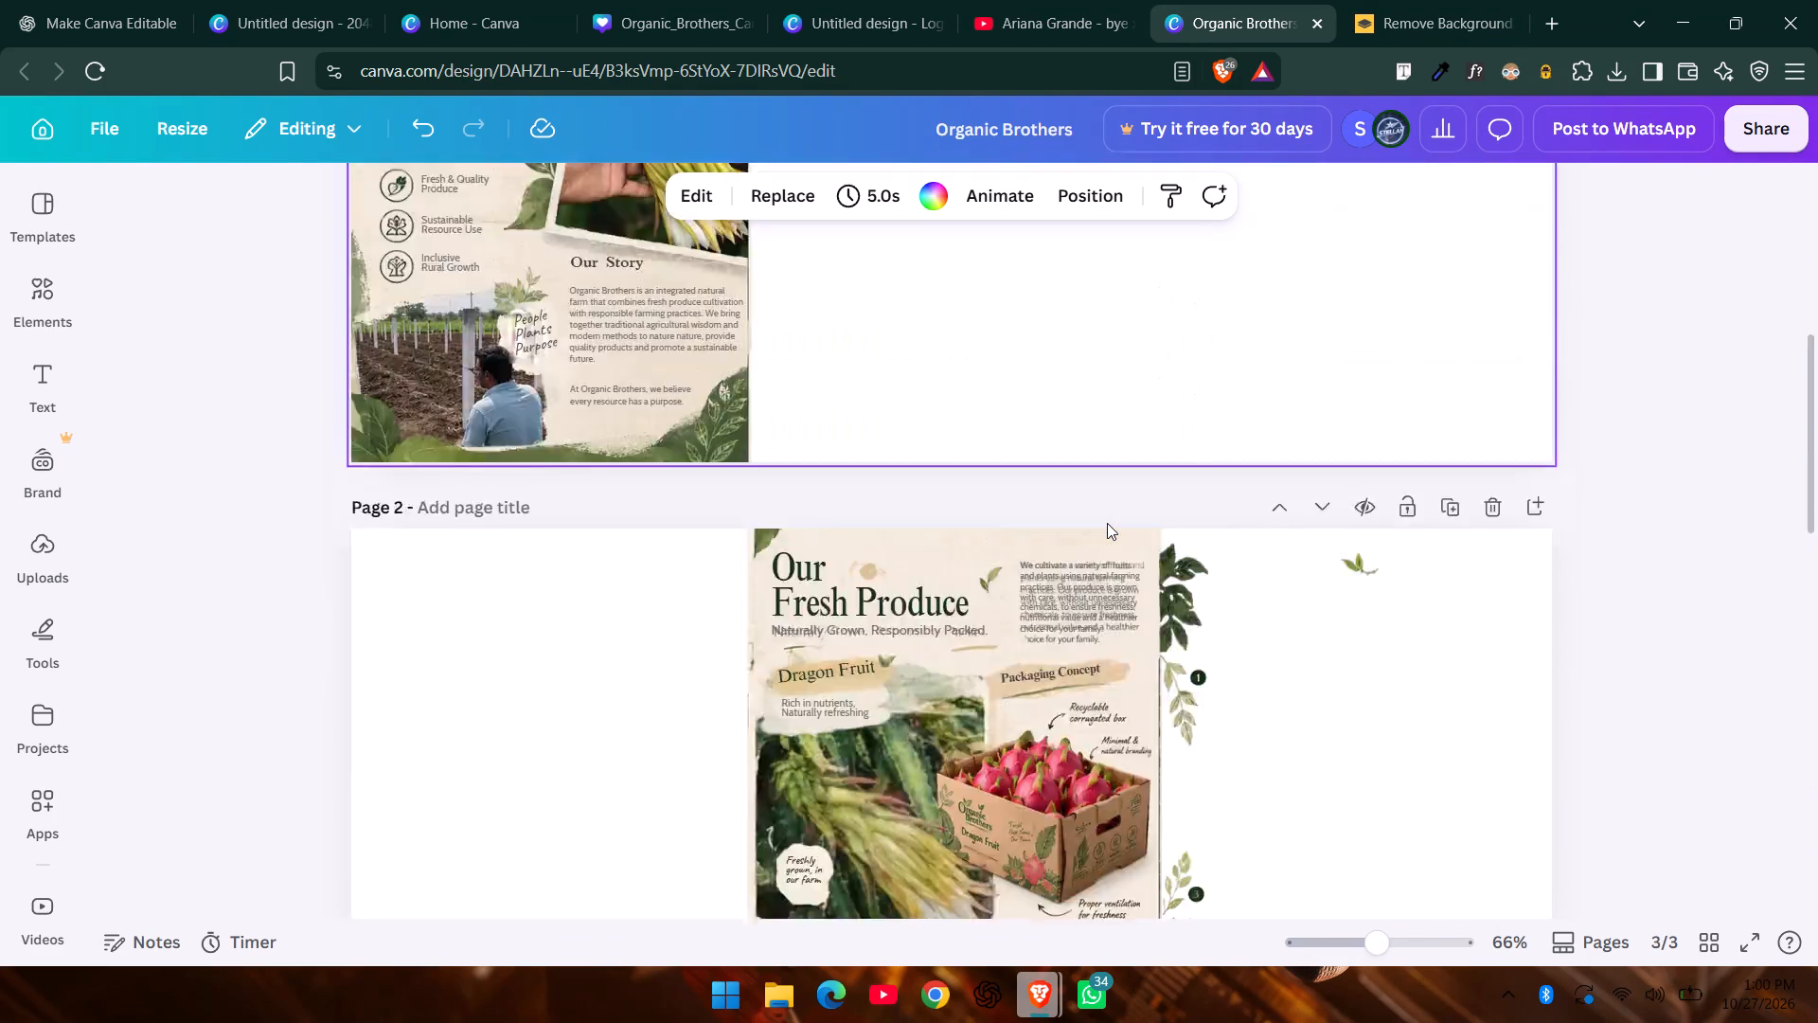
{"action": "scroll", "coordinate": [1107, 523], "scroll_direction": "up", "scroll_amount": 3}
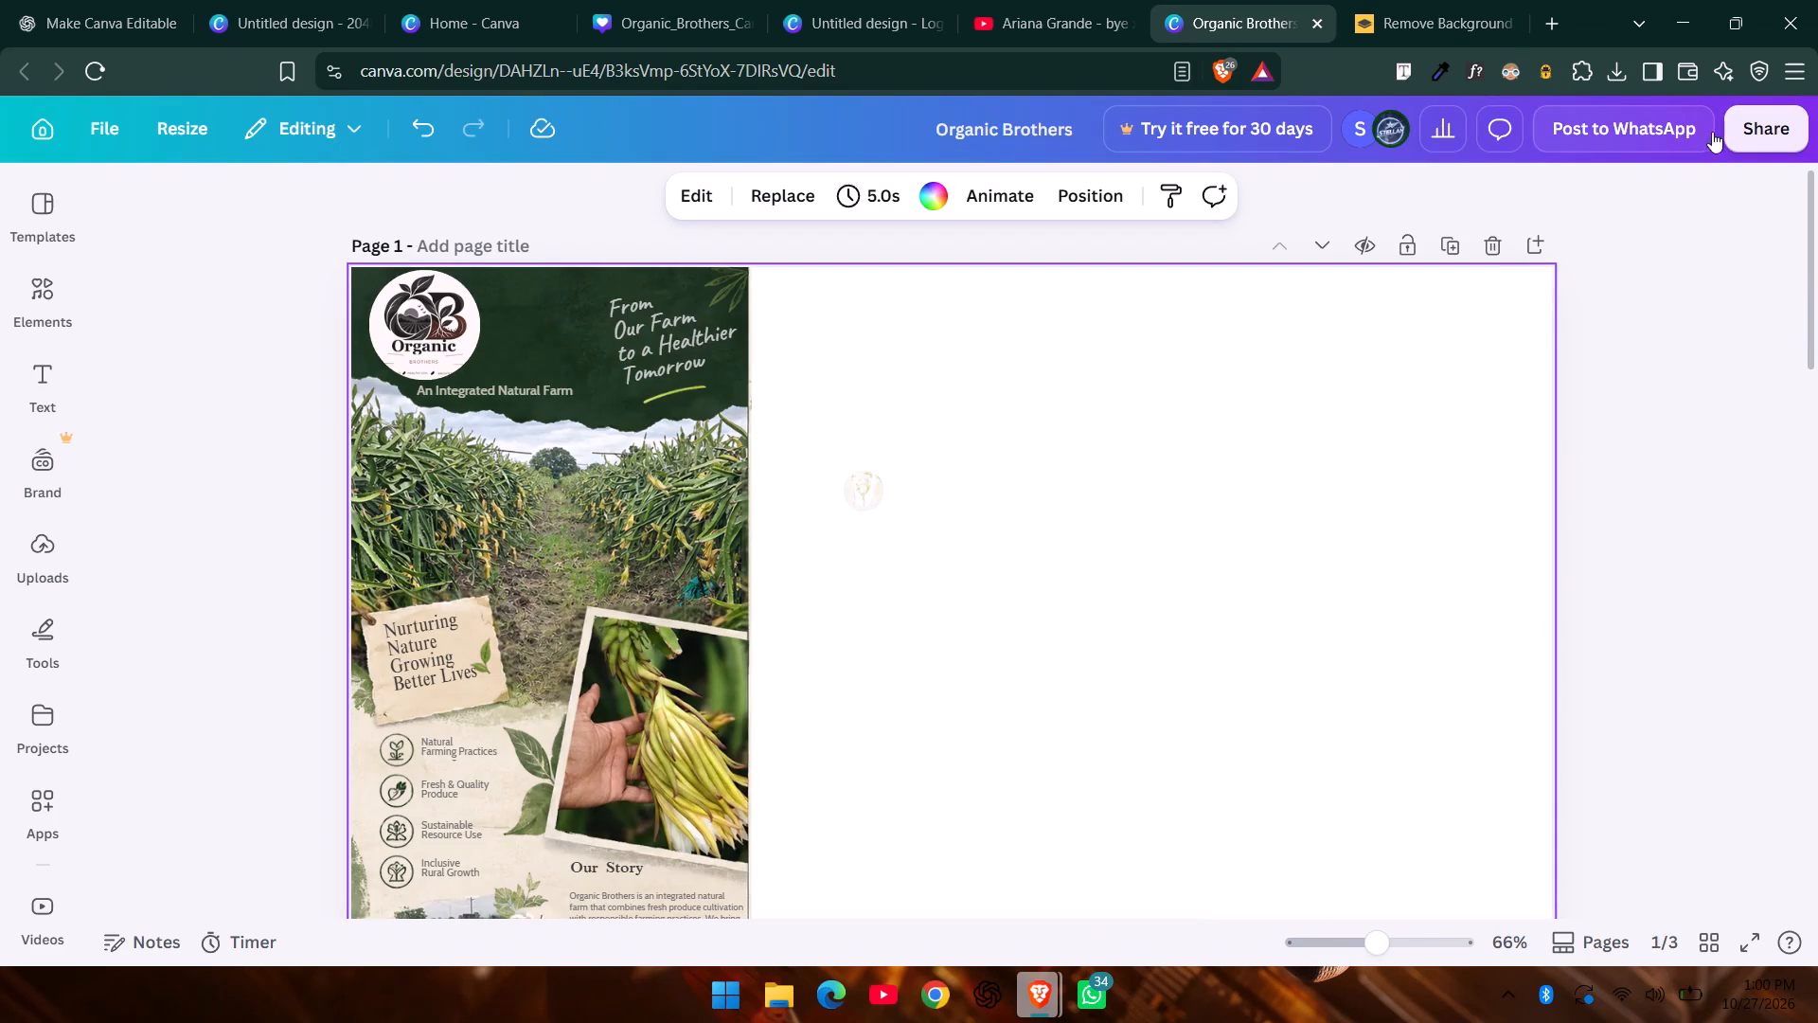
{"action": "left_click", "coordinate": [1550, 260]}
{"action": "scroll", "coordinate": [1263, 346], "scroll_direction": "down", "scroll_amount": 3}
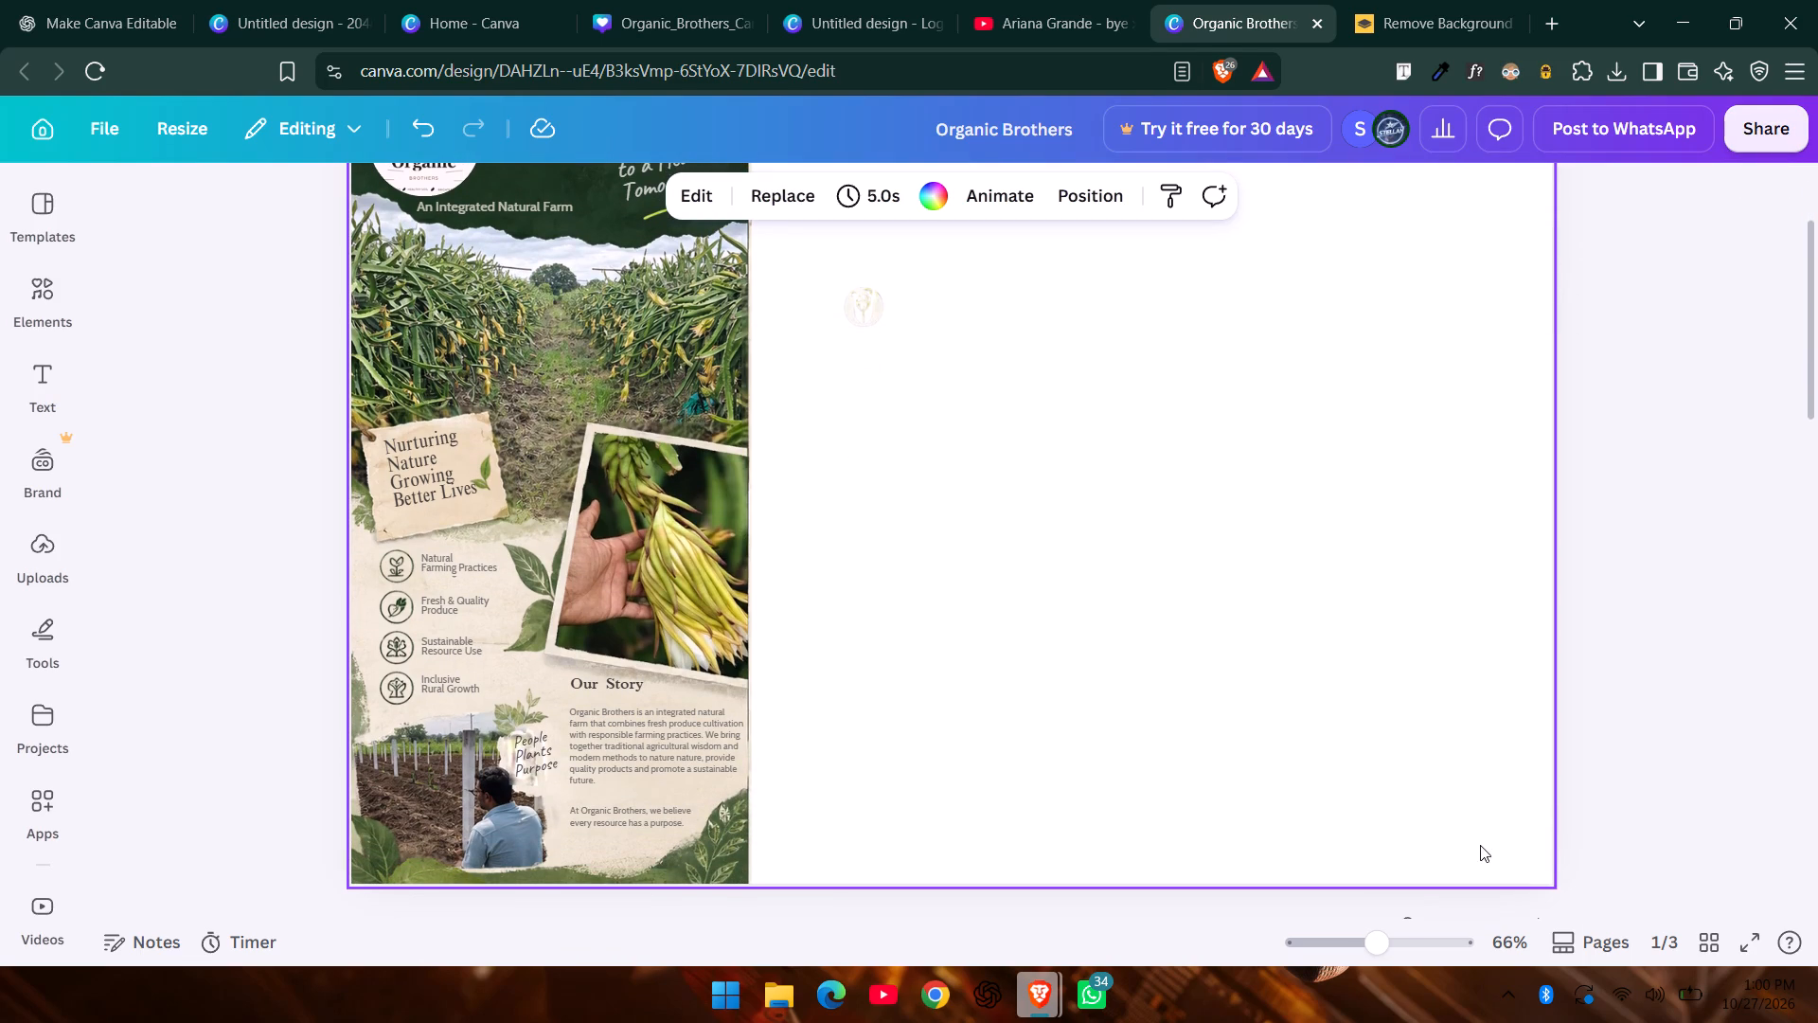
{"action": "left_click", "coordinate": [1346, 953]}
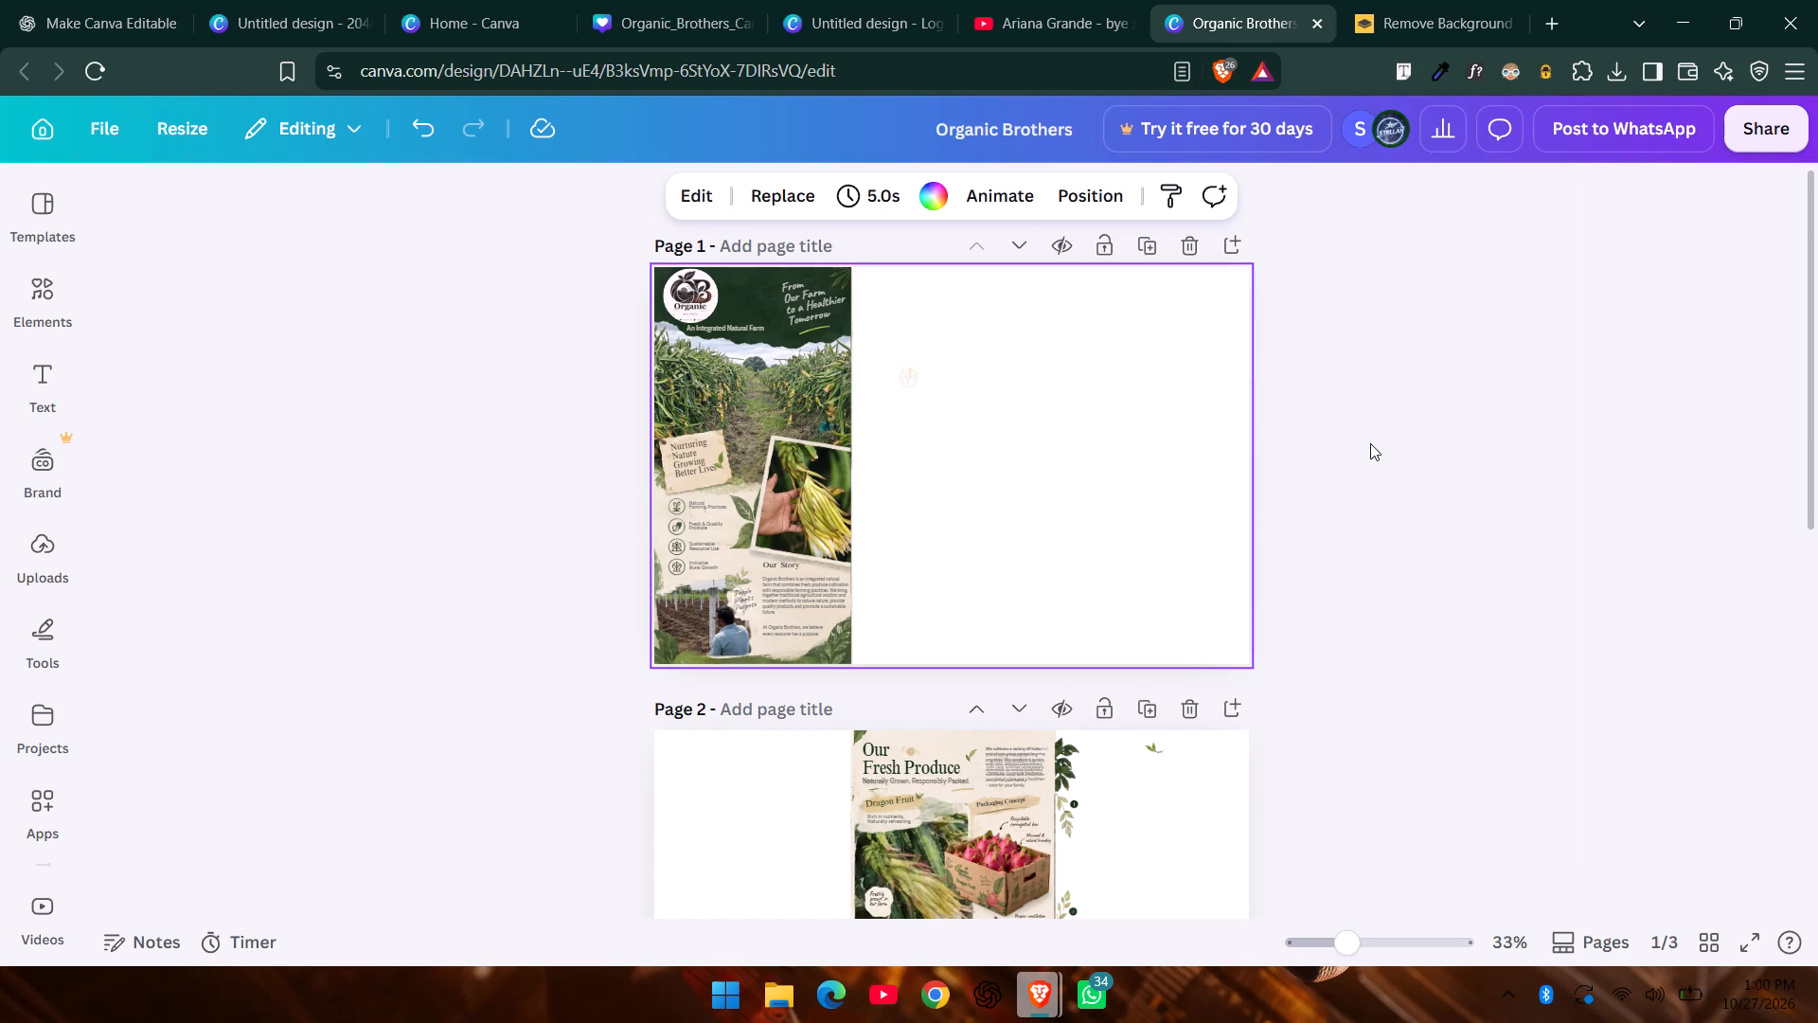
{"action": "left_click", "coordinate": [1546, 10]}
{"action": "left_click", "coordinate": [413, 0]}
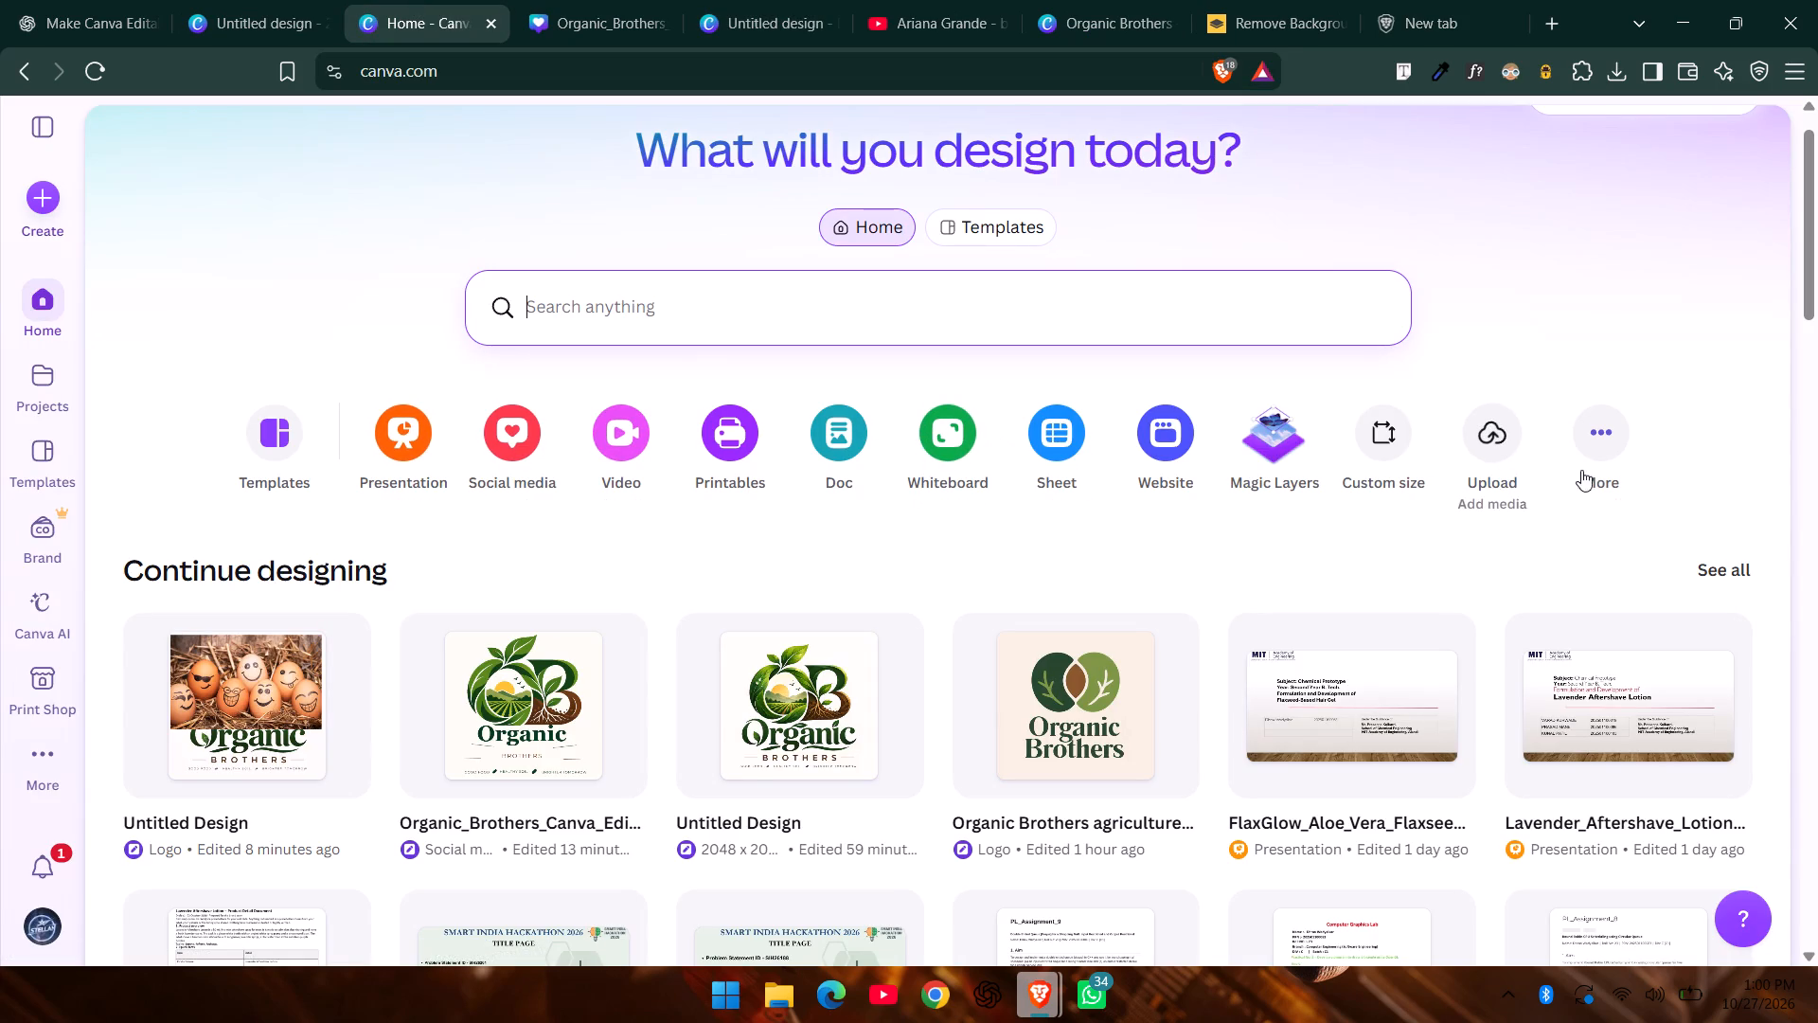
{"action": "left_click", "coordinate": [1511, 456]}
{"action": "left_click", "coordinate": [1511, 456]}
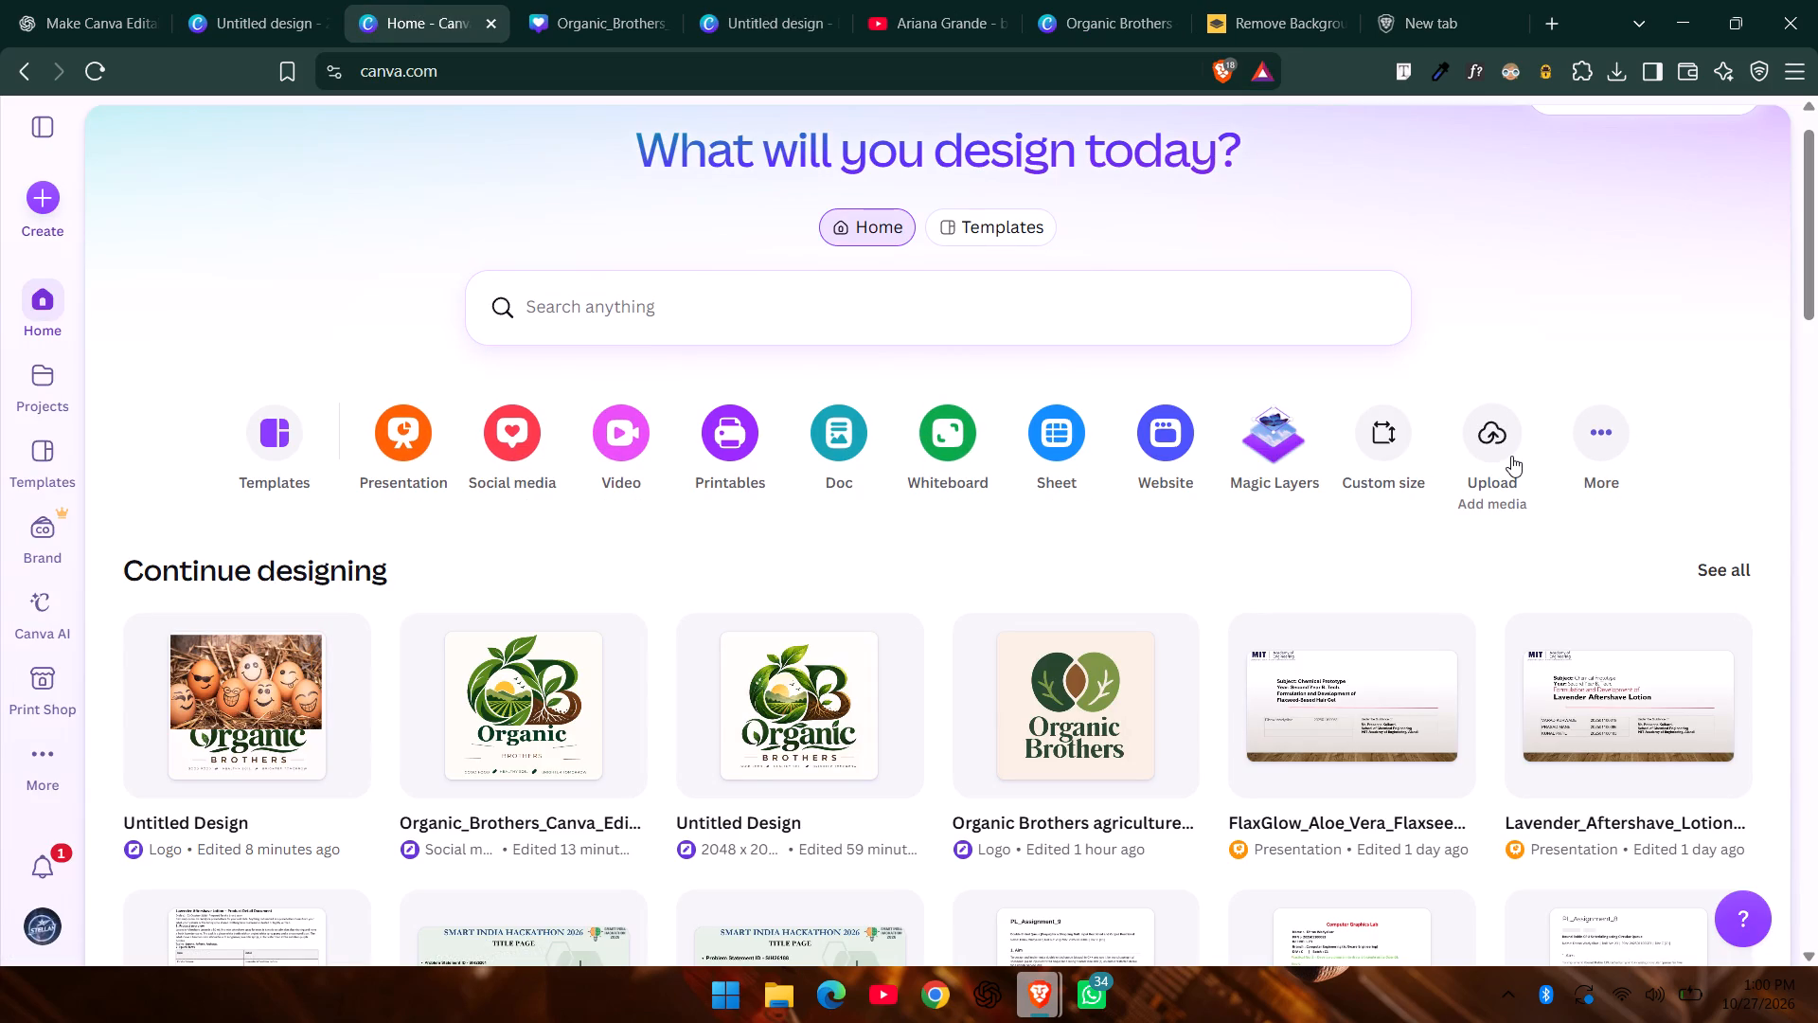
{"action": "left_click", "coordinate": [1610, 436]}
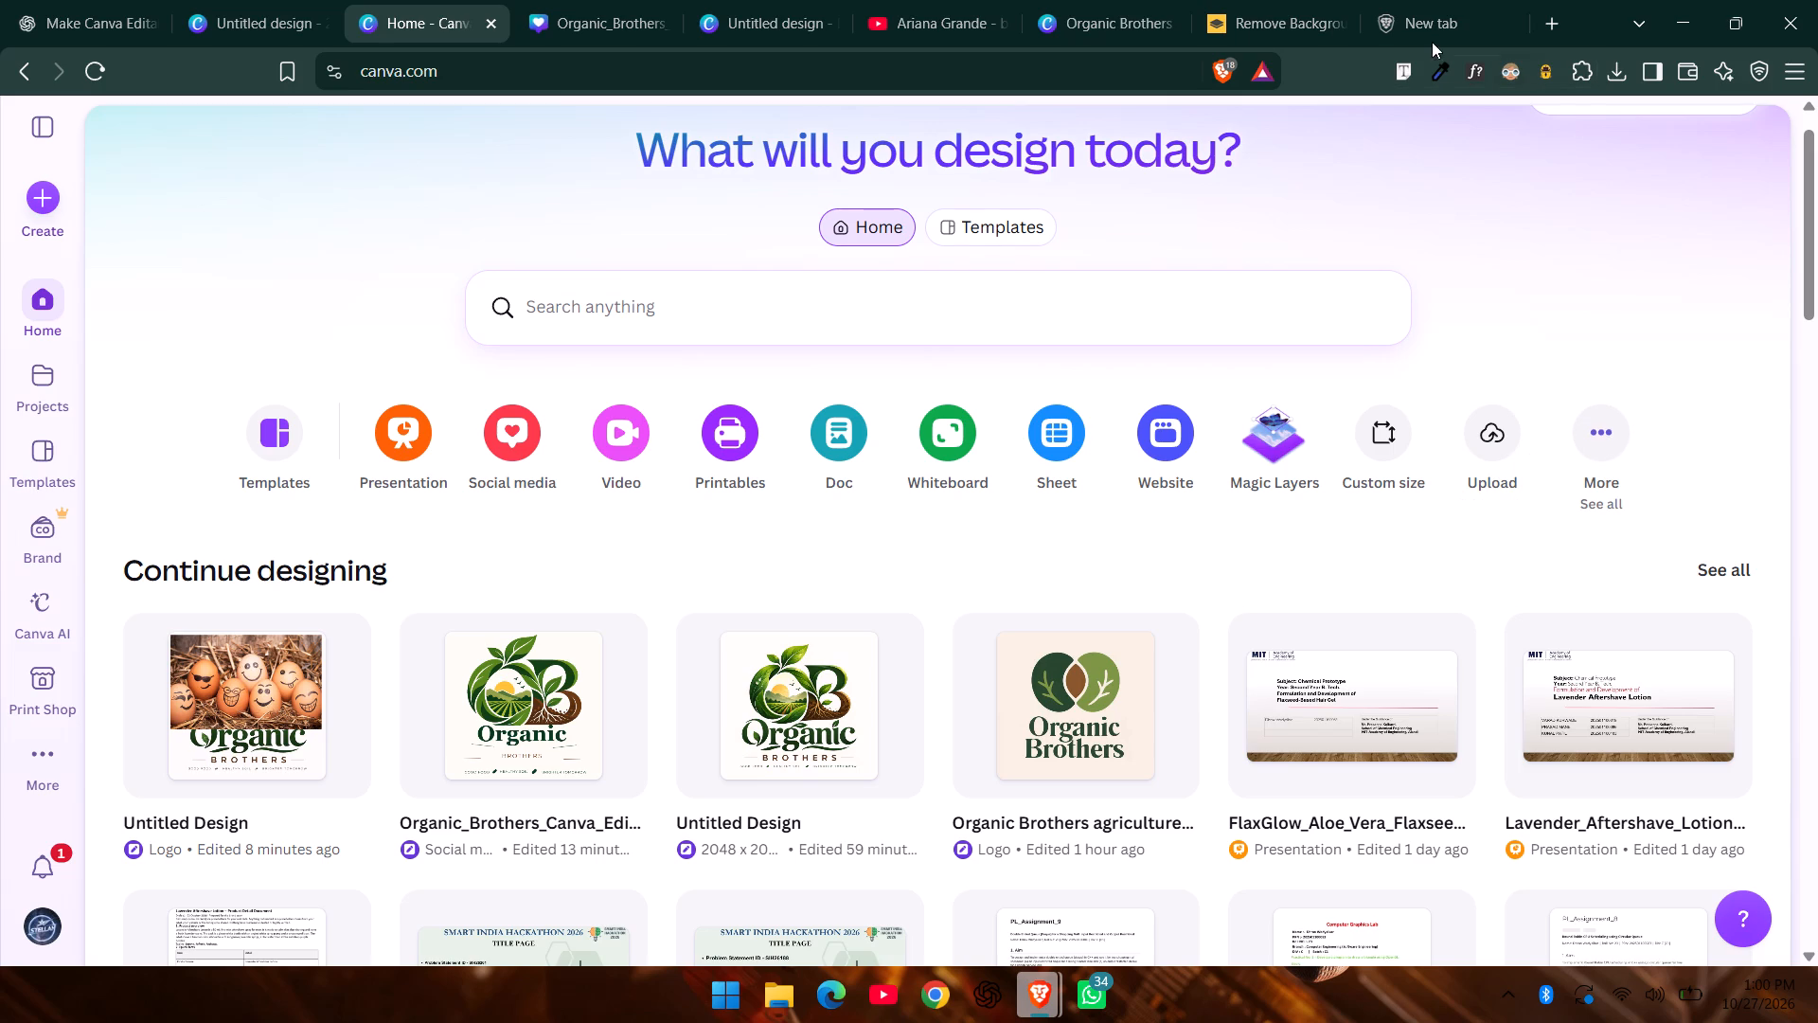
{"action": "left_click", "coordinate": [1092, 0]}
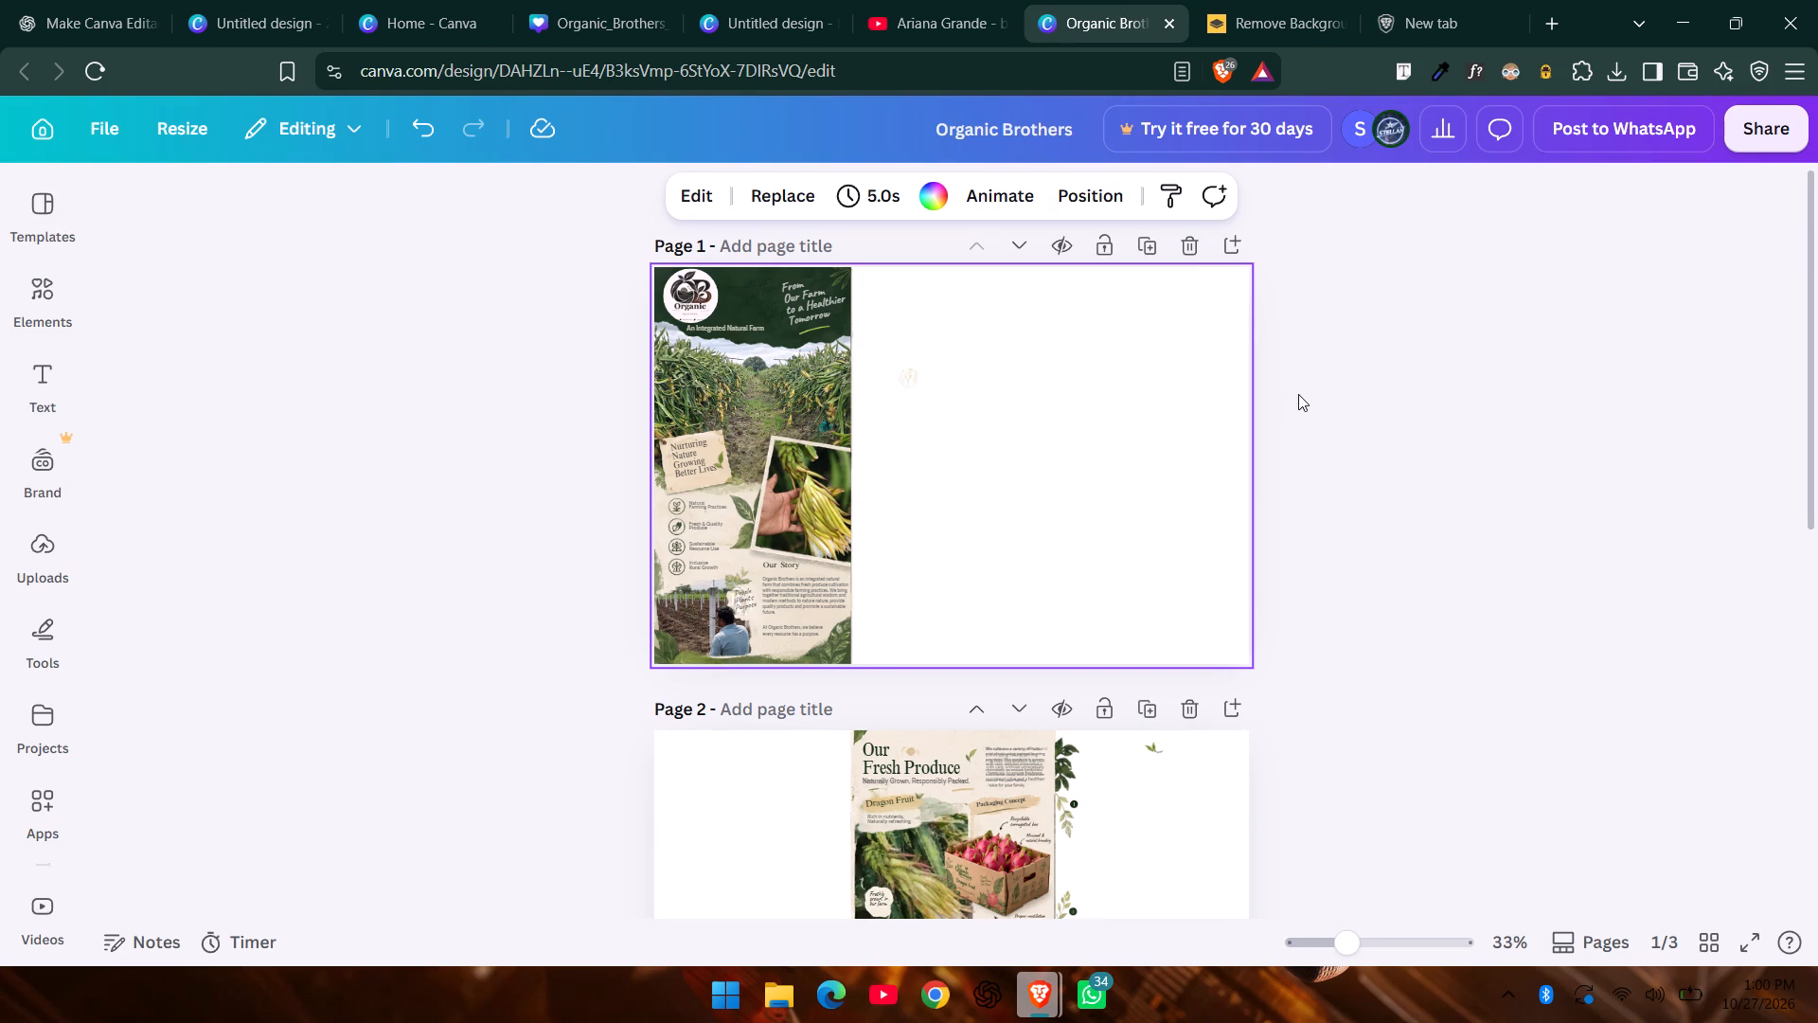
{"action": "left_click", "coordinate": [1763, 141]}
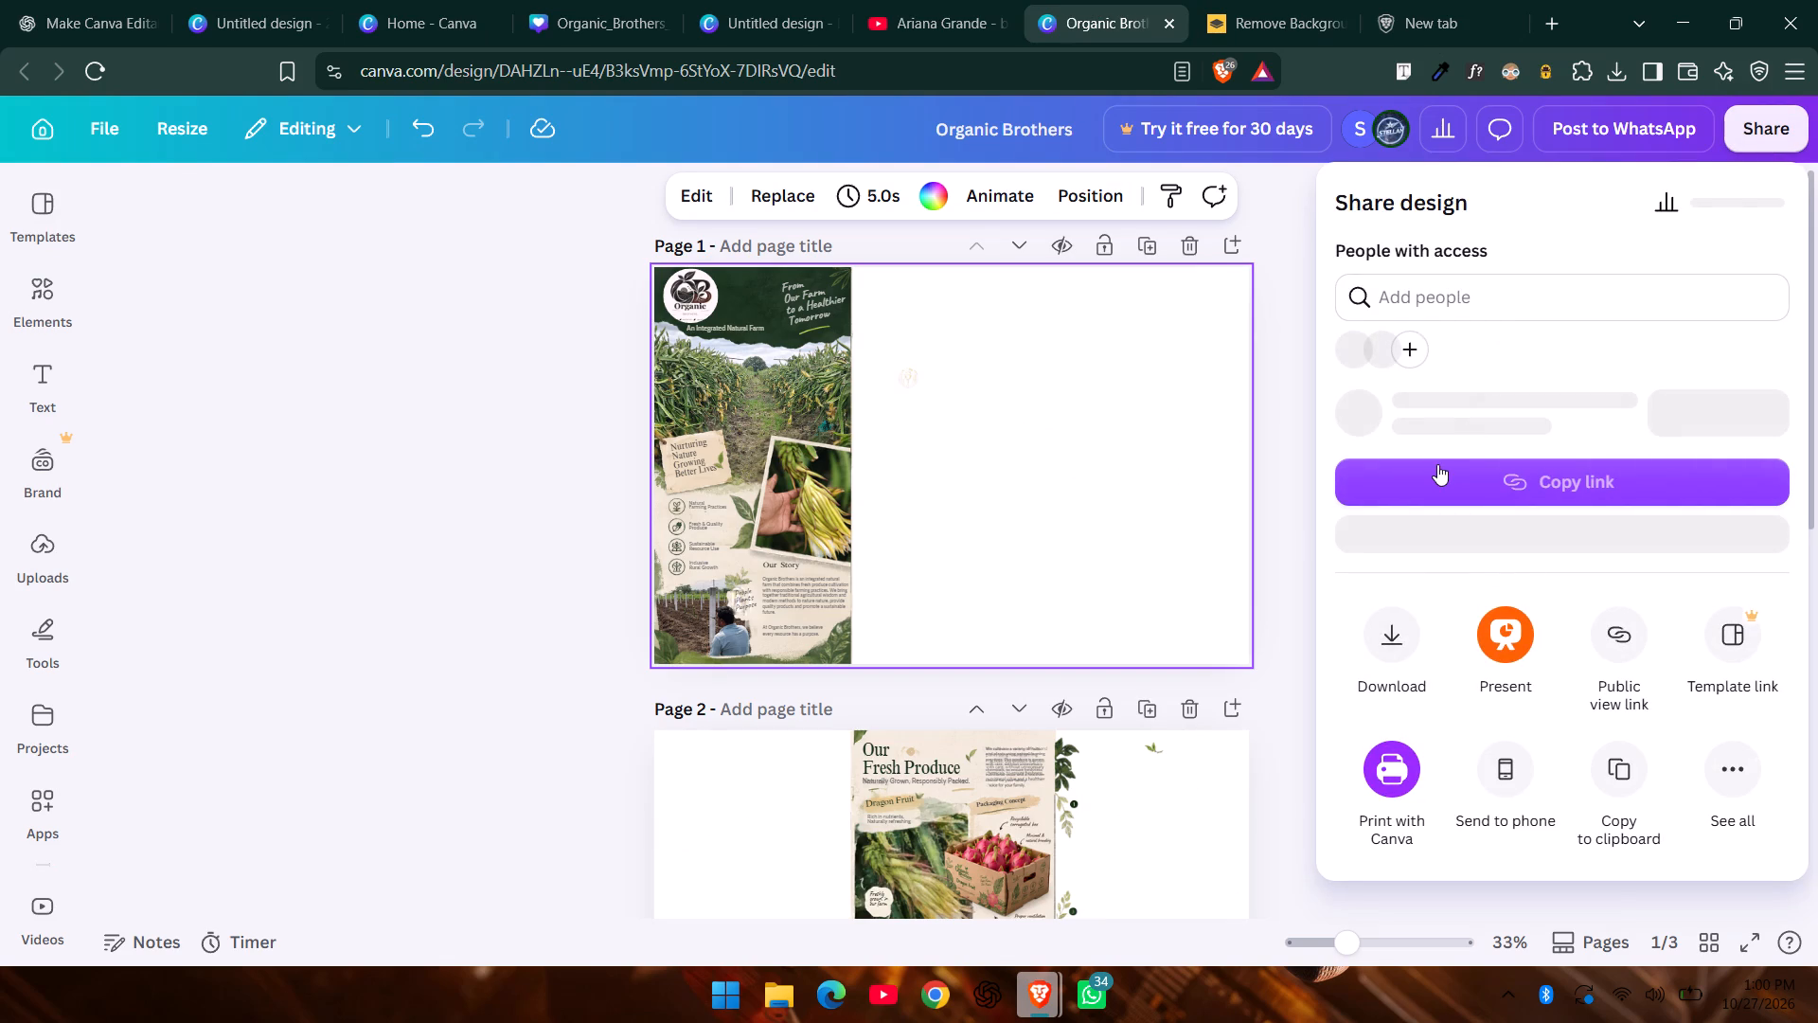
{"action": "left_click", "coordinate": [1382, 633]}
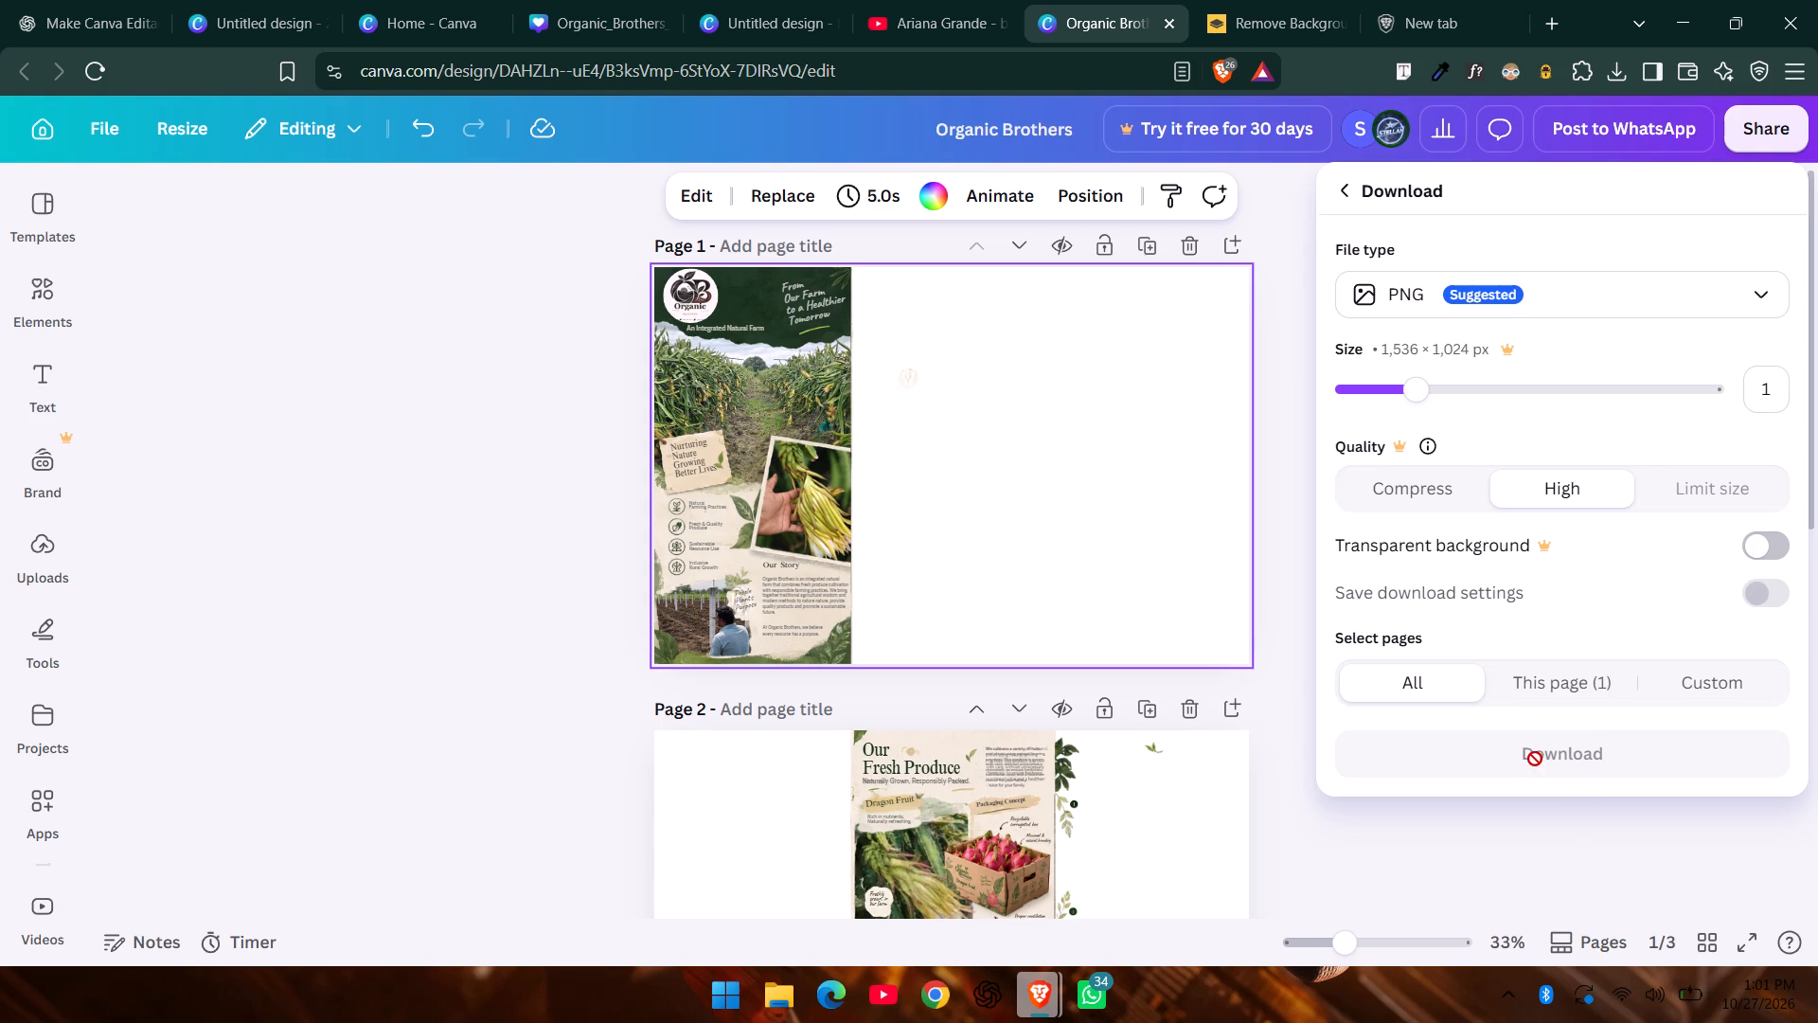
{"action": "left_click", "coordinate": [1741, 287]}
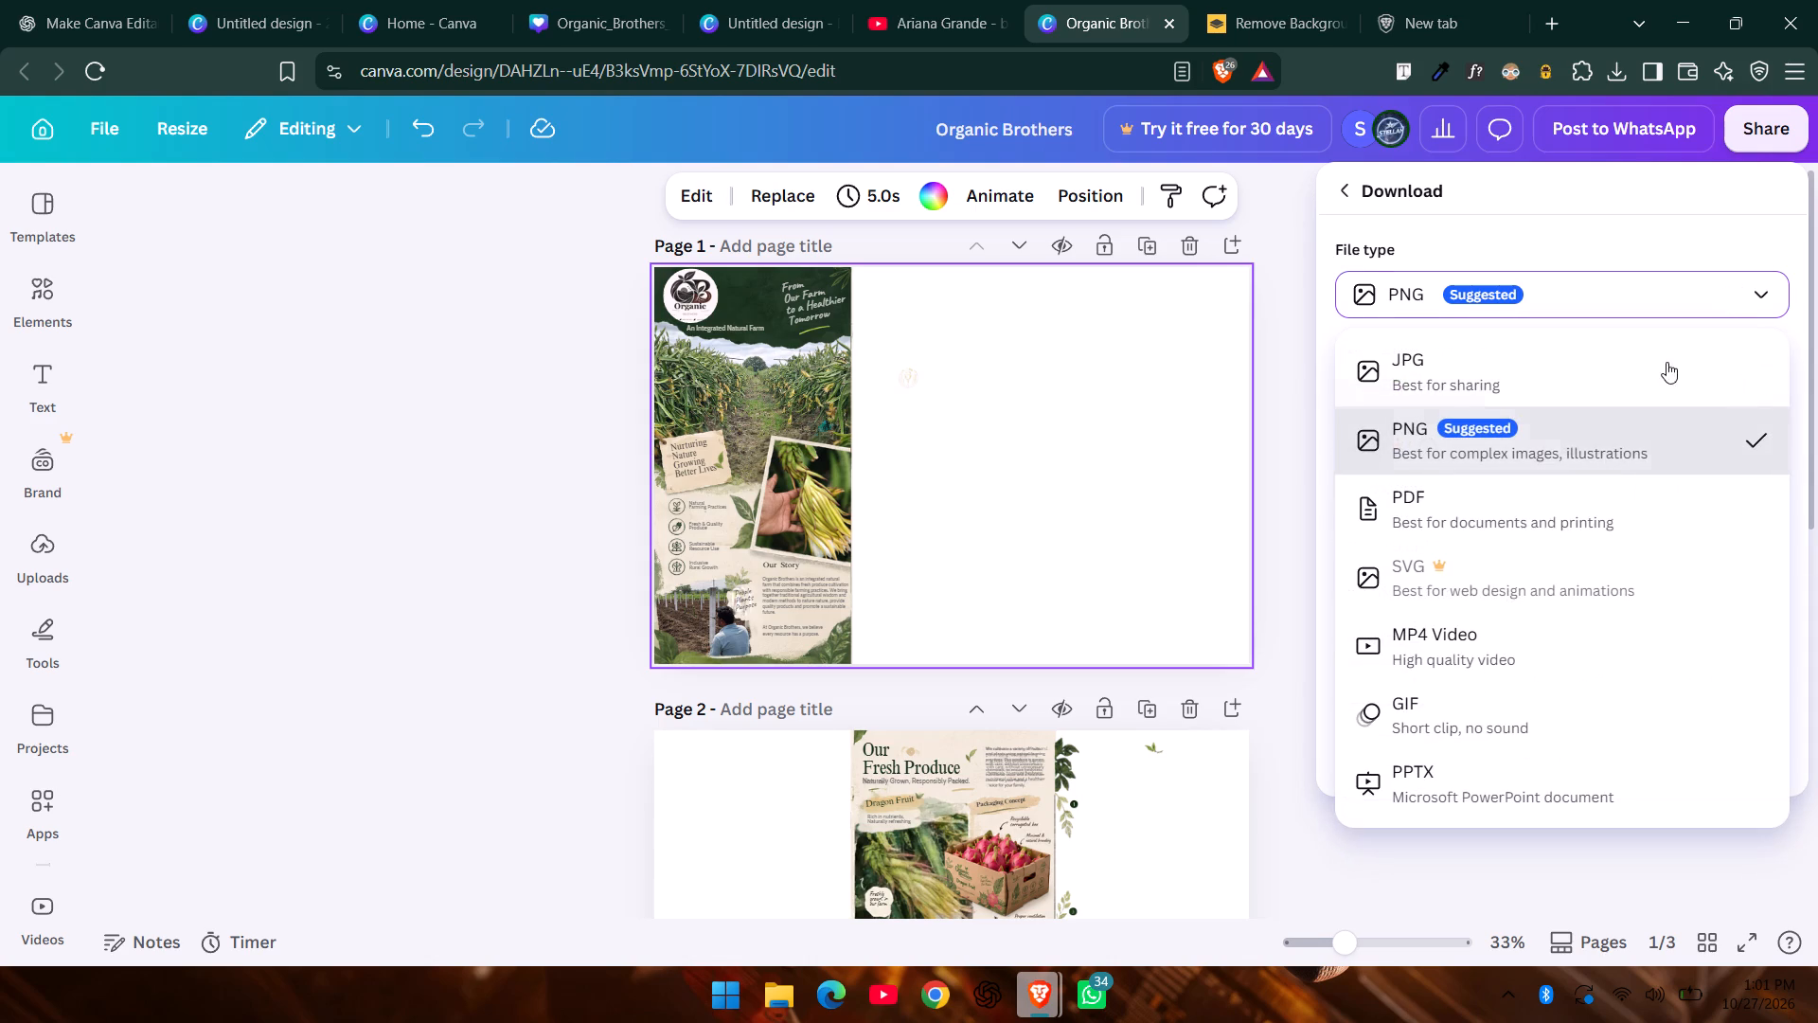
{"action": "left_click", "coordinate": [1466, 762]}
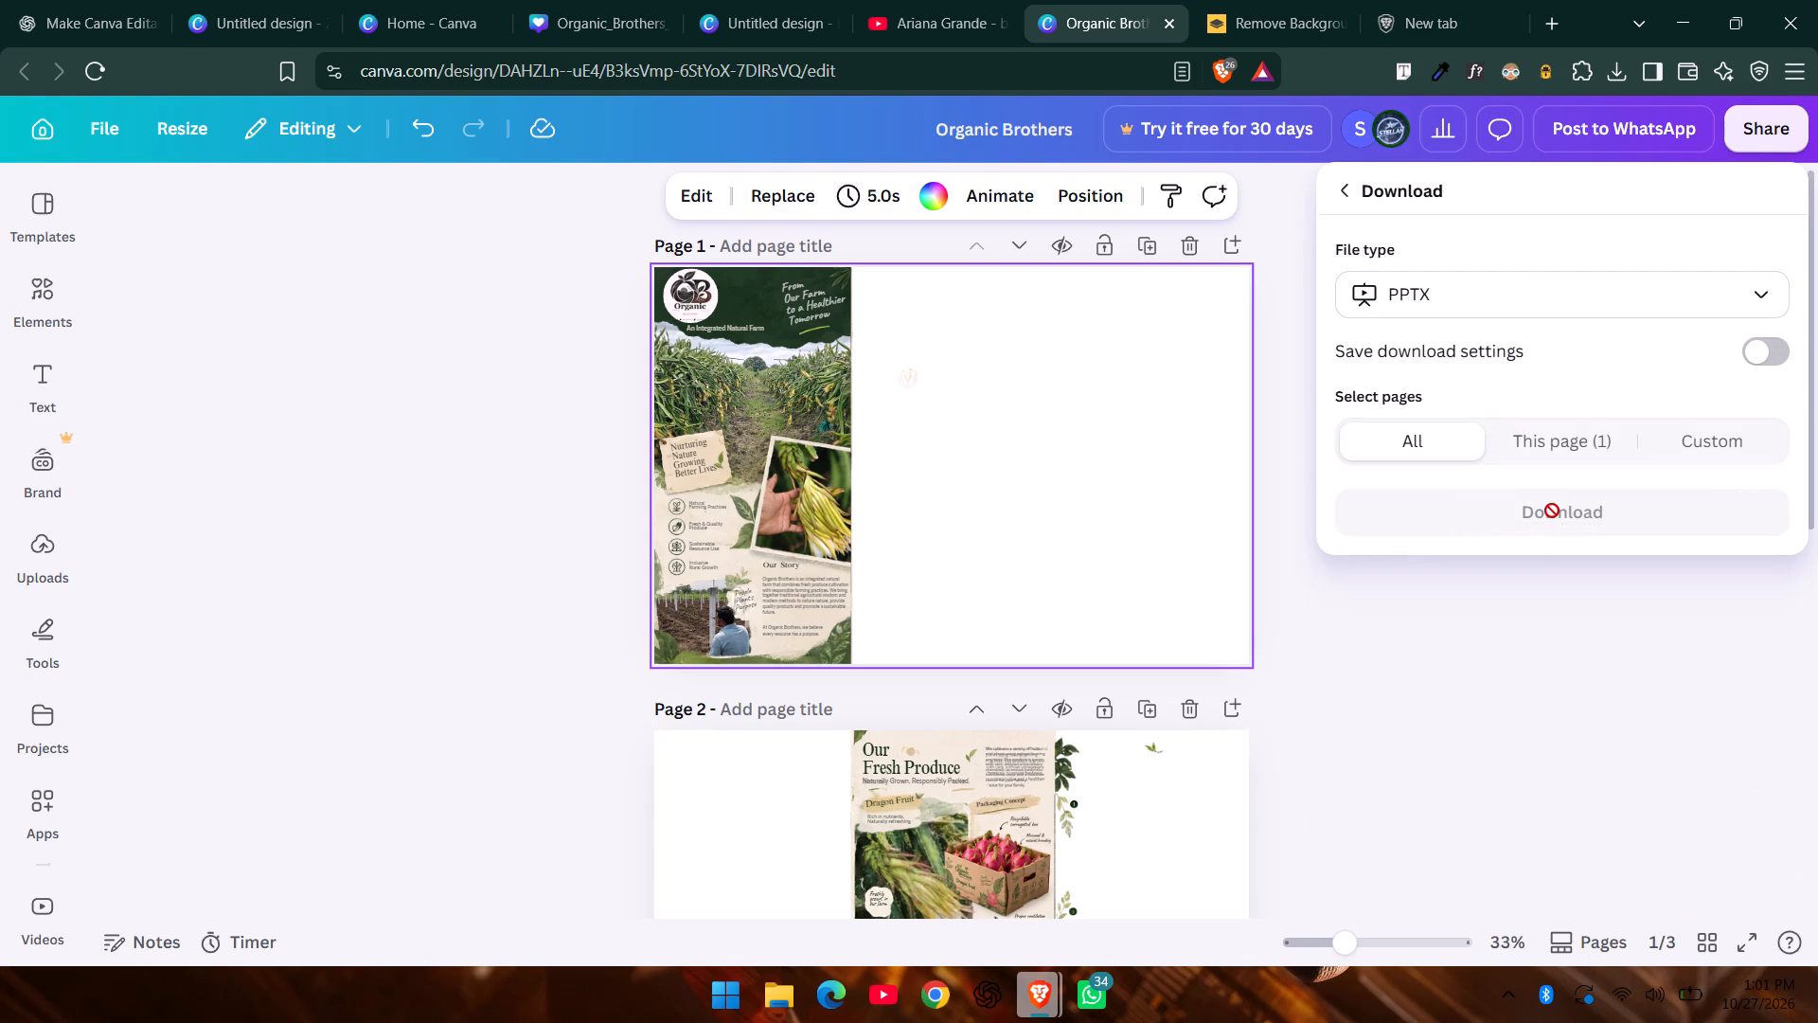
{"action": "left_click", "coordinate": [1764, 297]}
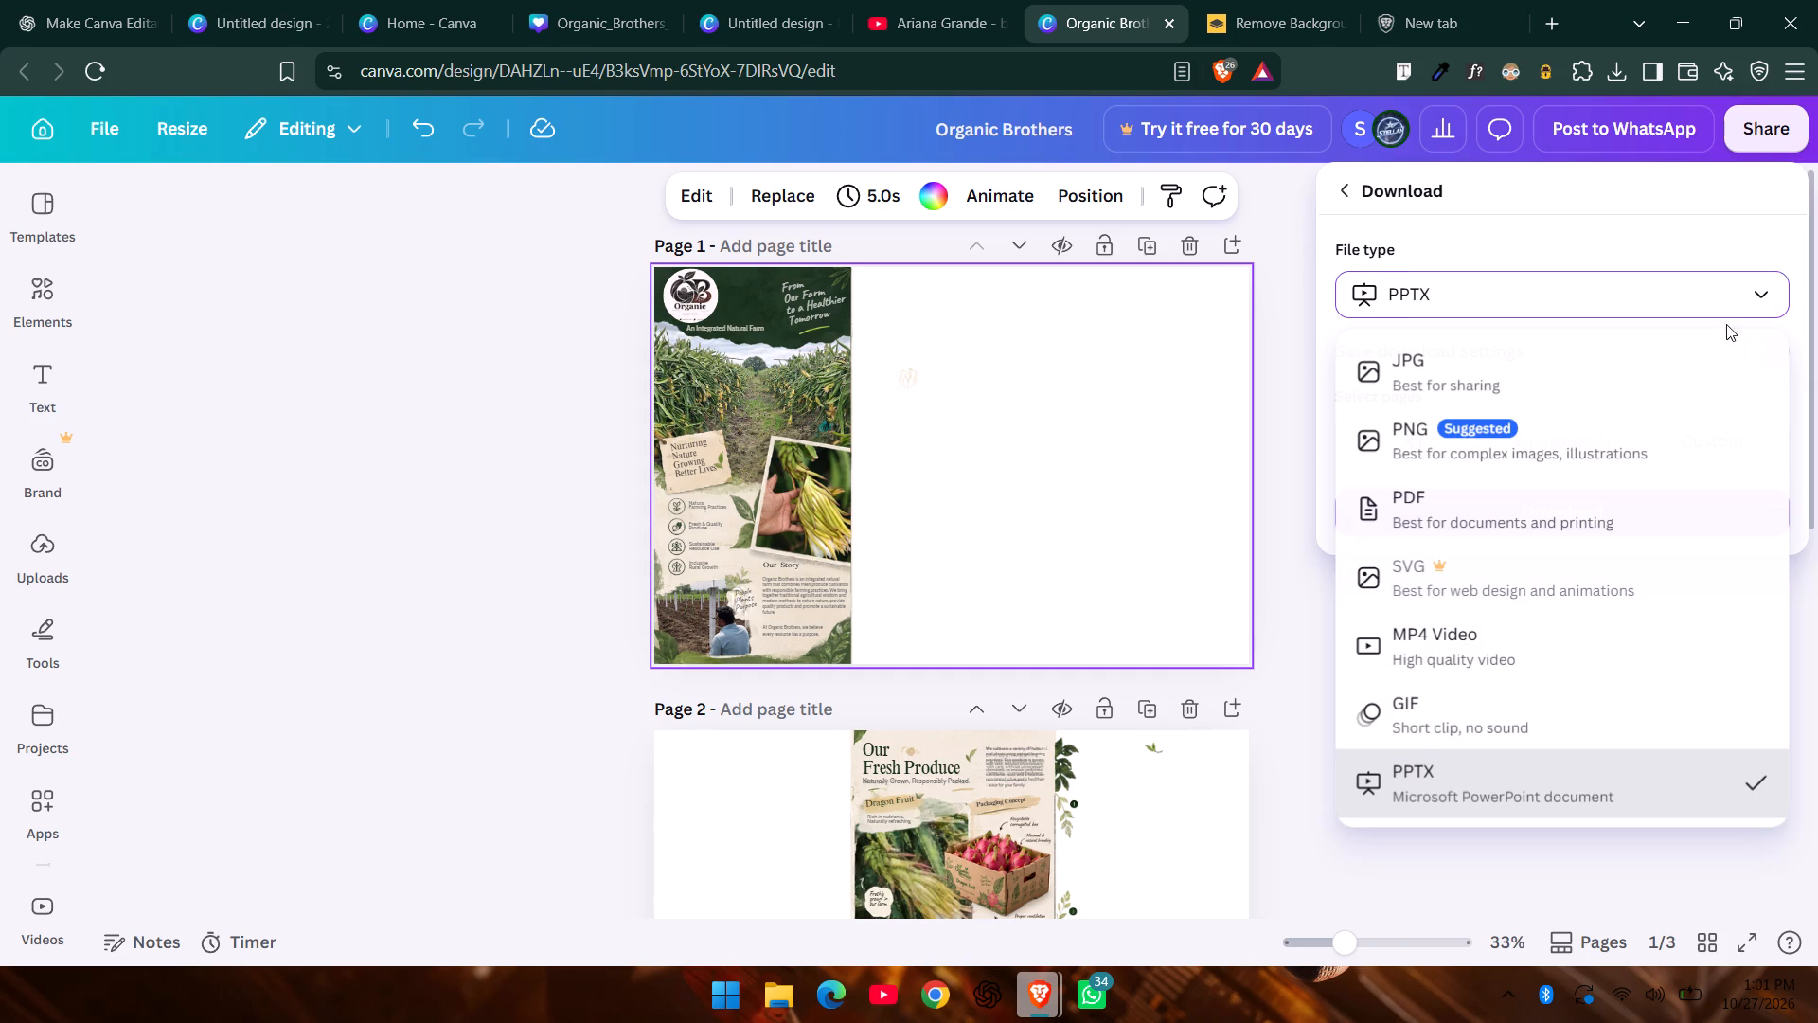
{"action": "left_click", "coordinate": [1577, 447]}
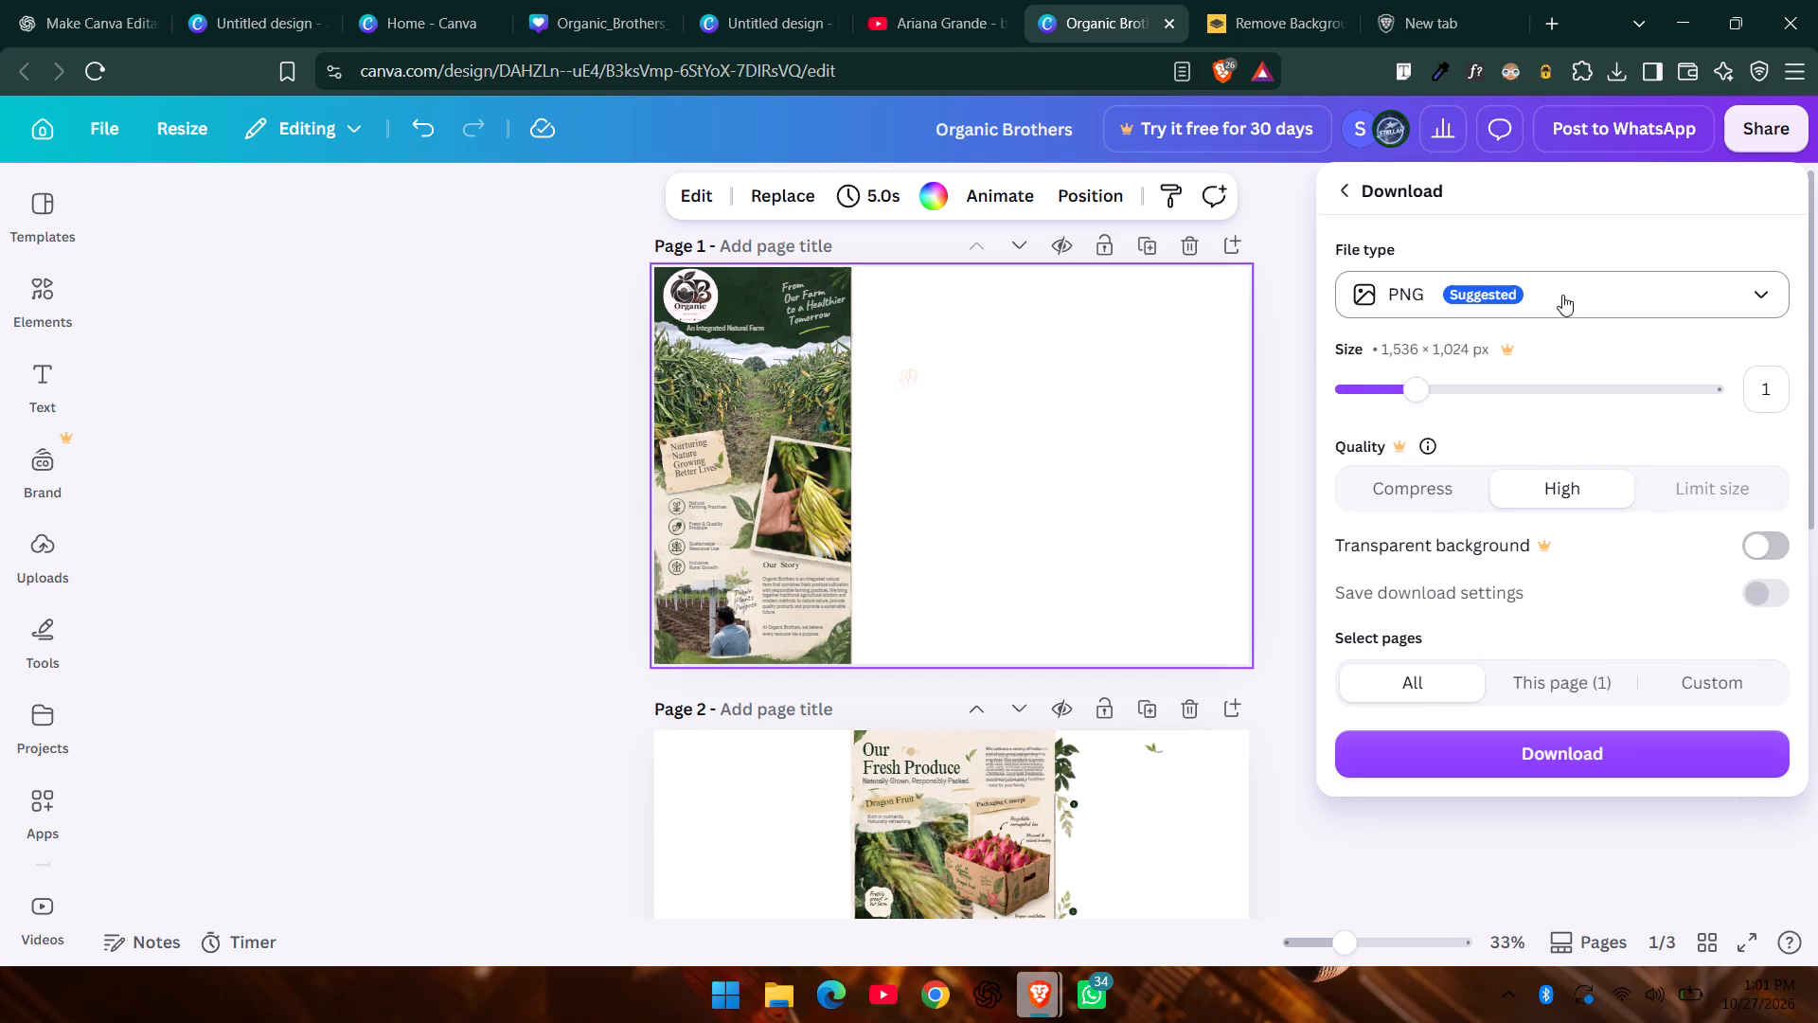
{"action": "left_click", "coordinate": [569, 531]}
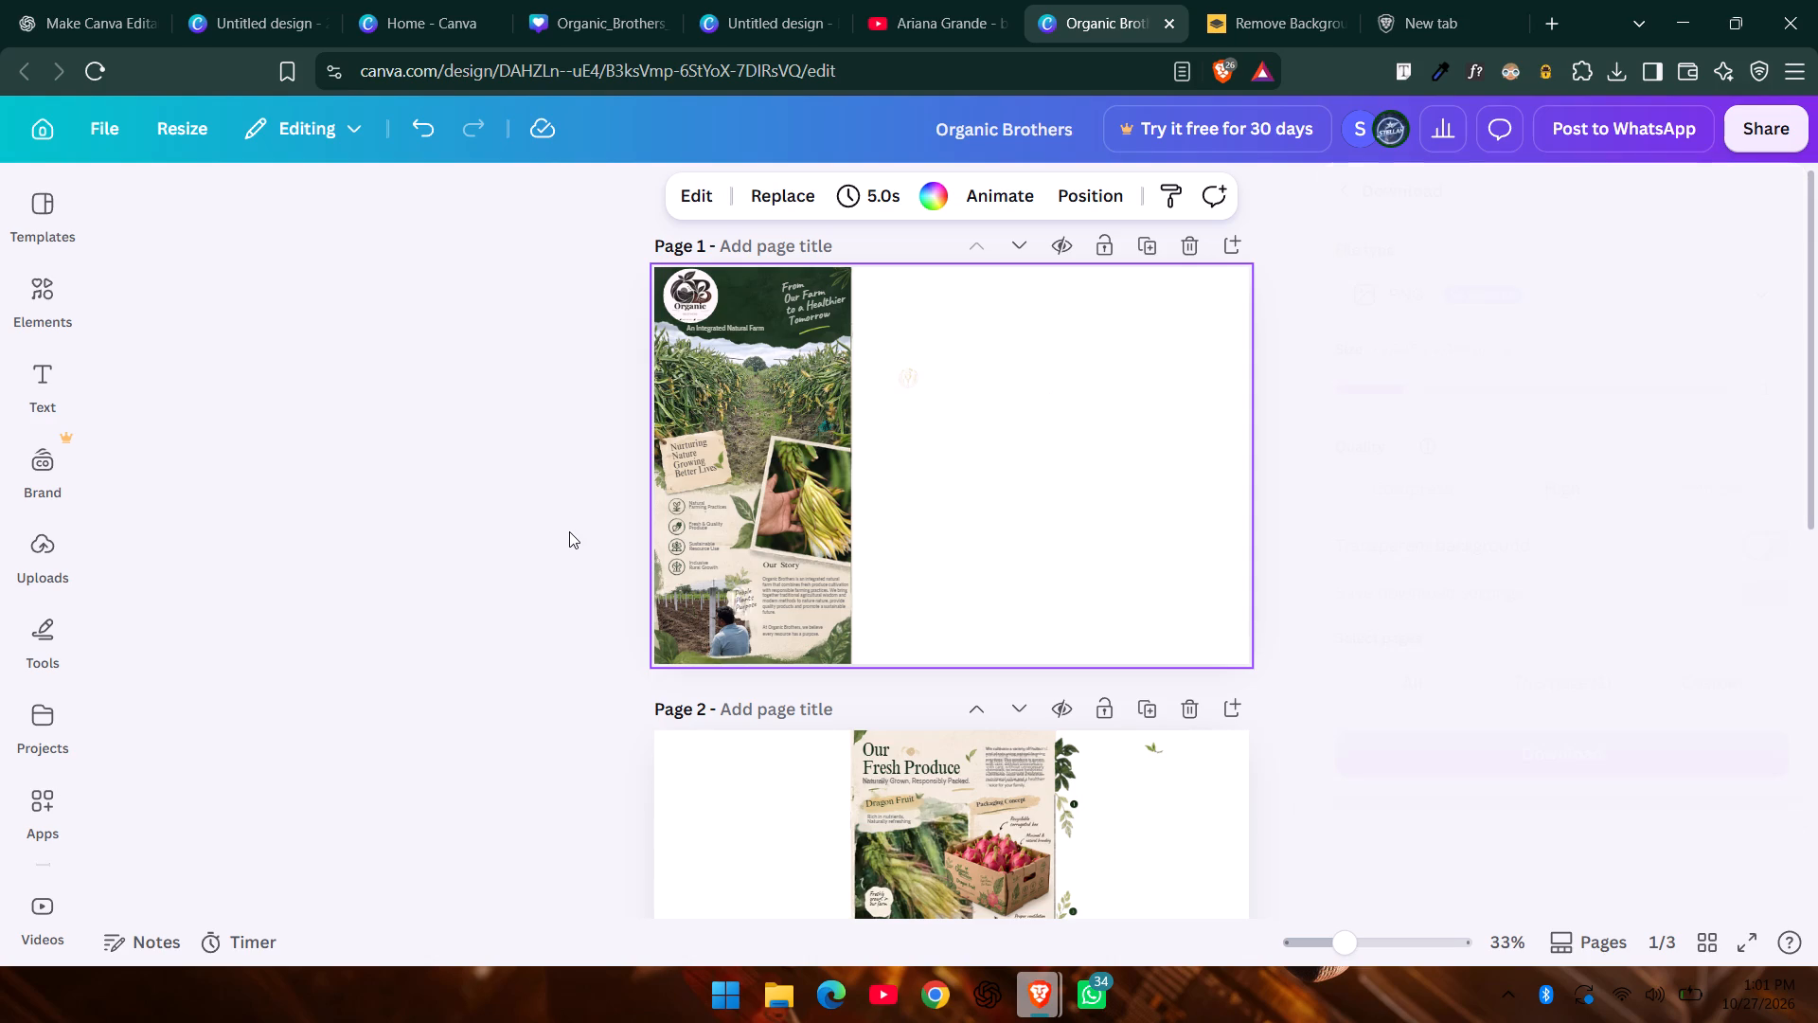
Download all pages of the Organic Brothers brochure as PNG at size 1 and High quality.
{"action": "left_click", "coordinate": [1499, 321]}
{"action": "scroll", "coordinate": [1499, 321], "scroll_direction": "down", "scroll_amount": 2}
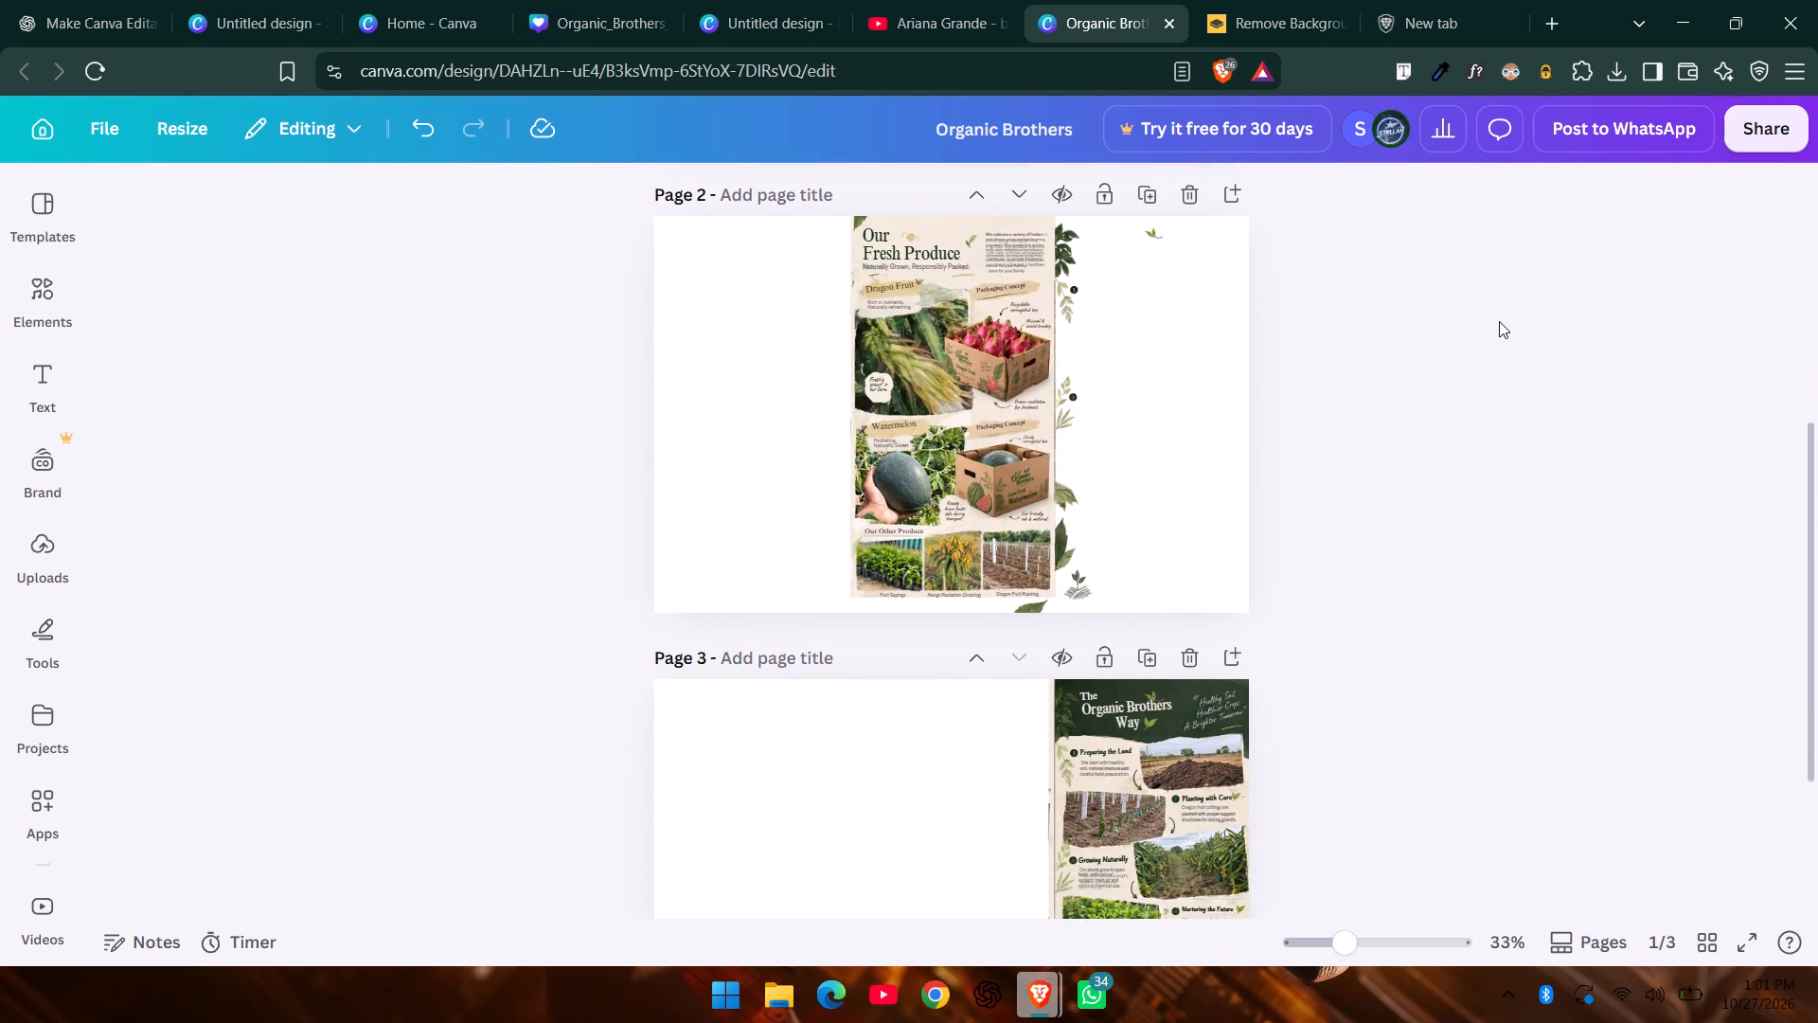
{"action": "scroll", "coordinate": [1499, 321], "scroll_direction": "down", "scroll_amount": 4}
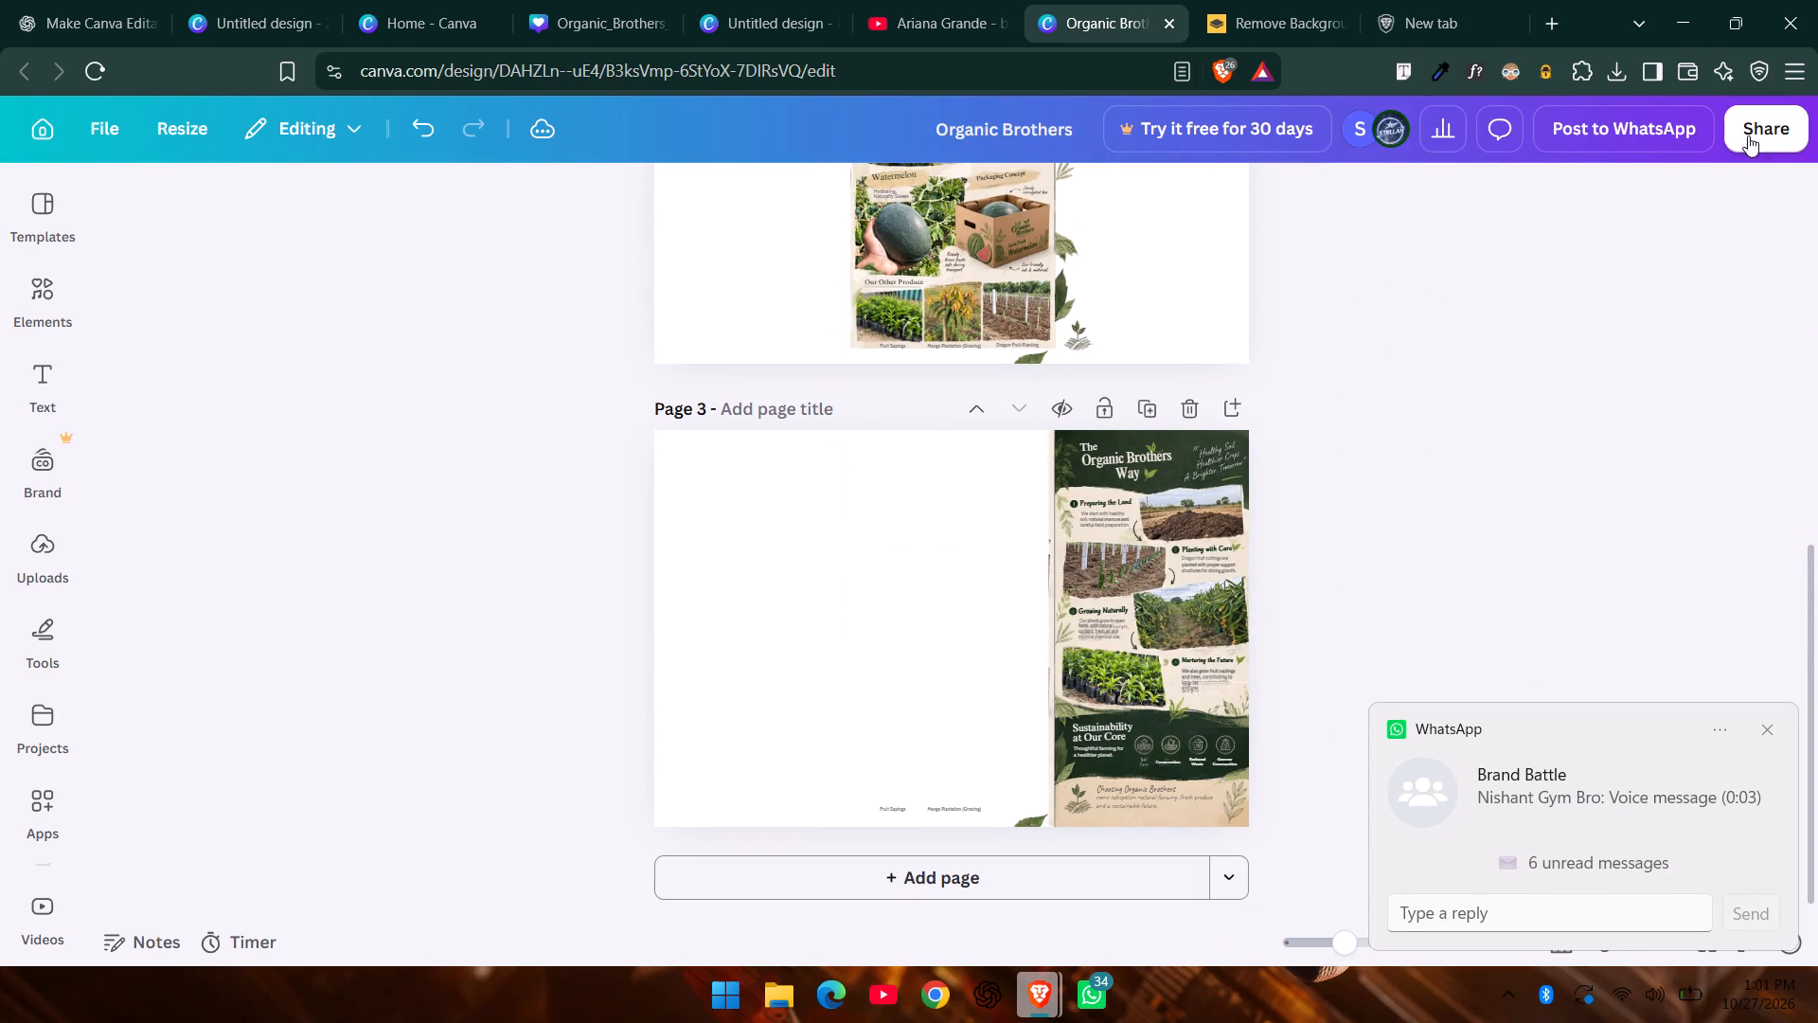
{"action": "left_click", "coordinate": [1746, 135]}
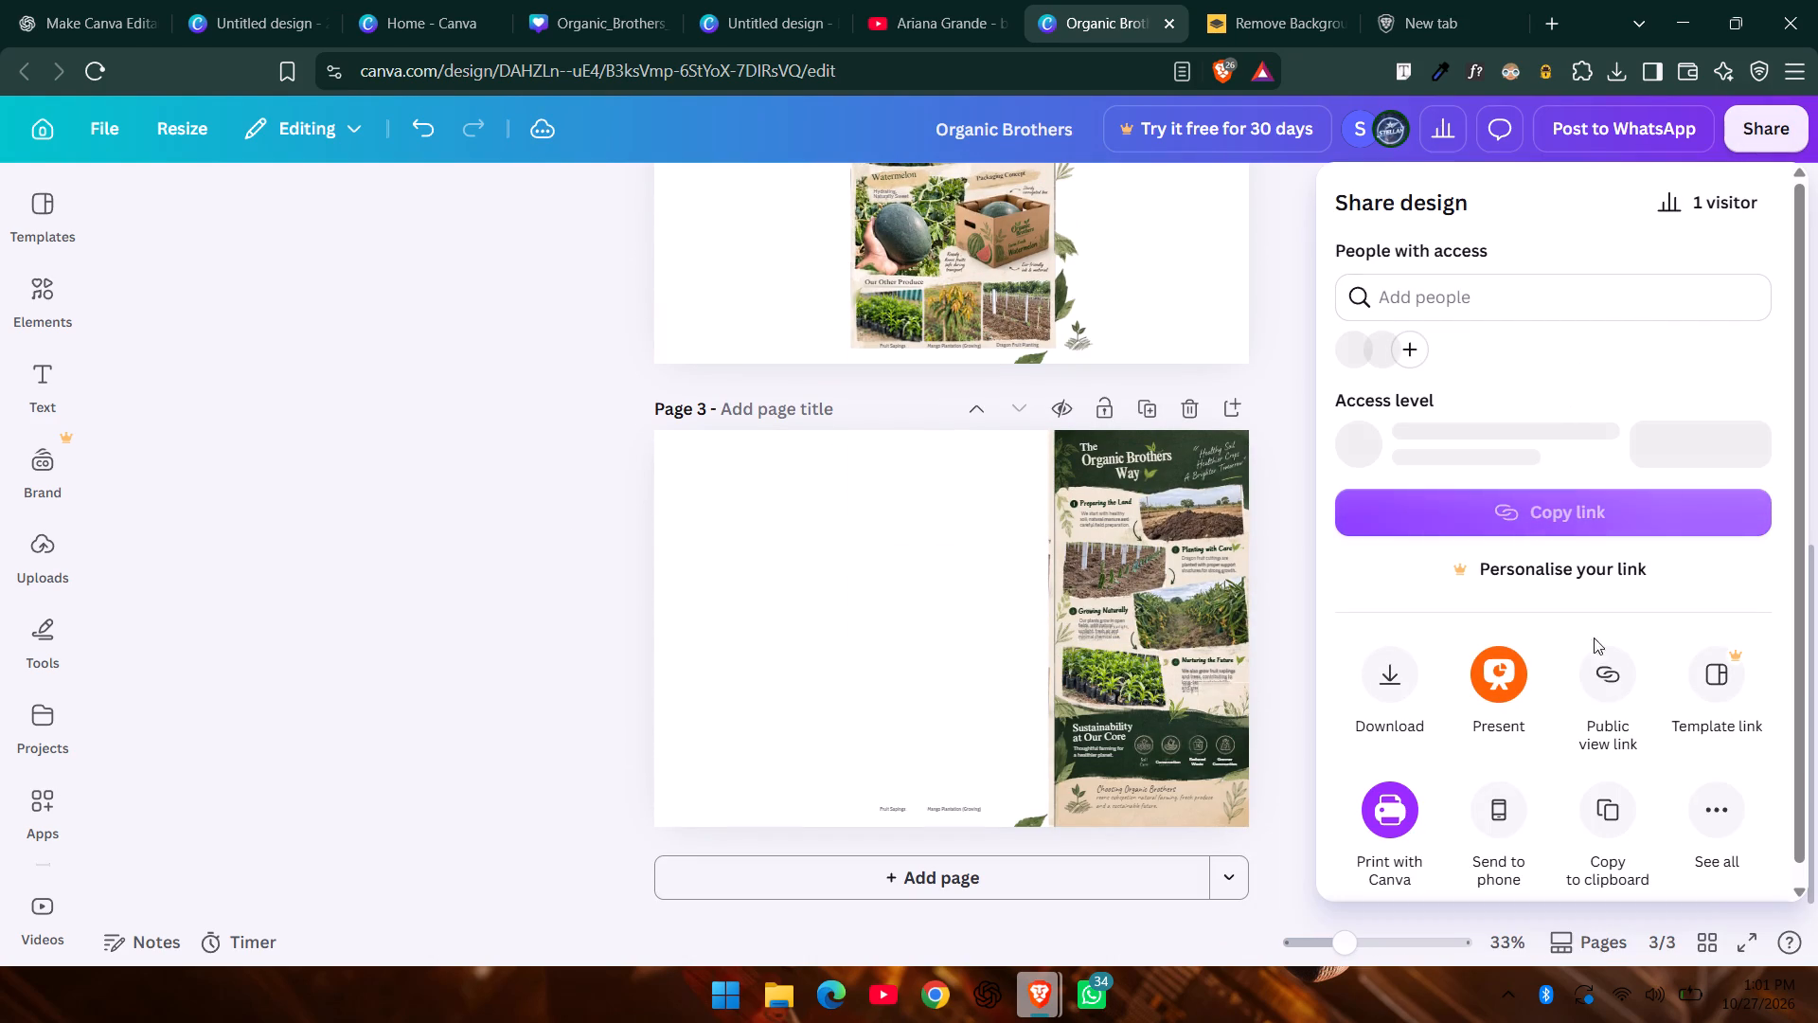
{"action": "left_click", "coordinate": [1407, 689]}
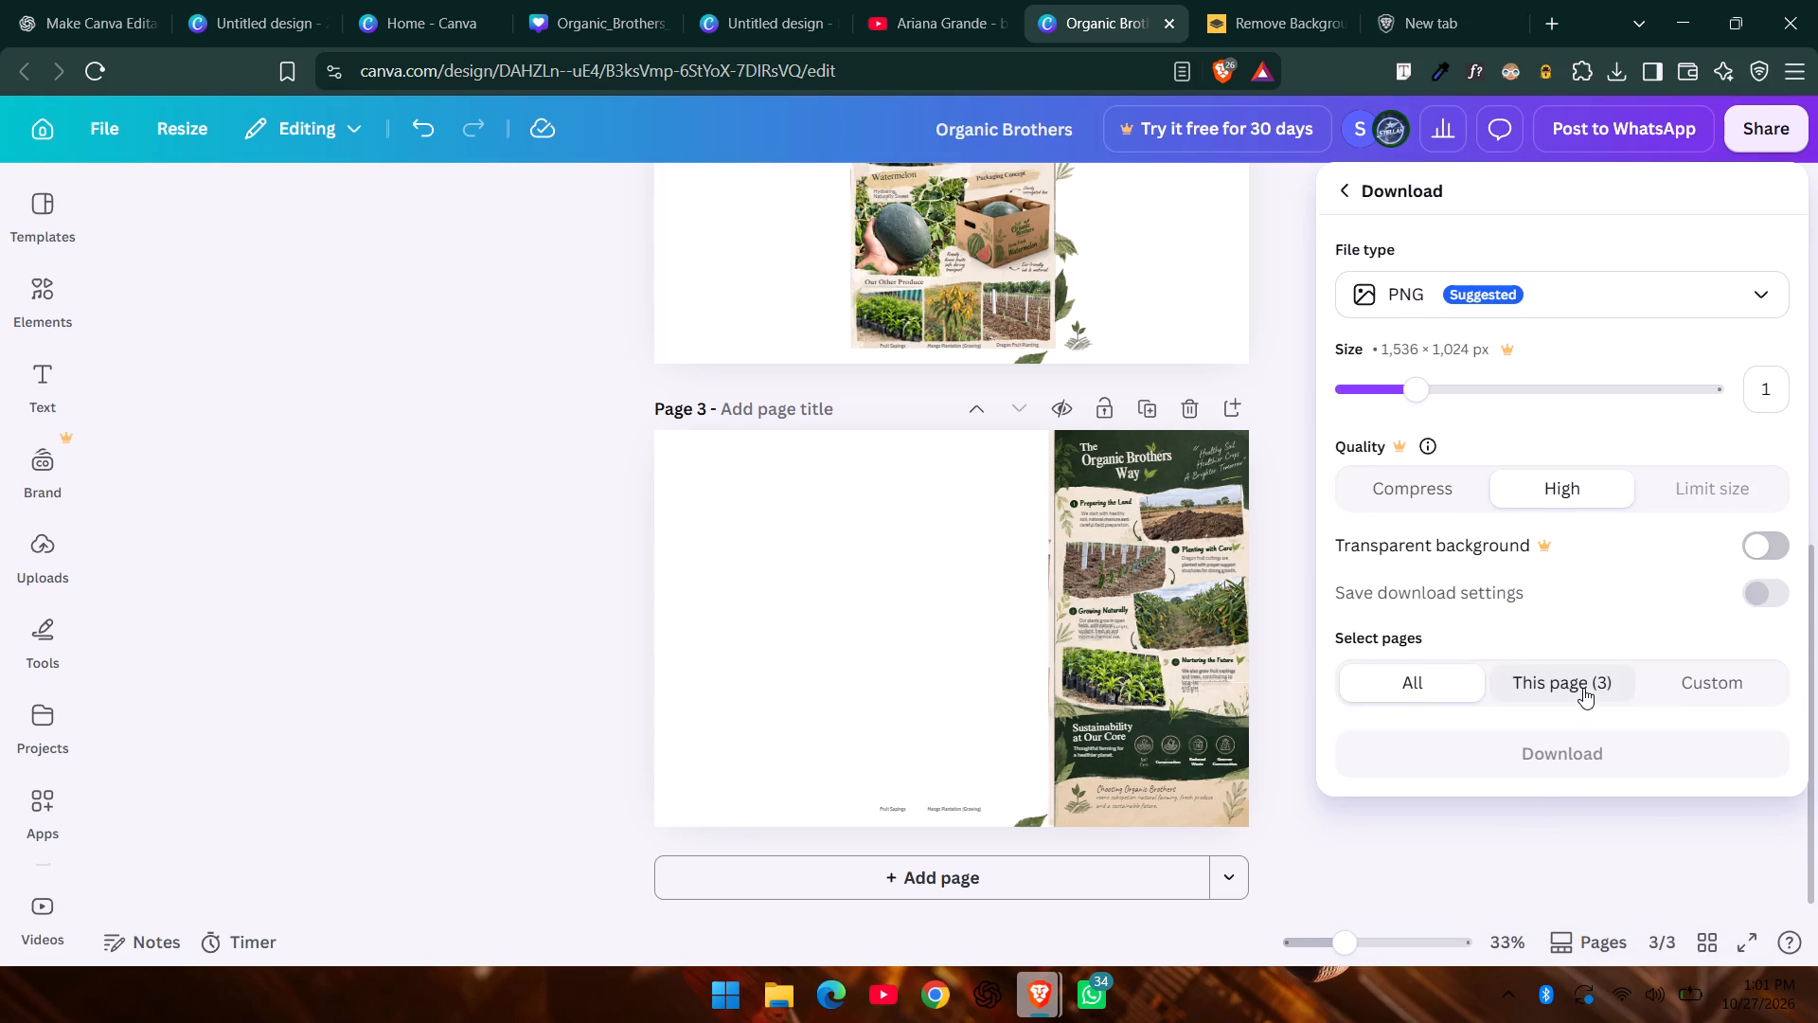
{"action": "left_click", "coordinate": [1583, 688]}
{"action": "left_click", "coordinate": [1417, 675]}
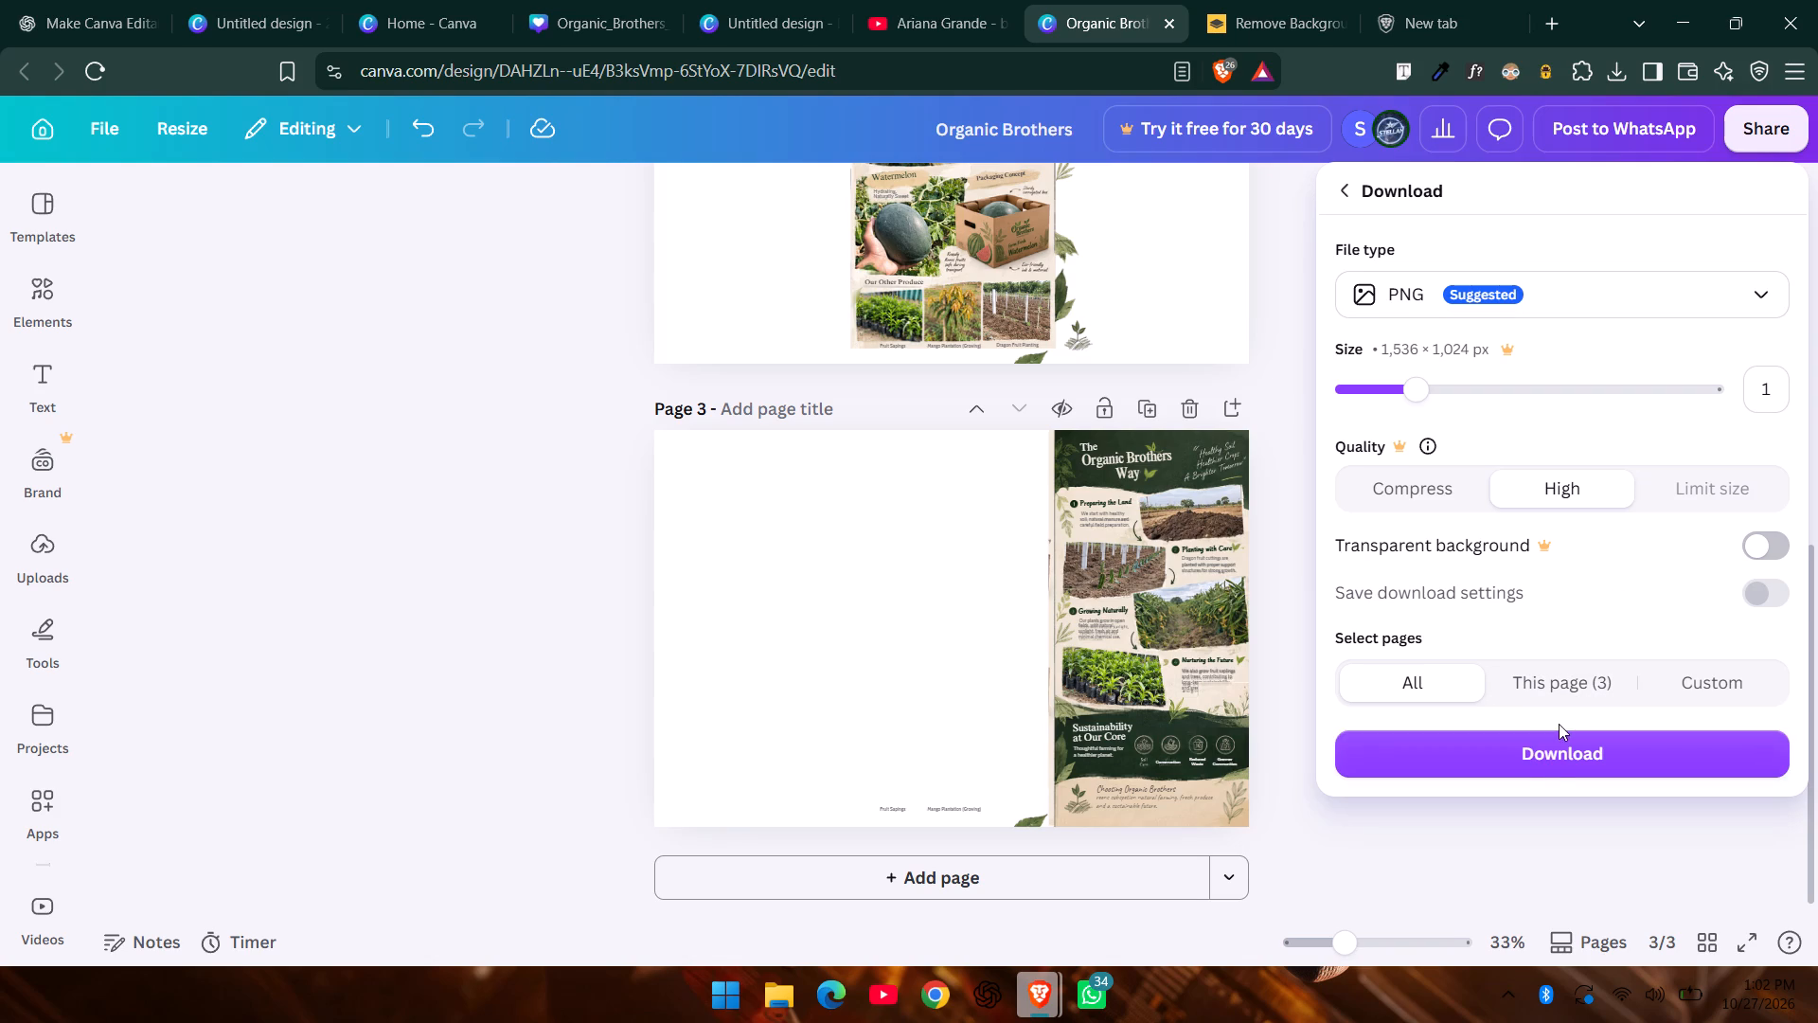
{"action": "left_click", "coordinate": [1550, 763]}
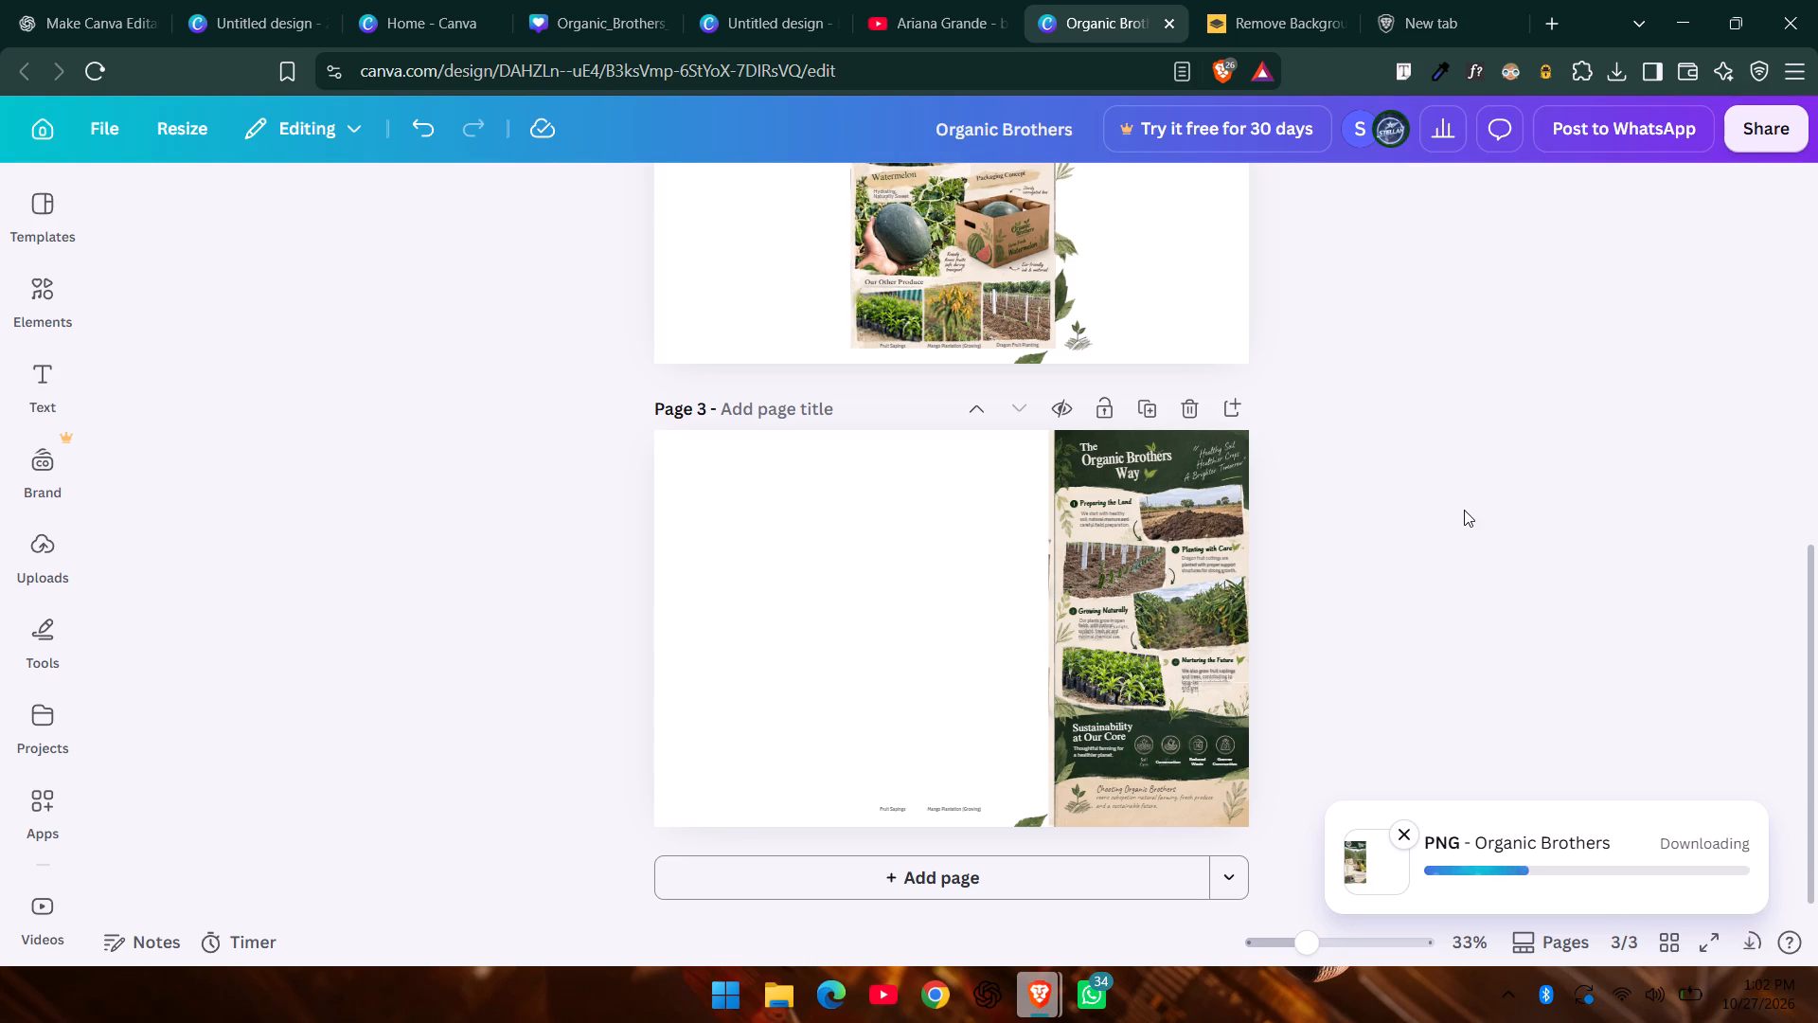
Open claude.ai in the empty browser tab.
{"action": "left_click", "coordinate": [1445, 0]}
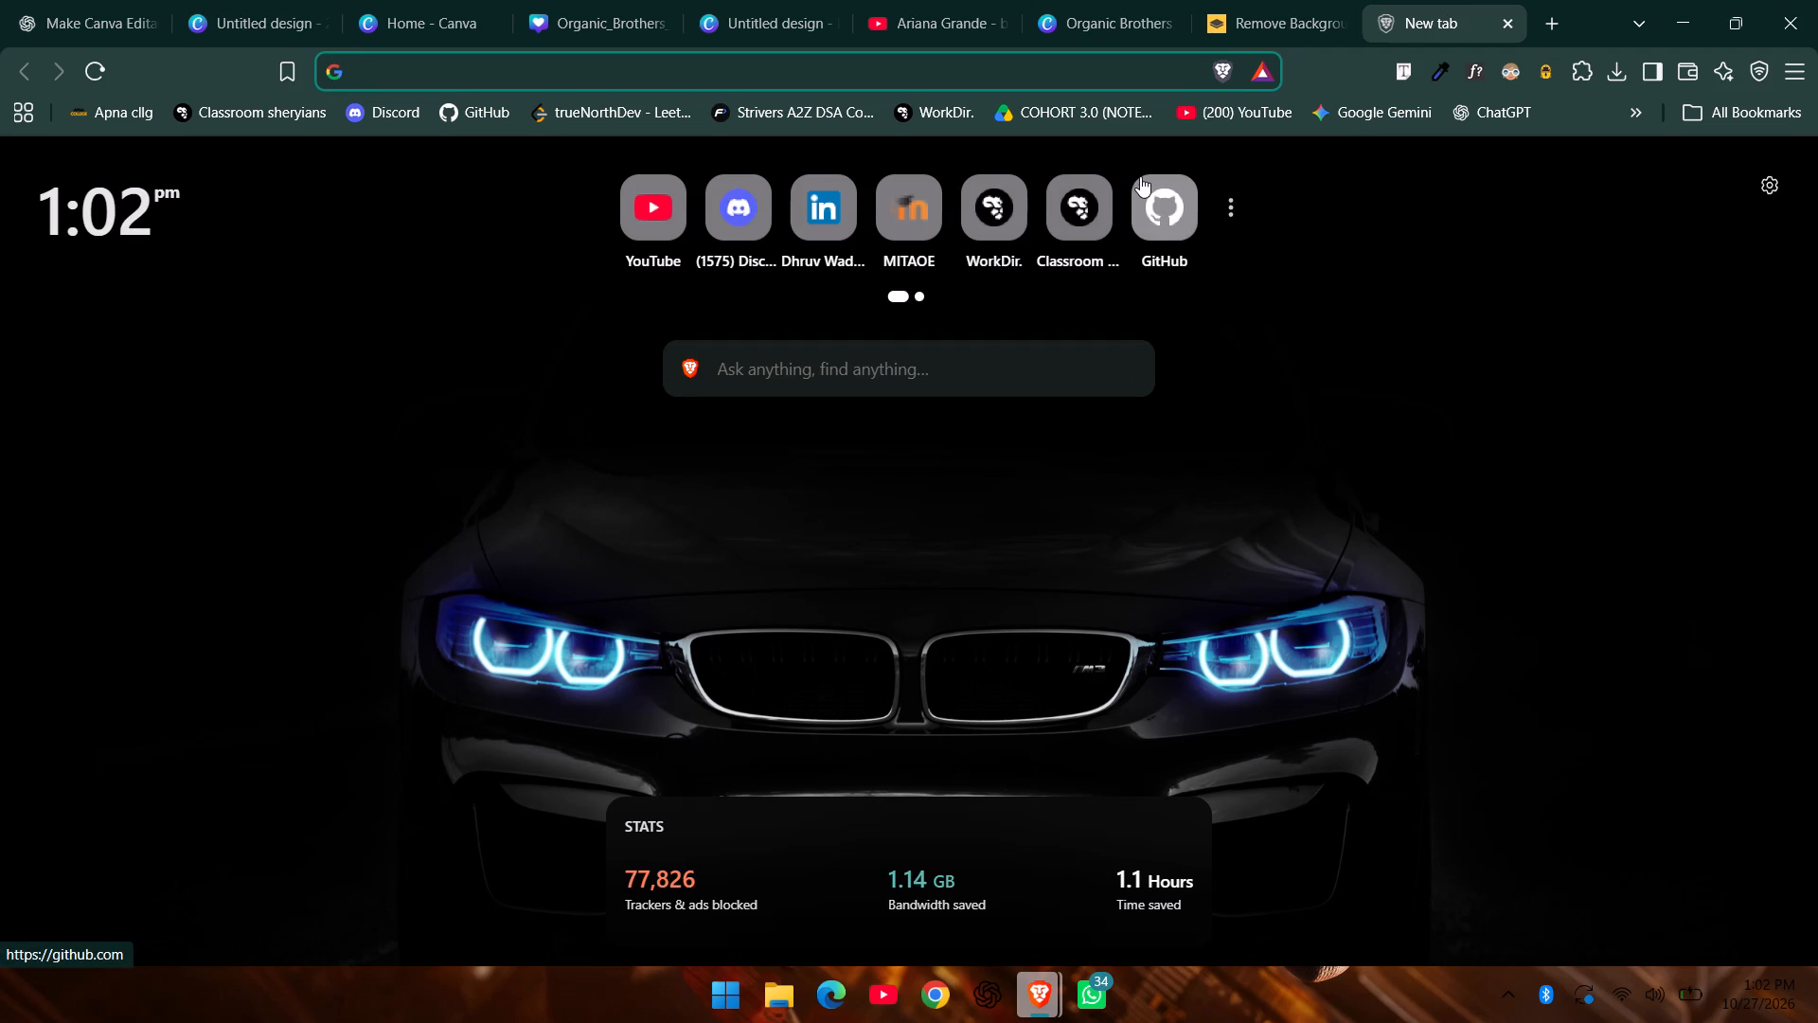
{"action": "key", "text": "c"}
{"action": "left_click", "coordinate": [842, 120]}
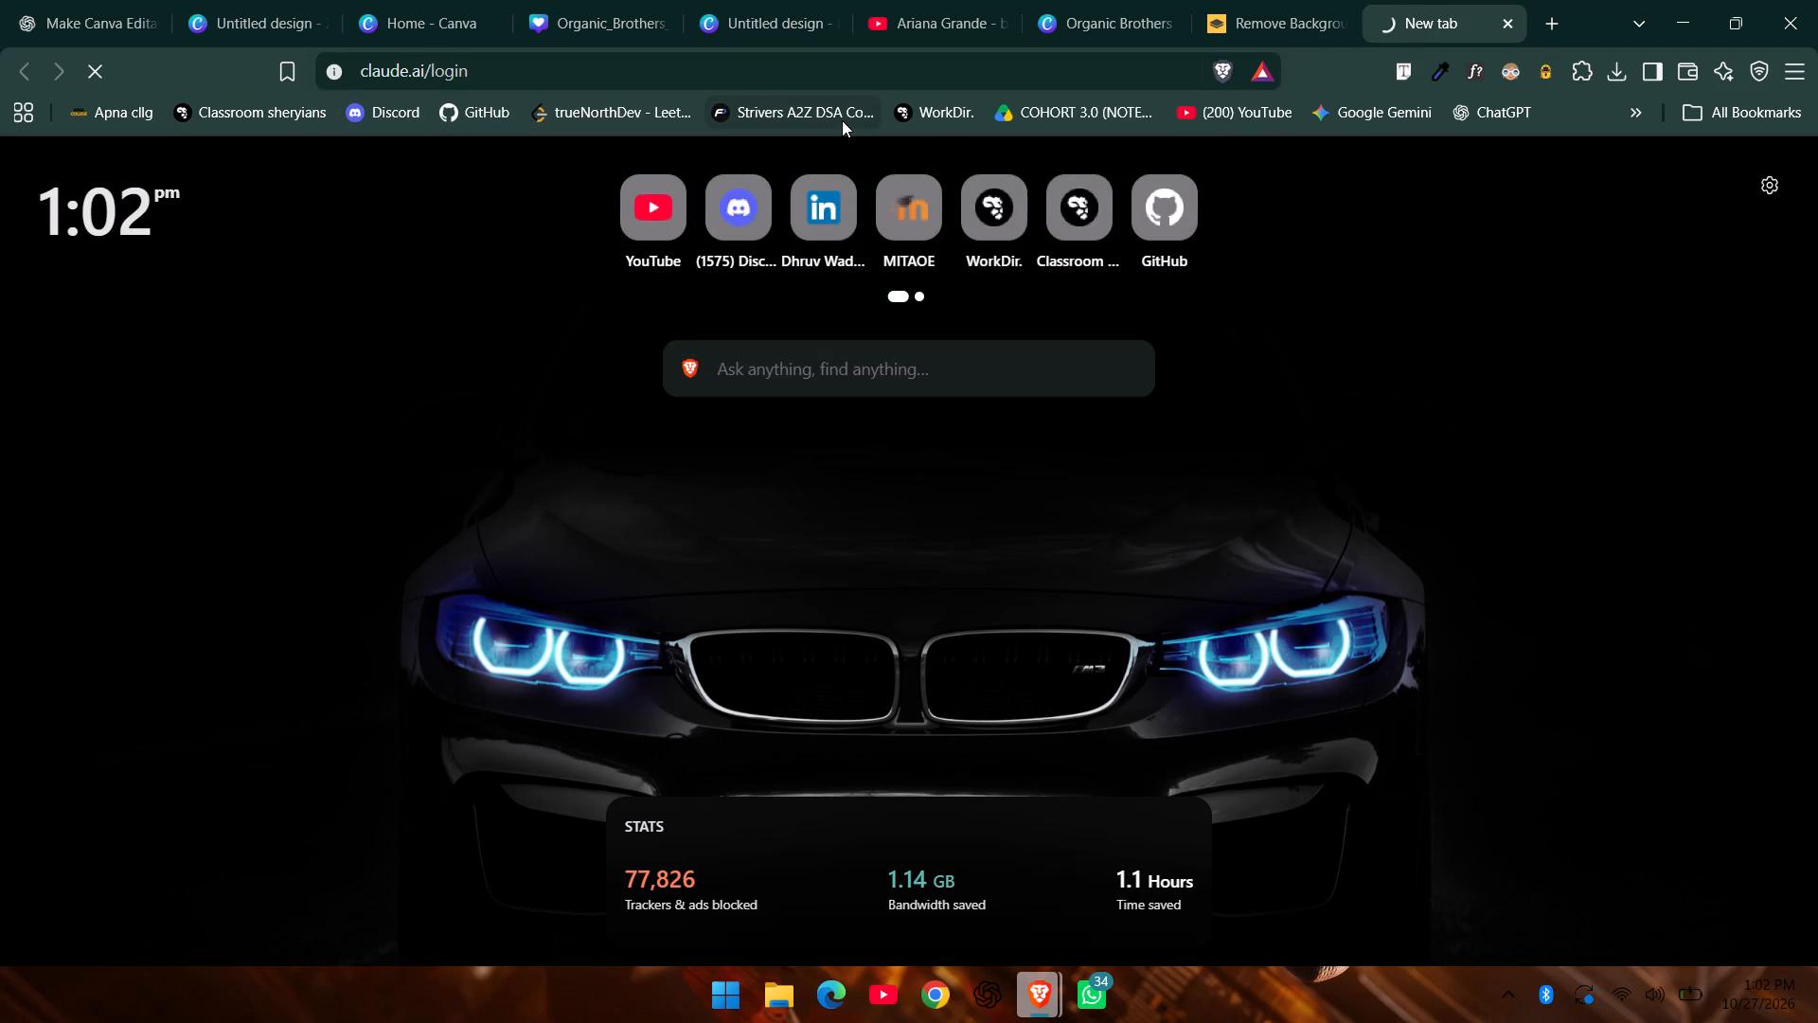
Save the exported brochure archive to the Desktop as Organic Brothers.zip.
{"action": "left_click", "coordinate": [1119, 18]}
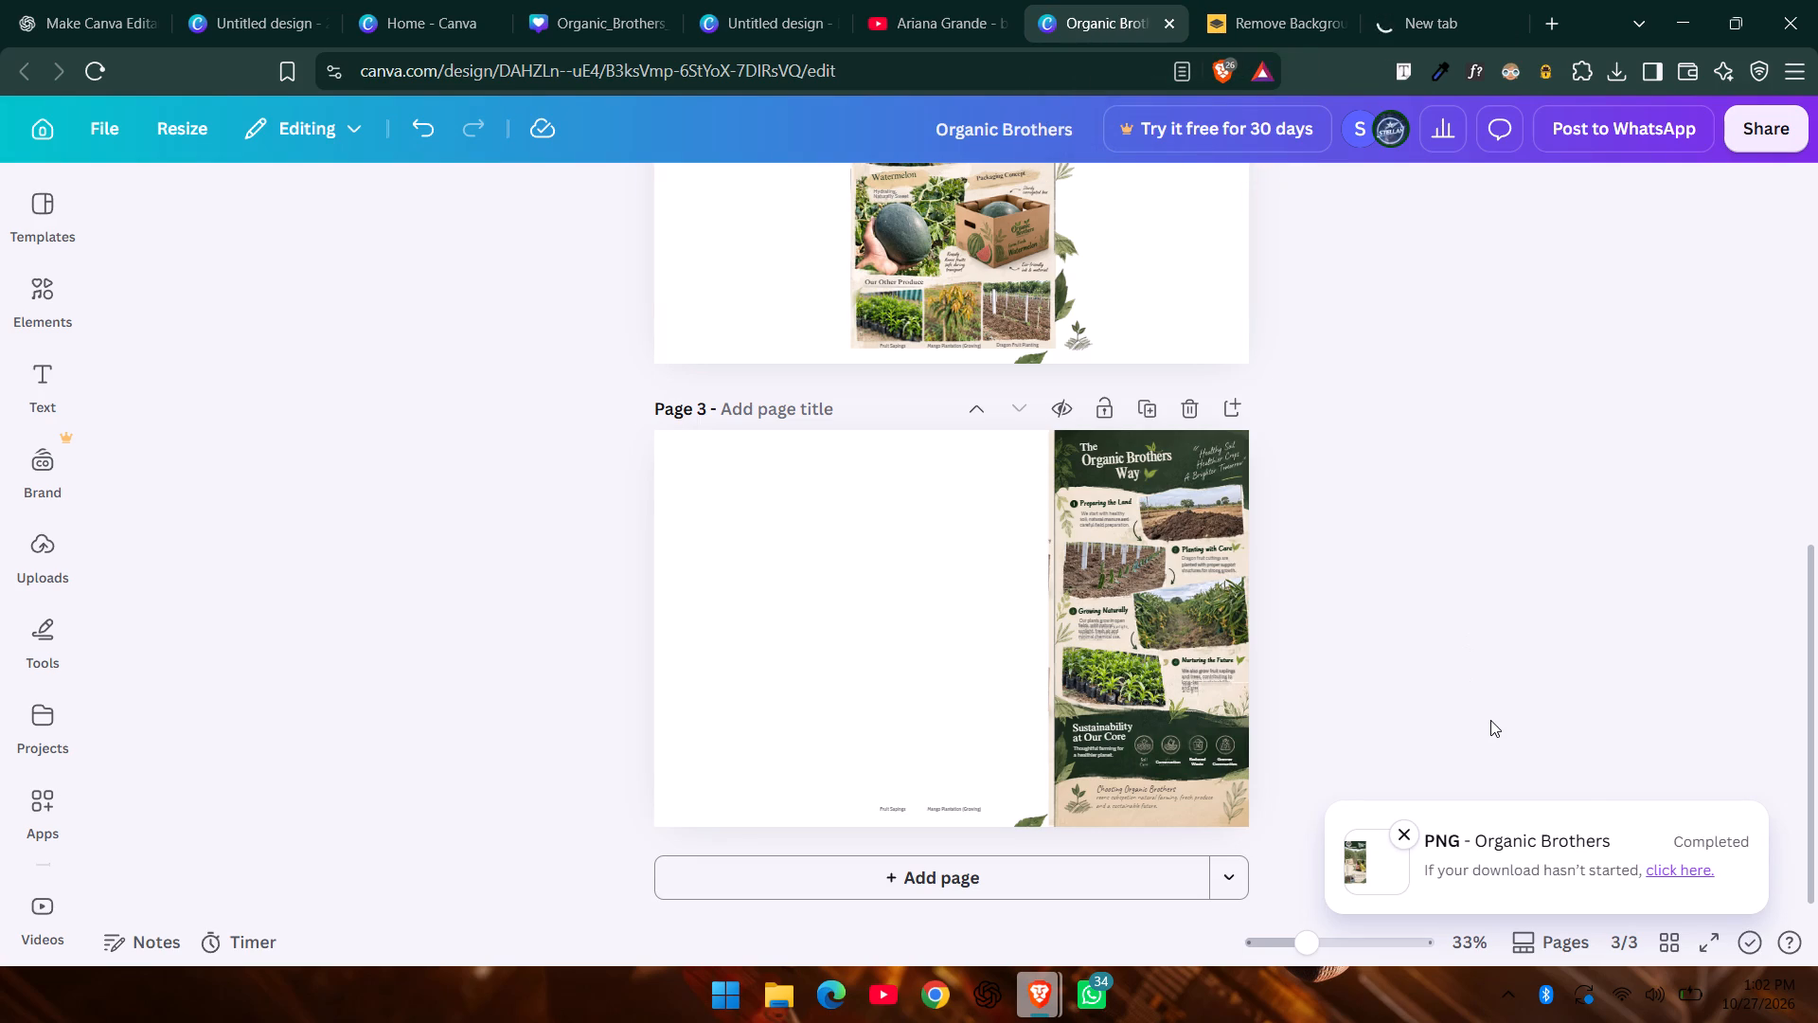
{"action": "left_click", "coordinate": [1692, 874]}
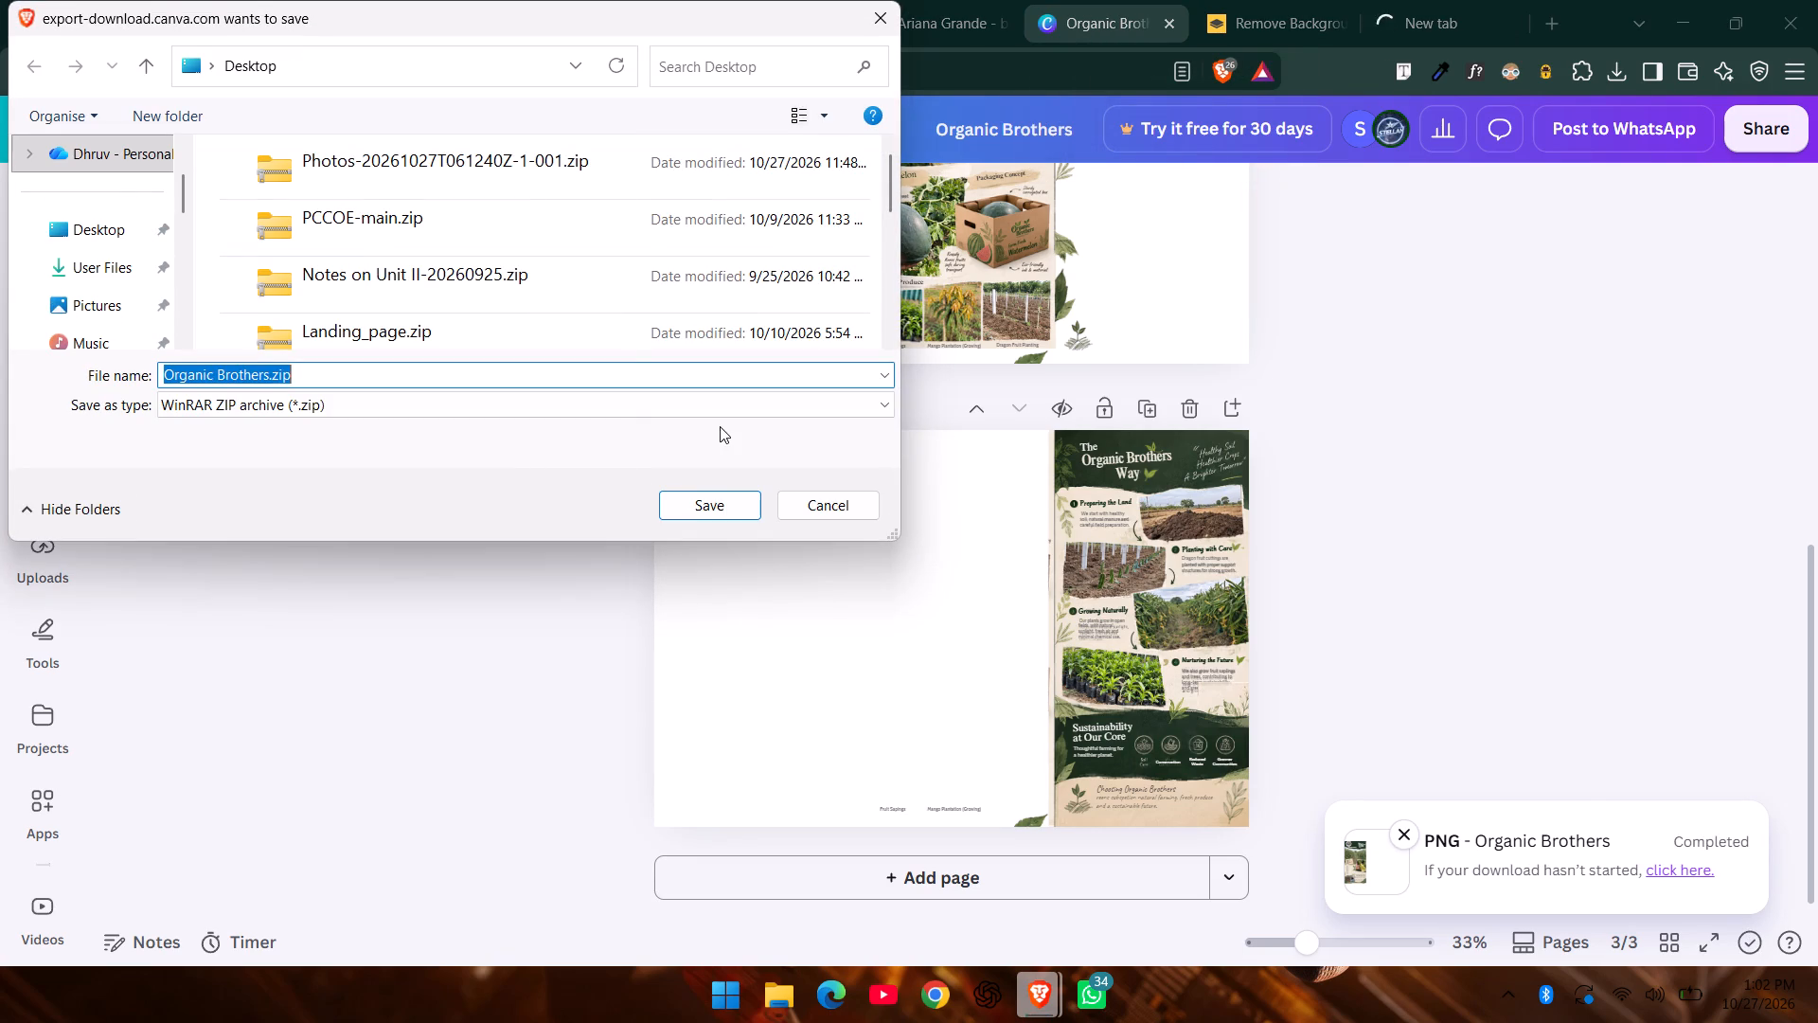
{"action": "left_click", "coordinate": [94, 244]}
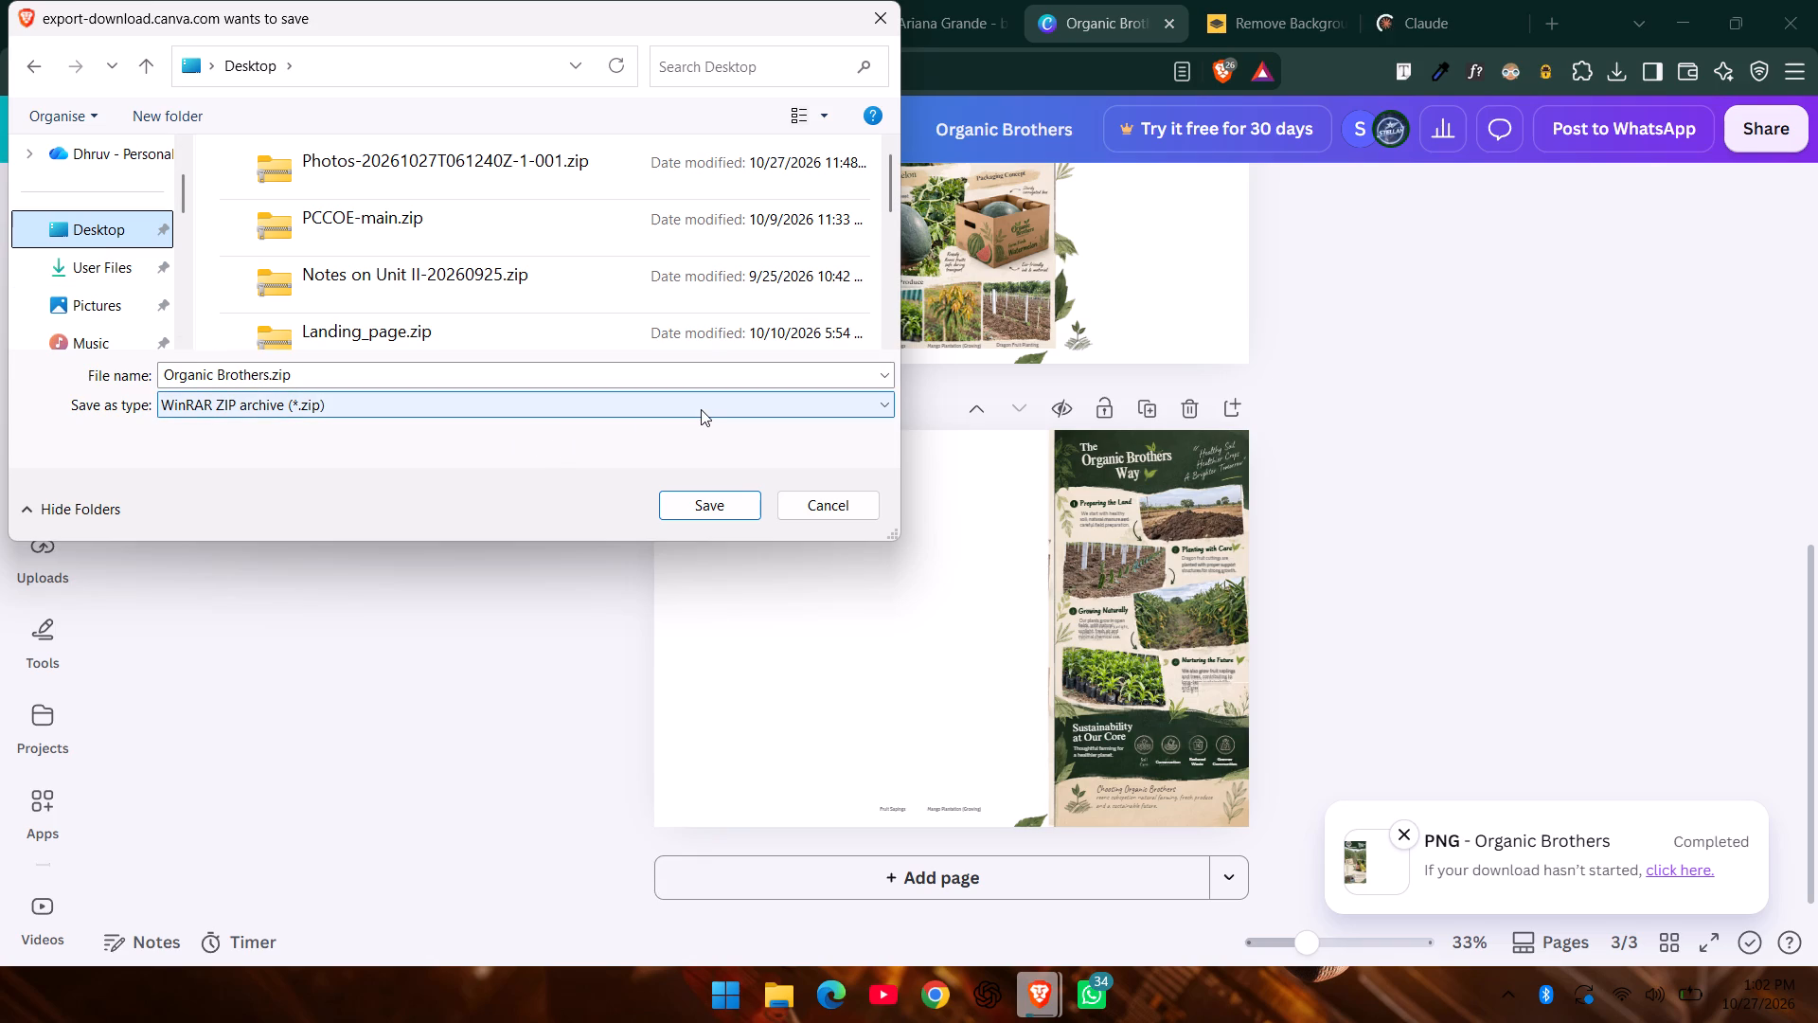